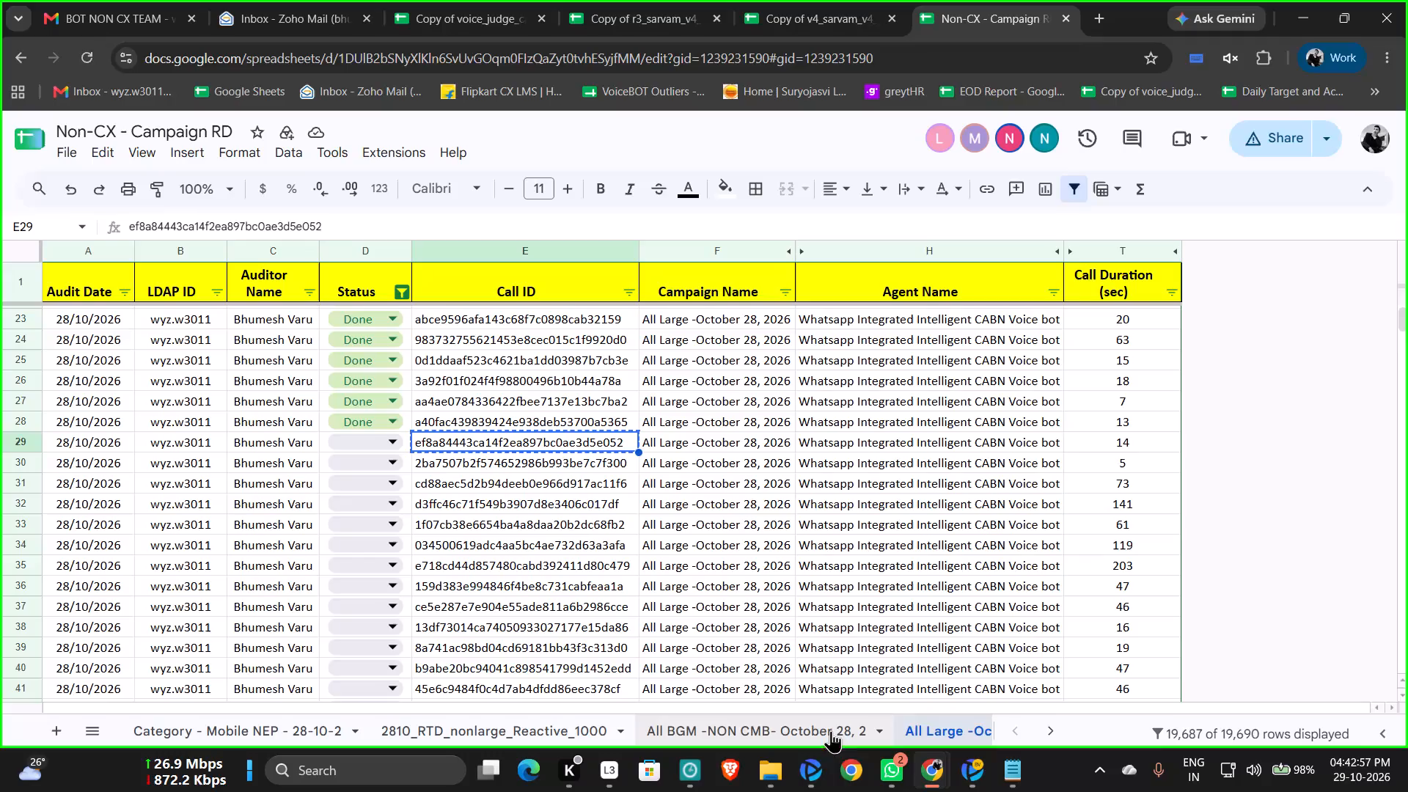
left_click(973, 772)
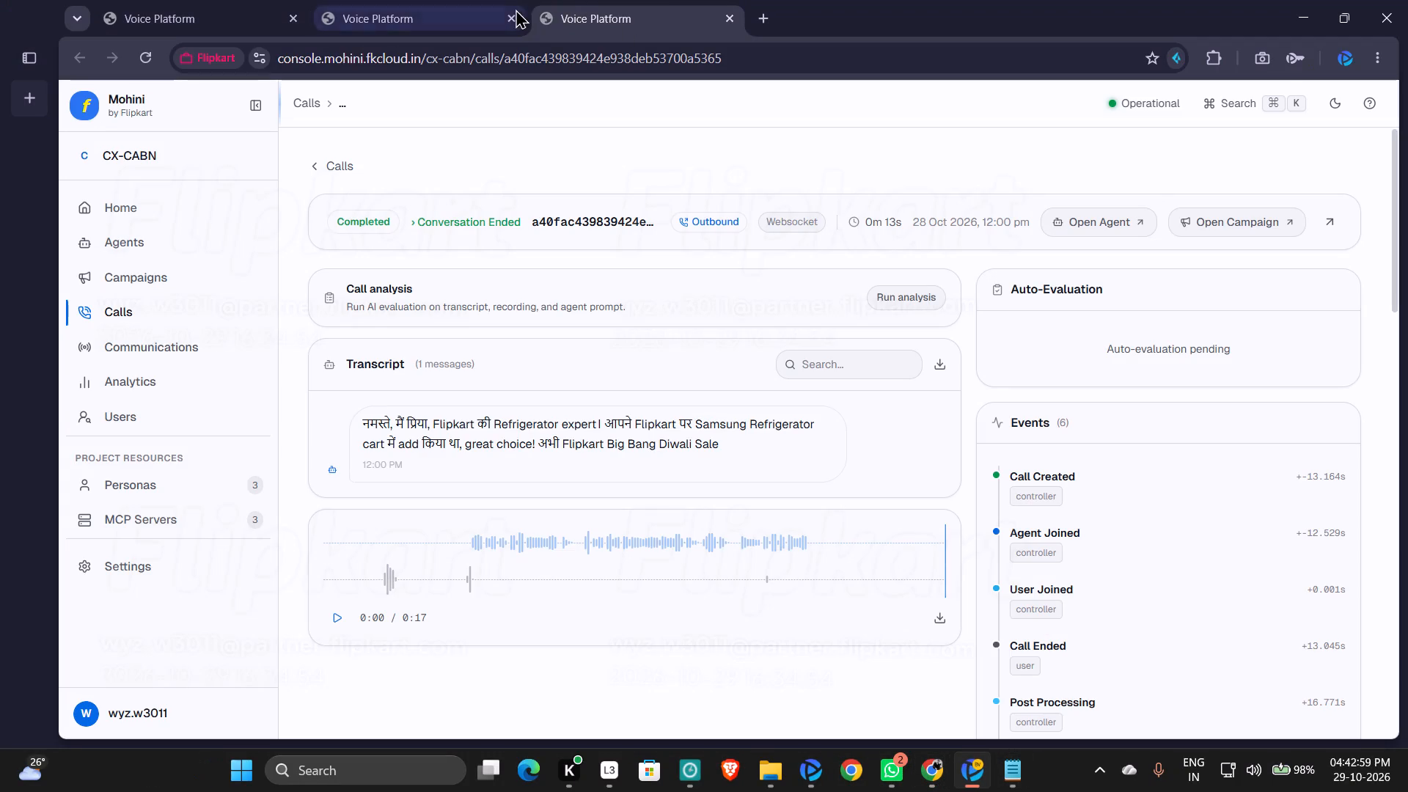
left_click(730, 14)
double_click(1120, 367)
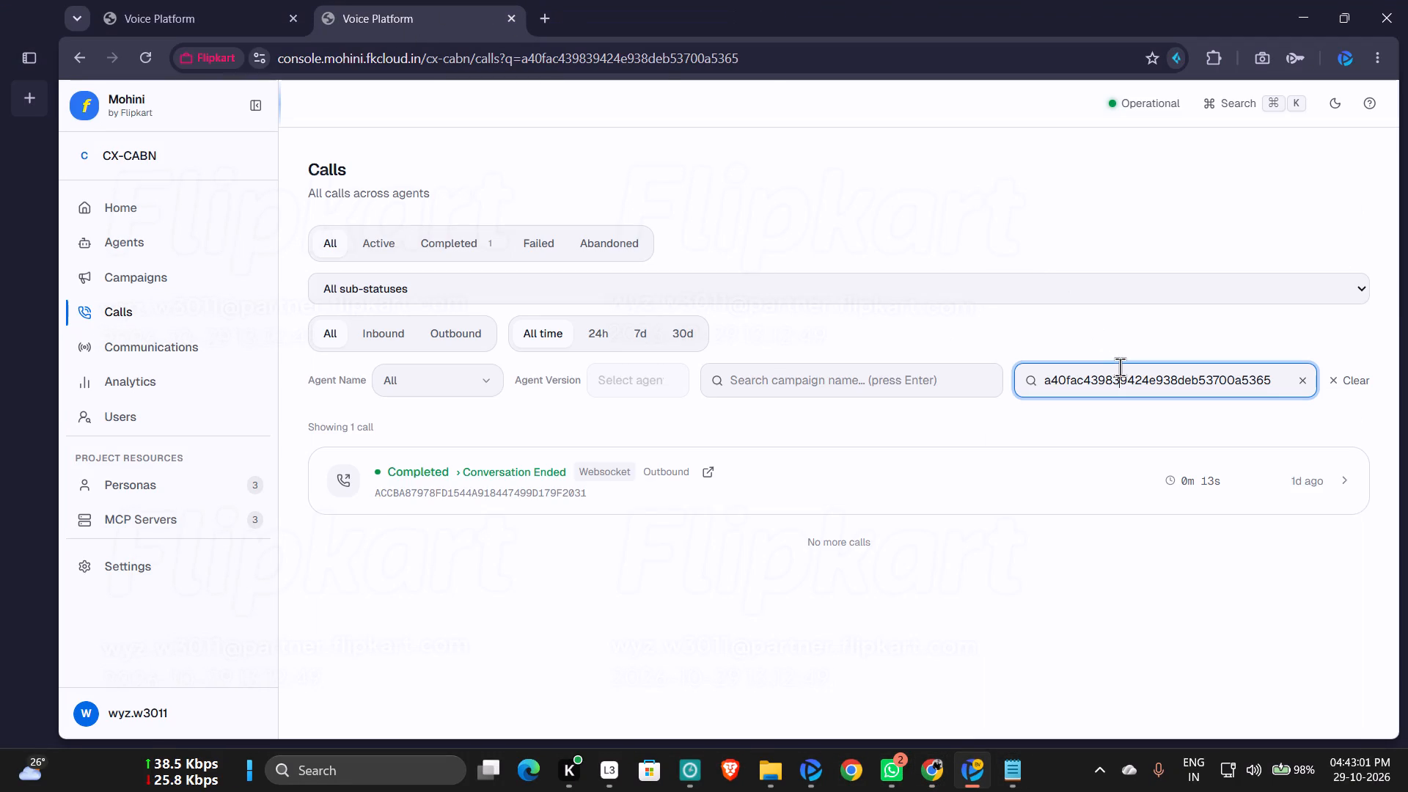
key("ctrl+v")
key("Return")
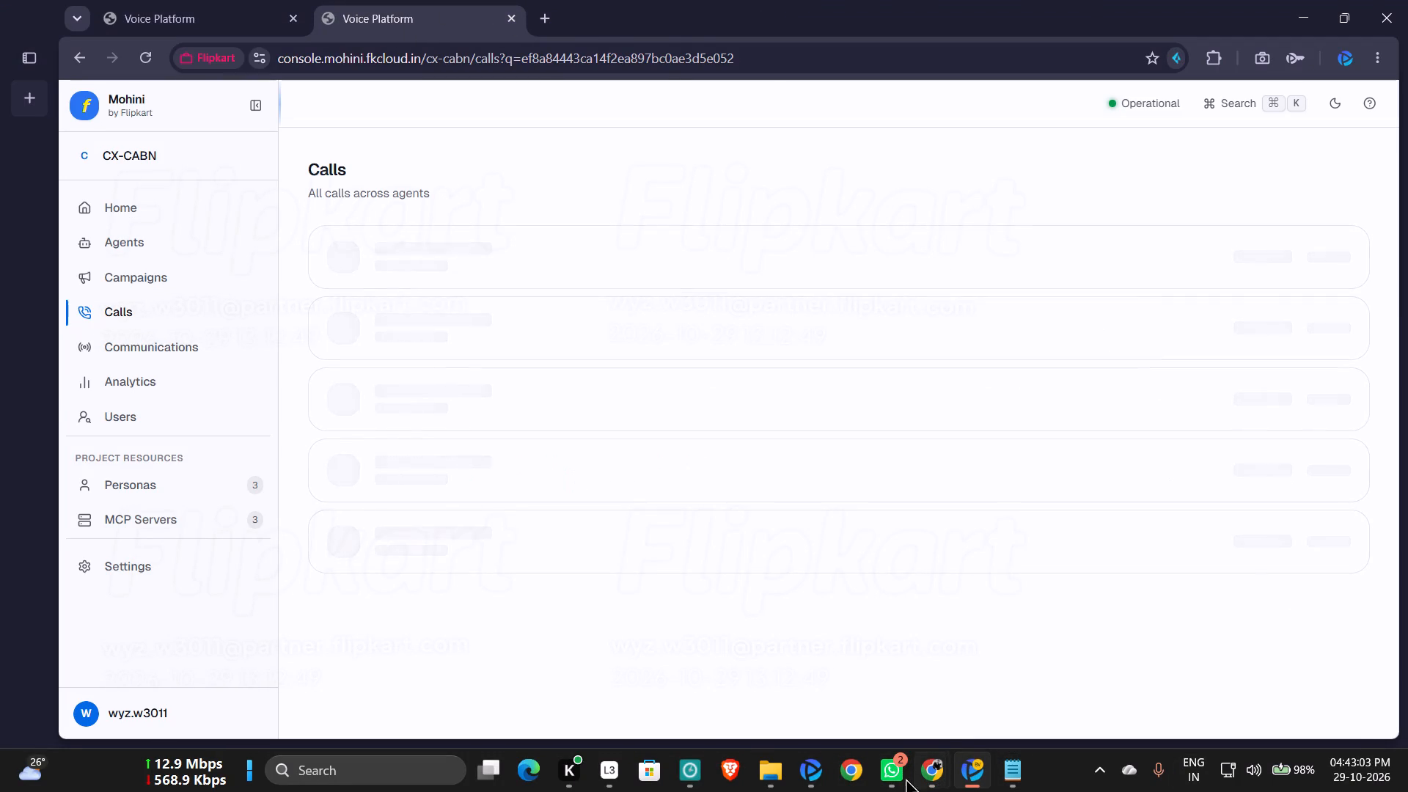
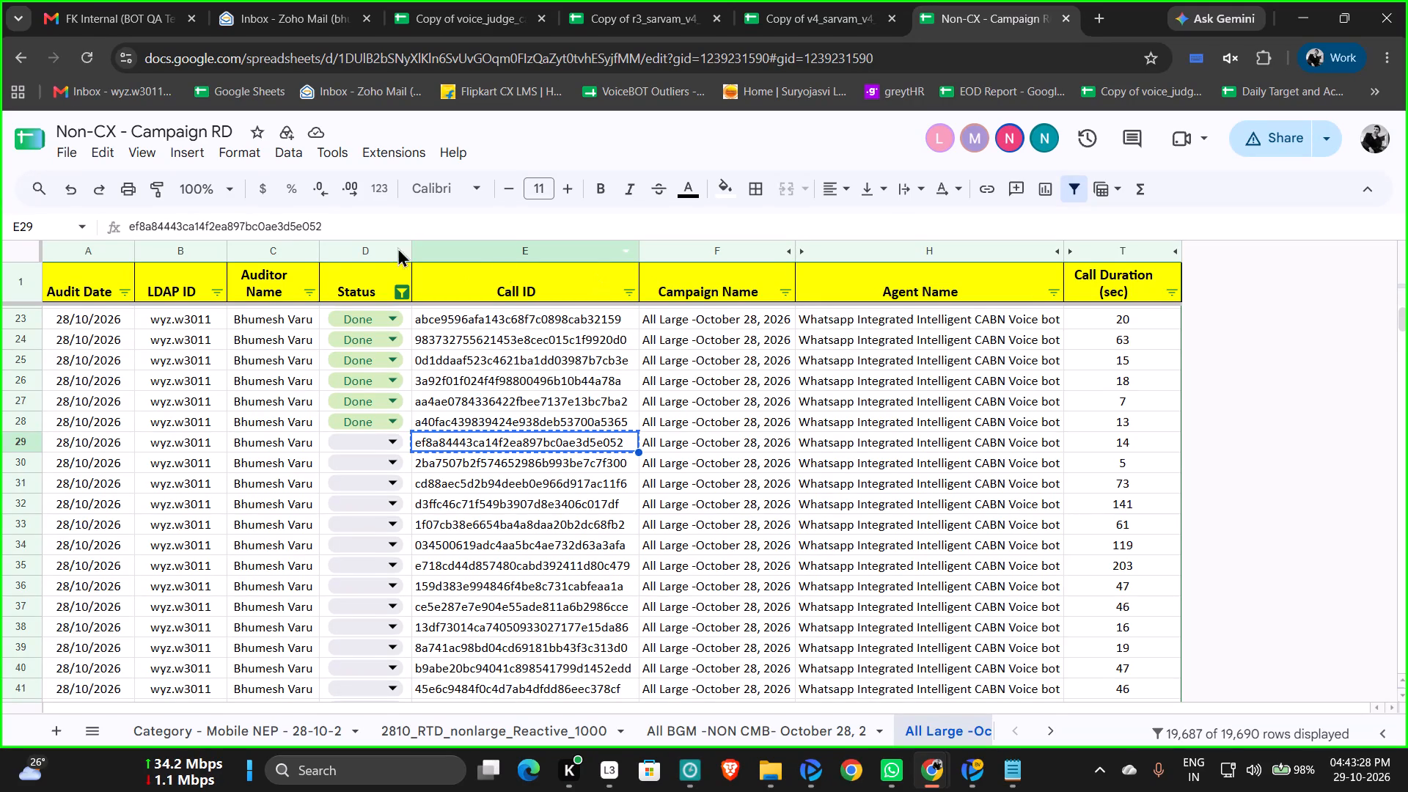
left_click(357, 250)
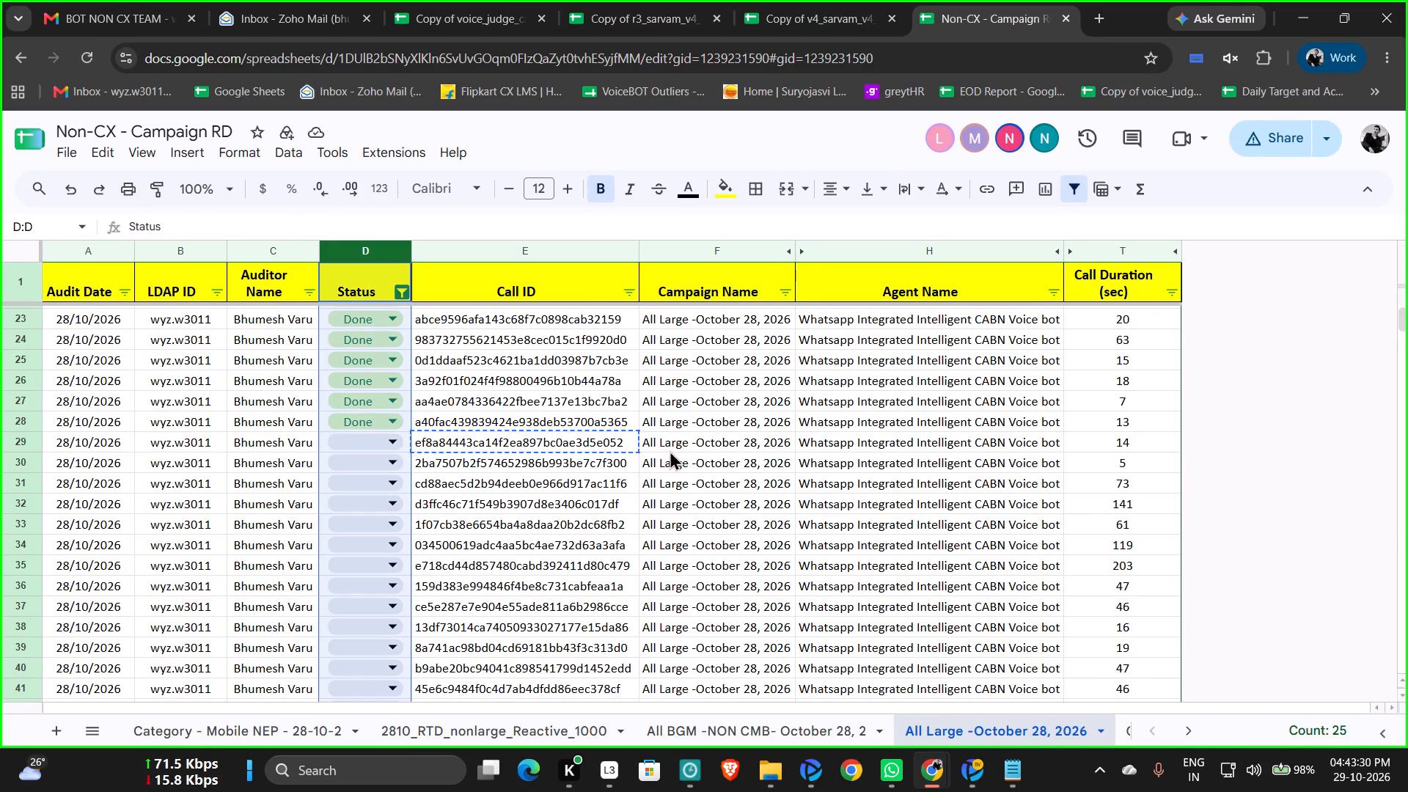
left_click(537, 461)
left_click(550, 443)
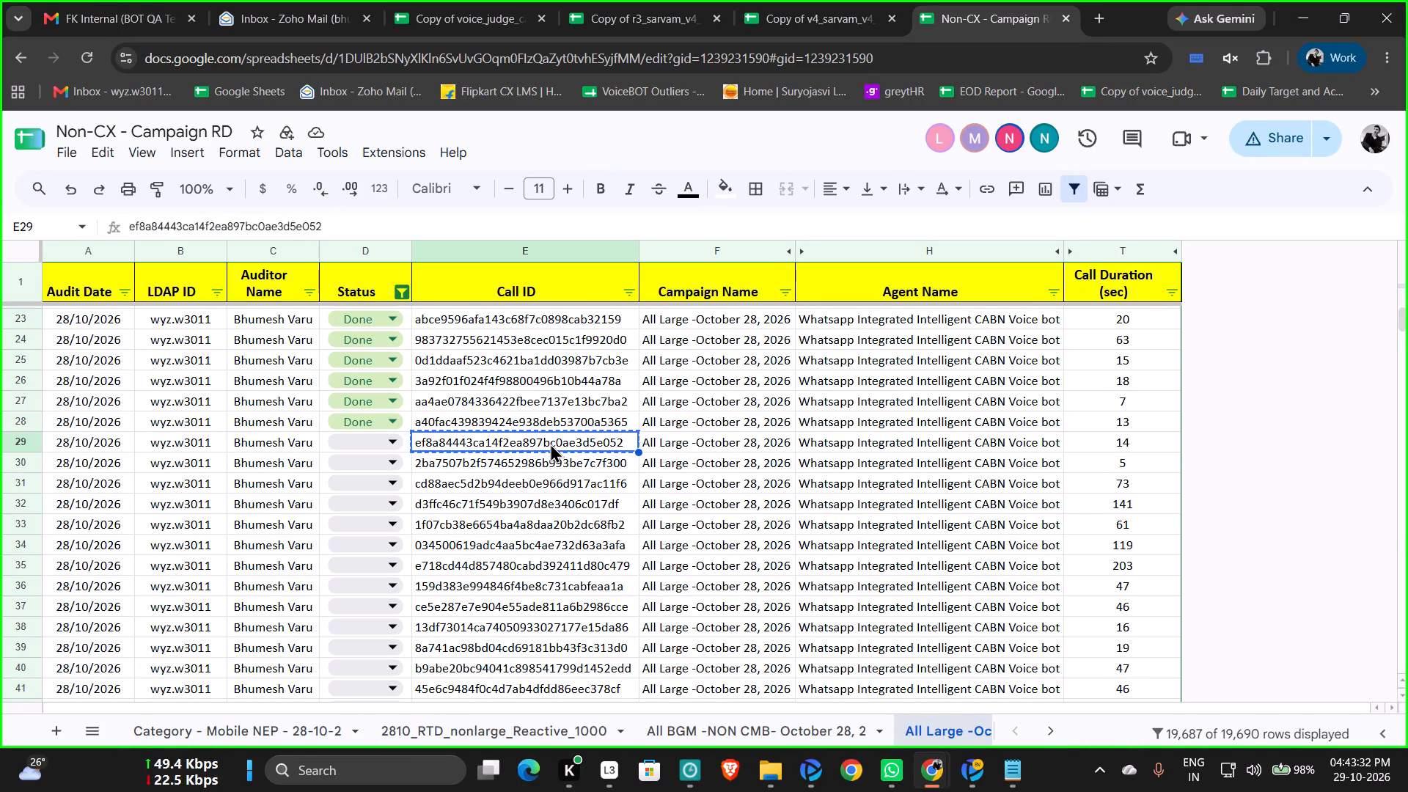
Switch to Prisma browser, open AuditXpert in a new tab and start a blank audit form for the Judge Model process.
left_click(961, 777)
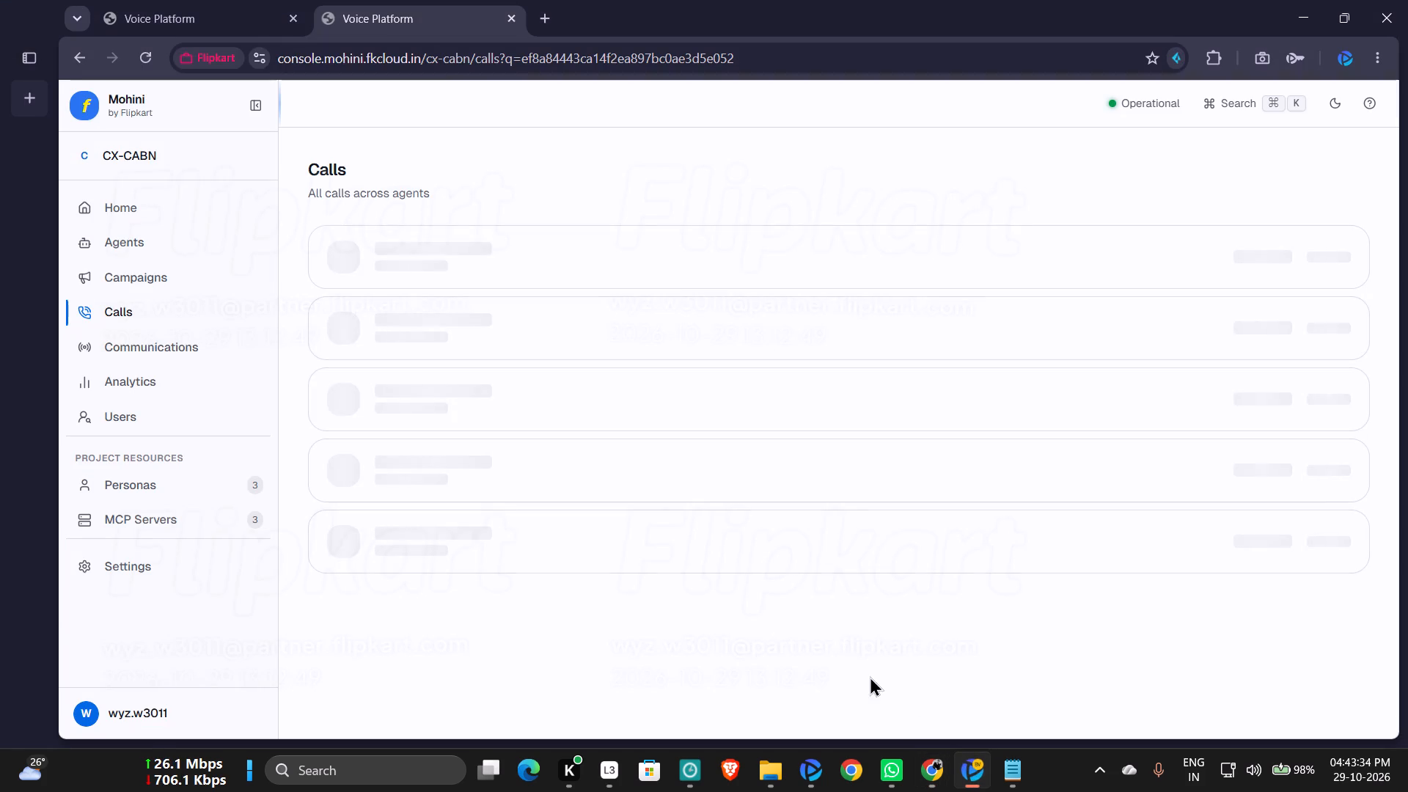
left_click(549, 17)
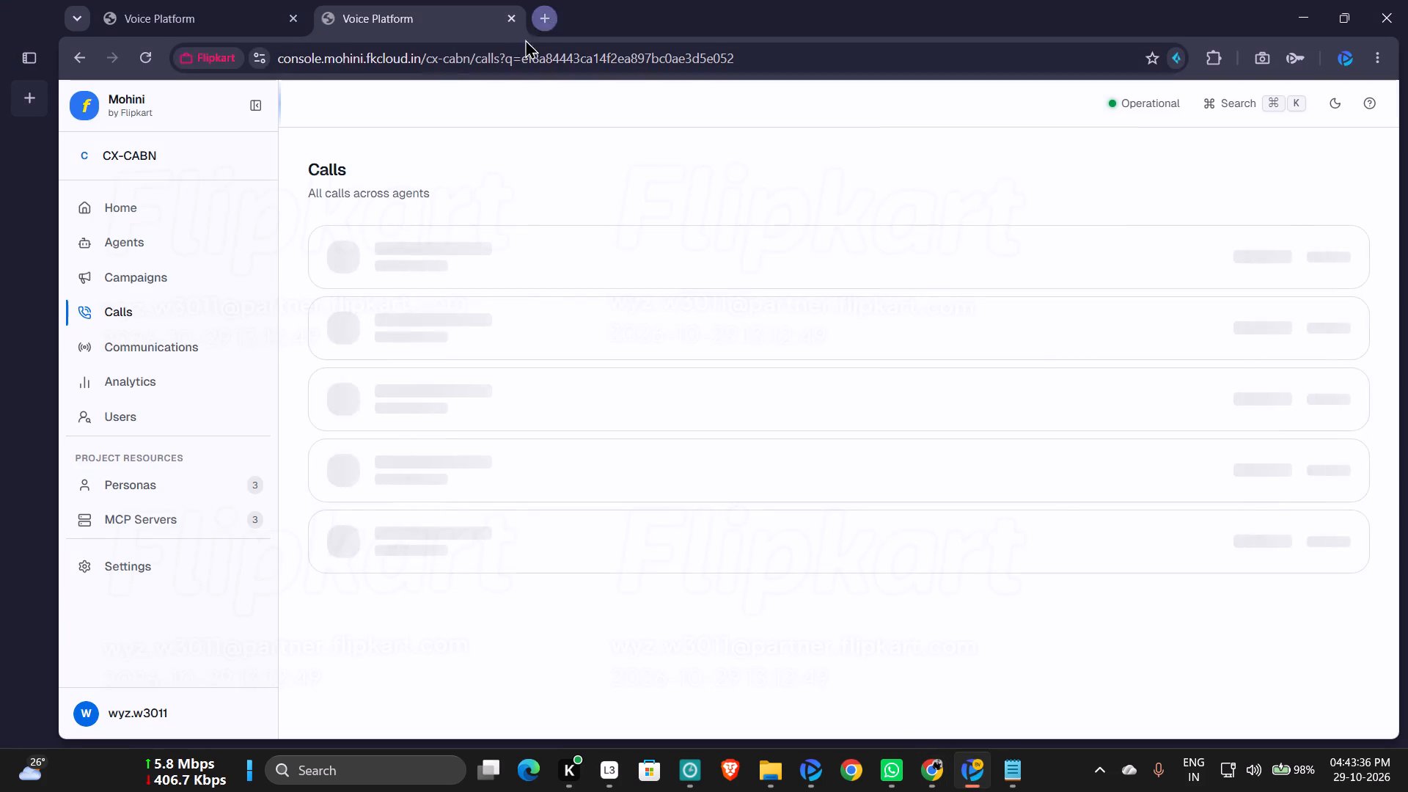
left_click(385, 91)
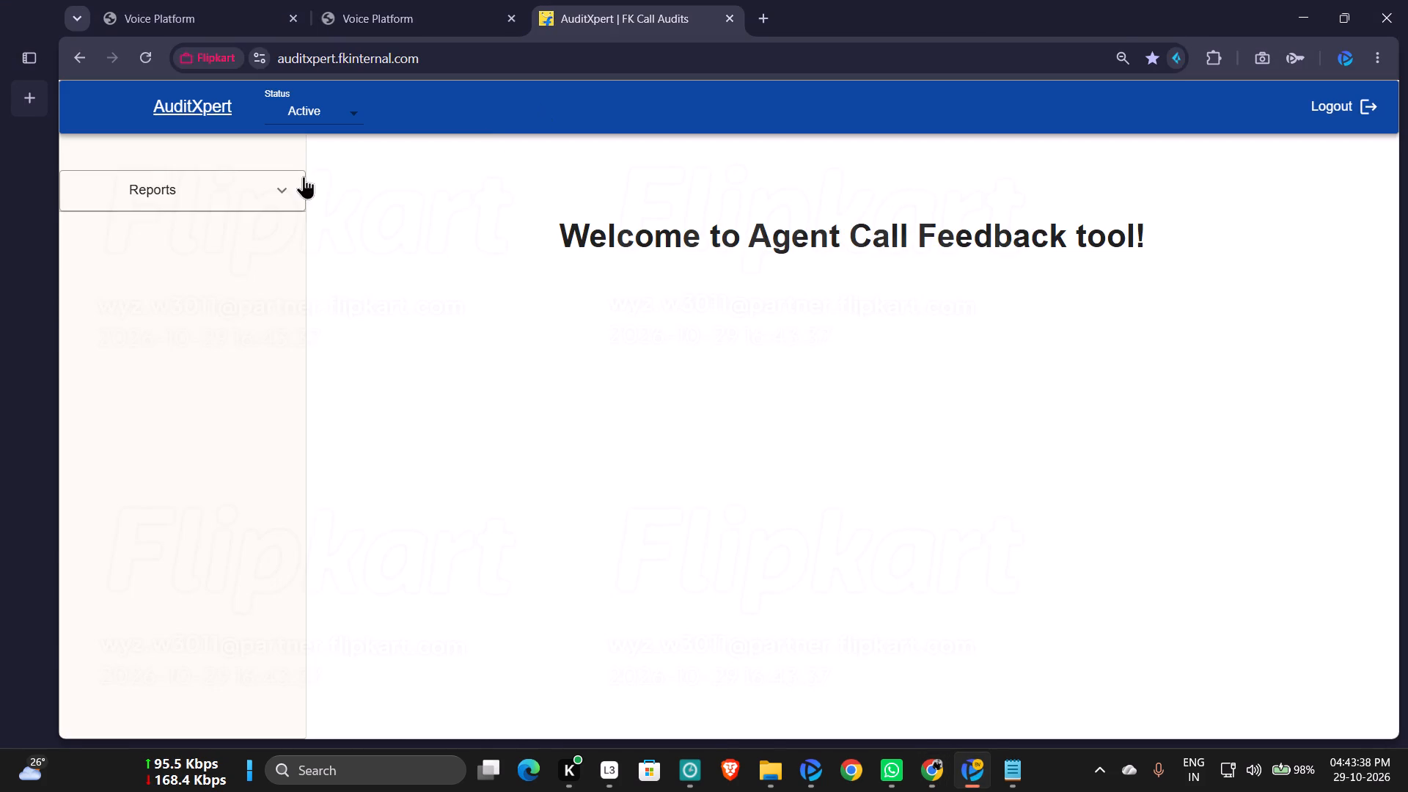
left_click(214, 195)
left_click(186, 334)
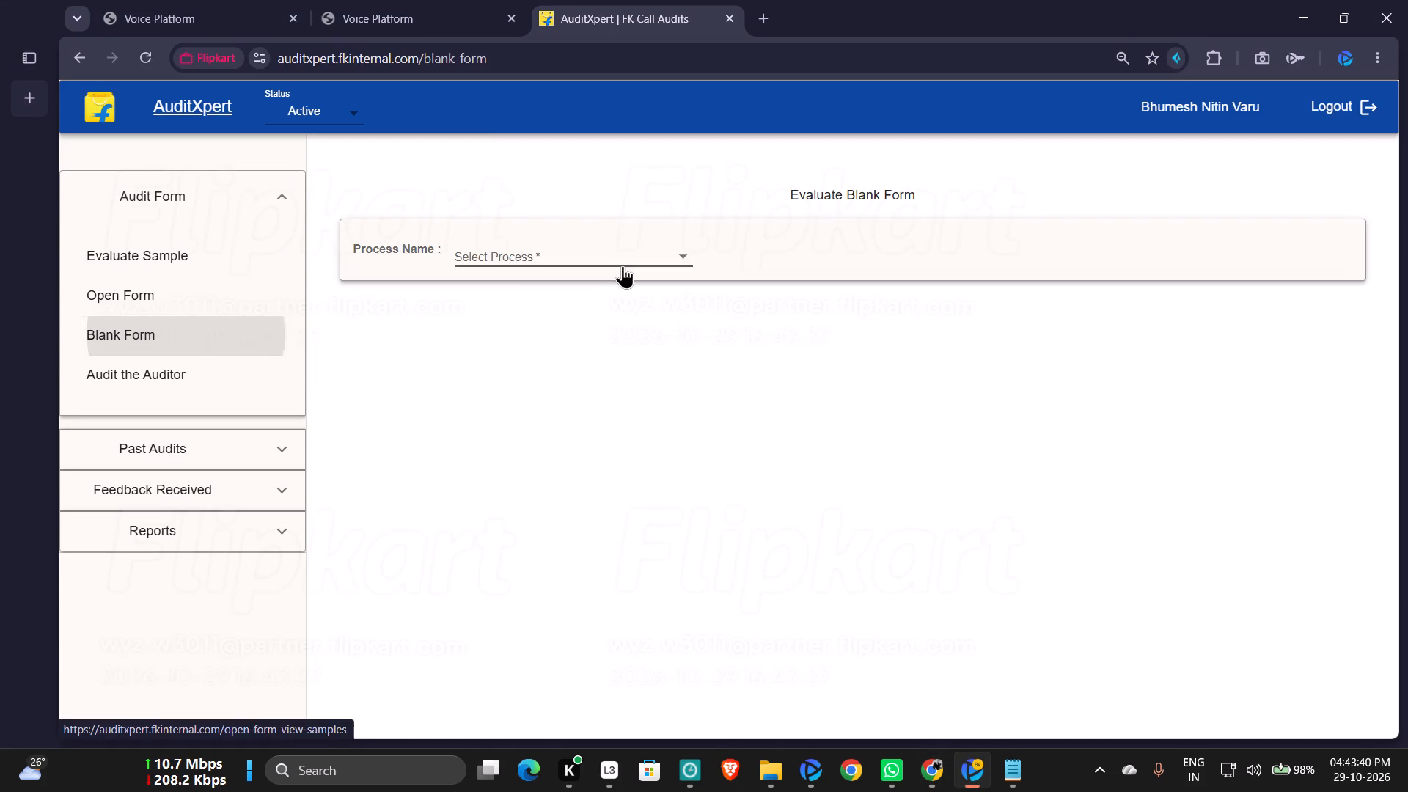
left_click(625, 265)
left_click(524, 402)
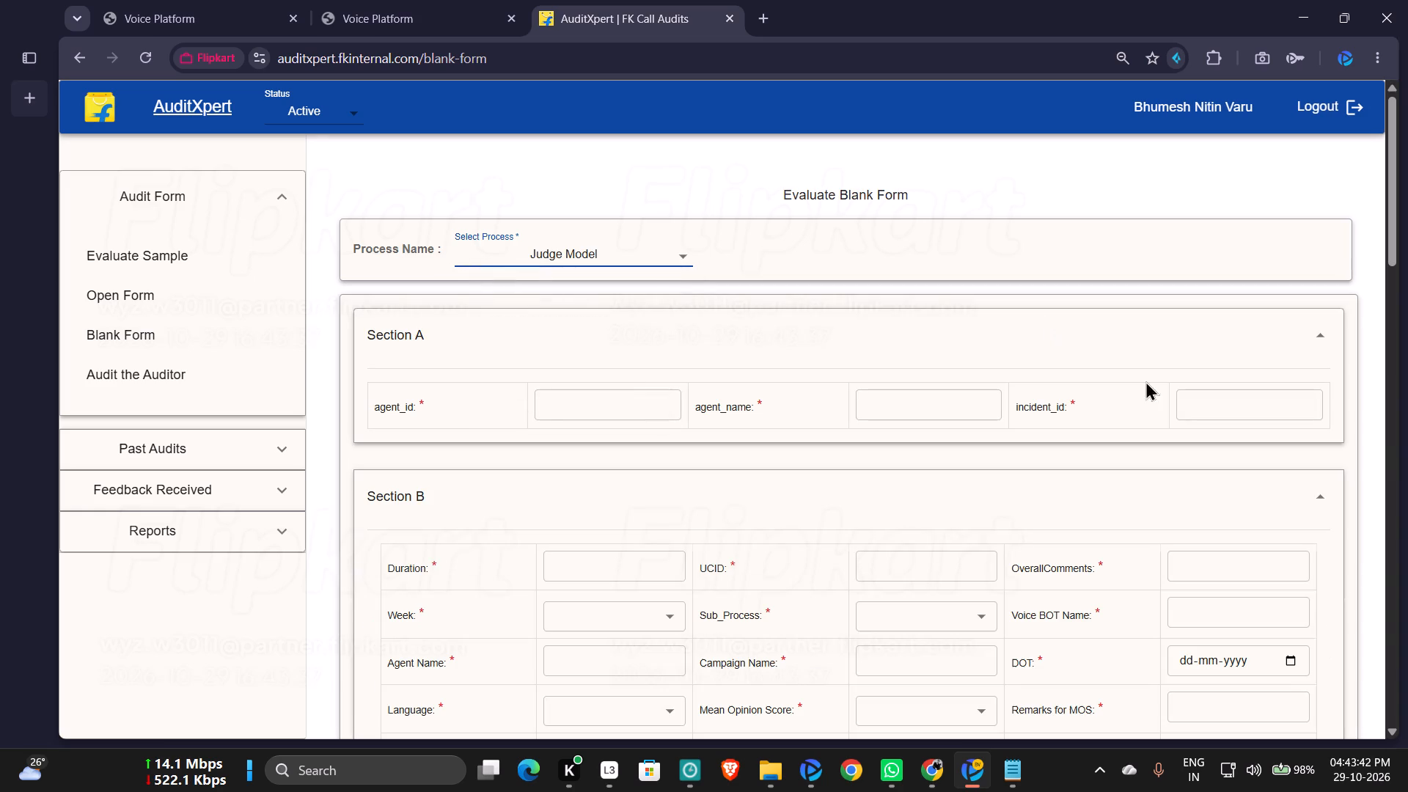
left_click(1208, 410)
key("ctrl+v")
left_click(953, 587)
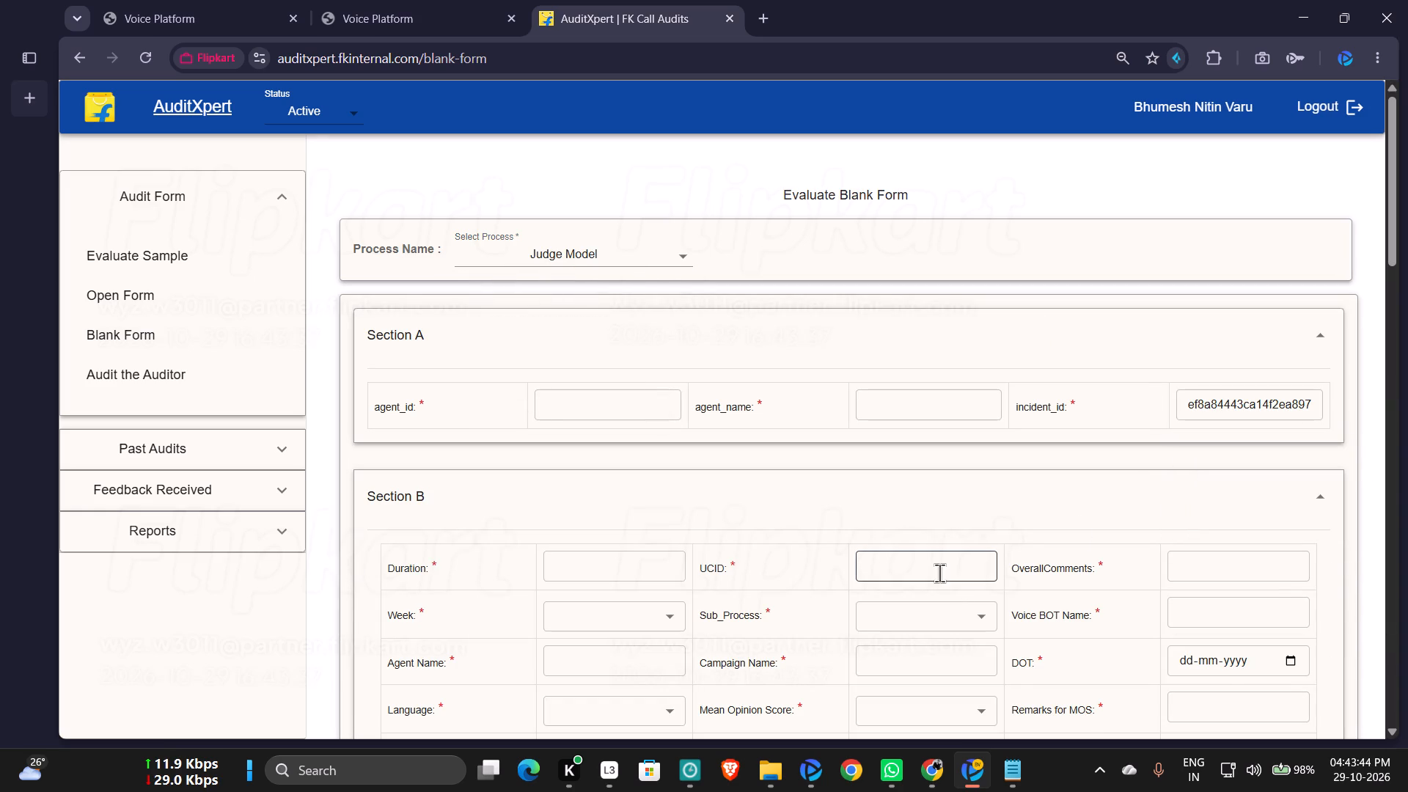
left_click(939, 573)
key("ctrl+v")
Fill the agent_name and agent_id fields in Section A with the saved agent's suggested entries.
left_click(925, 403)
left_click(950, 444)
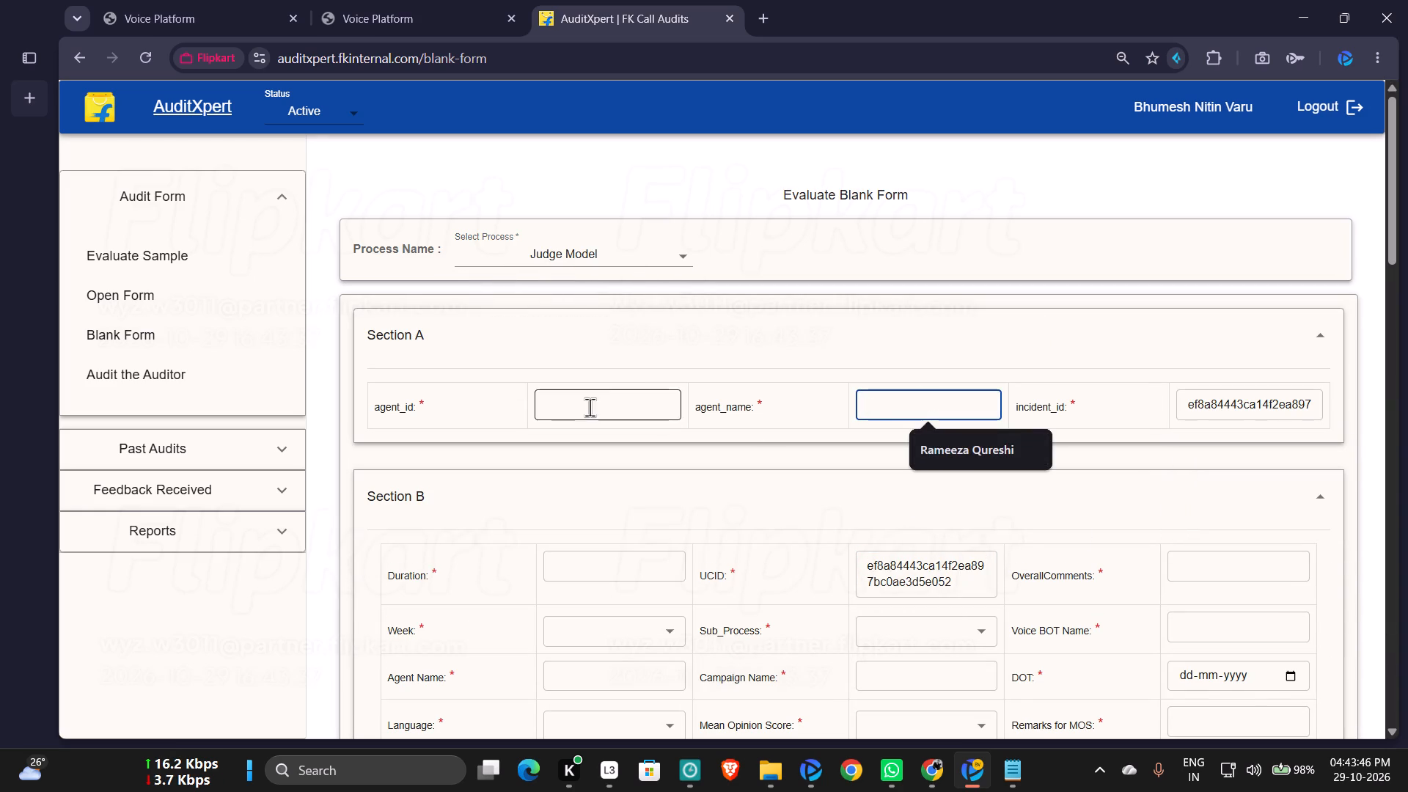
left_click(945, 439)
left_click(550, 399)
left_click(640, 444)
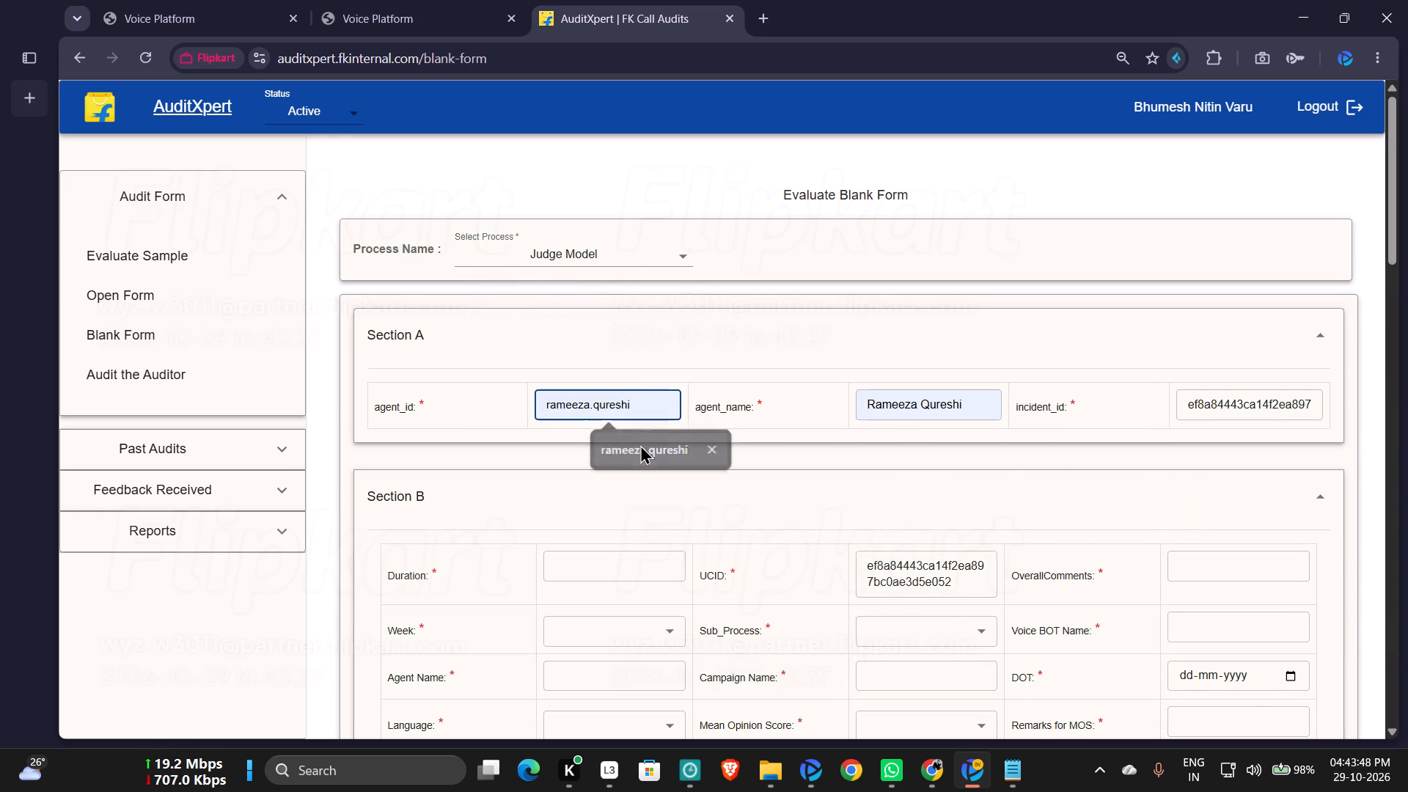
In Section B, set Sub_Process to CX CABN, Week to Week5 and DOT to 28-10-2026.
scroll(909, 407, "down", 1)
left_click(959, 436)
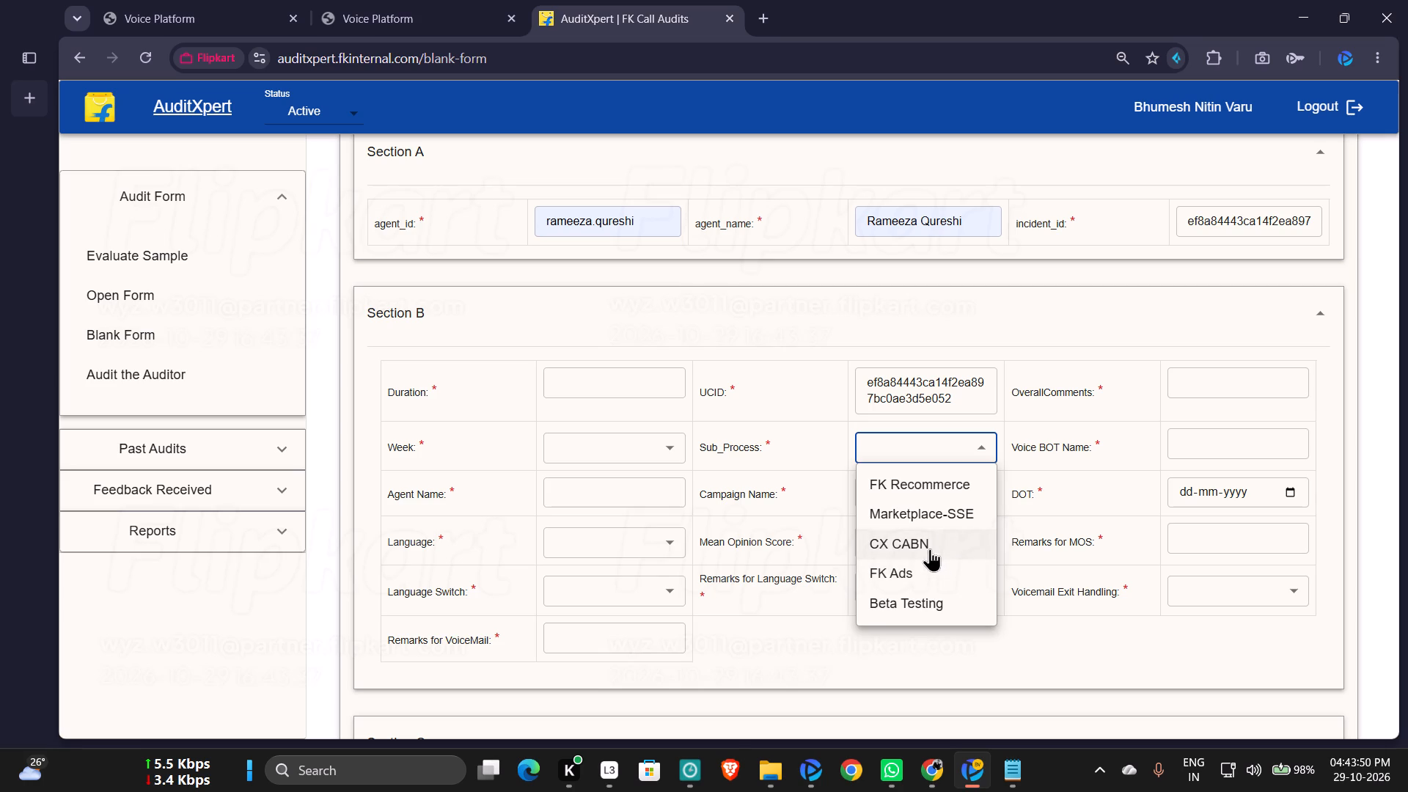
left_click(930, 549)
left_click(668, 458)
left_click(610, 600)
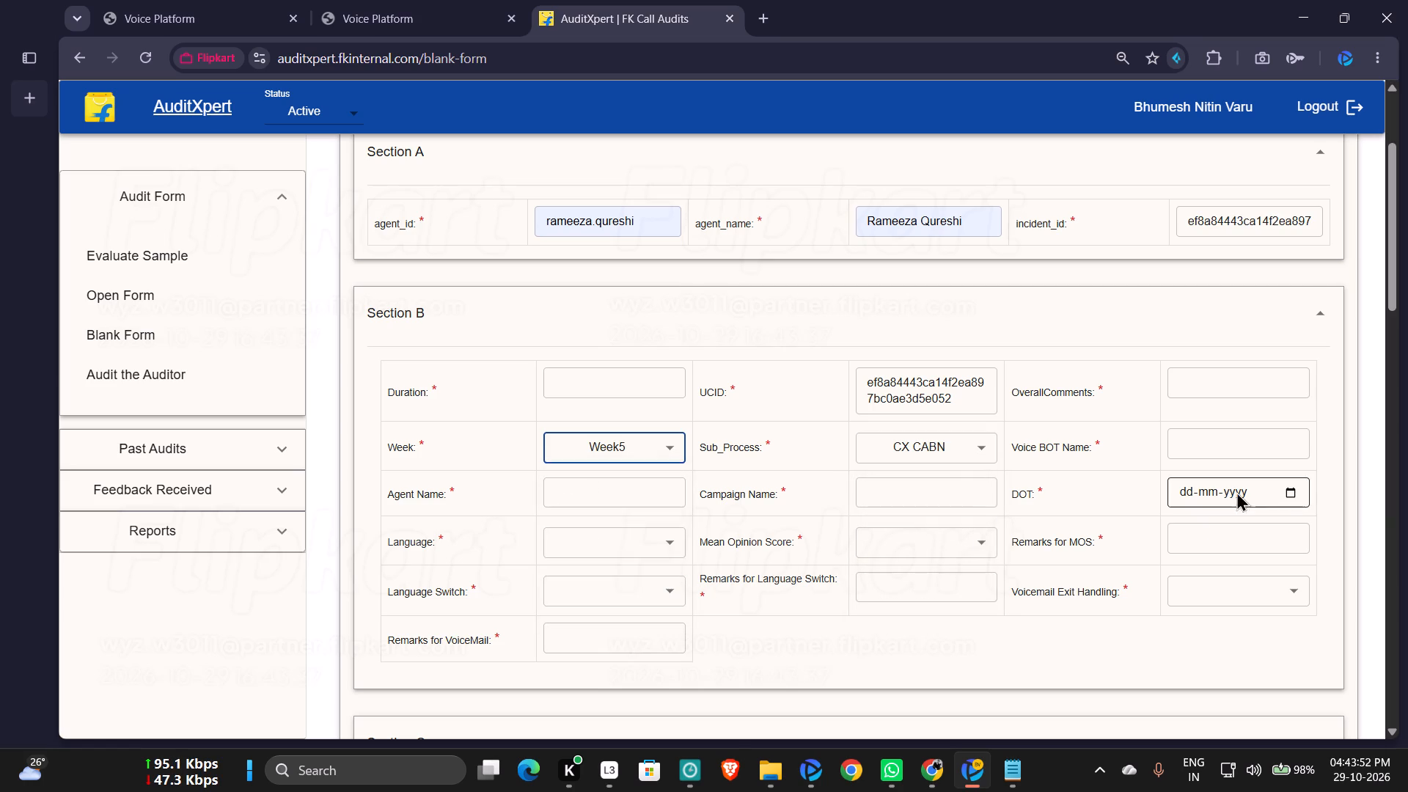
left_click(1284, 495)
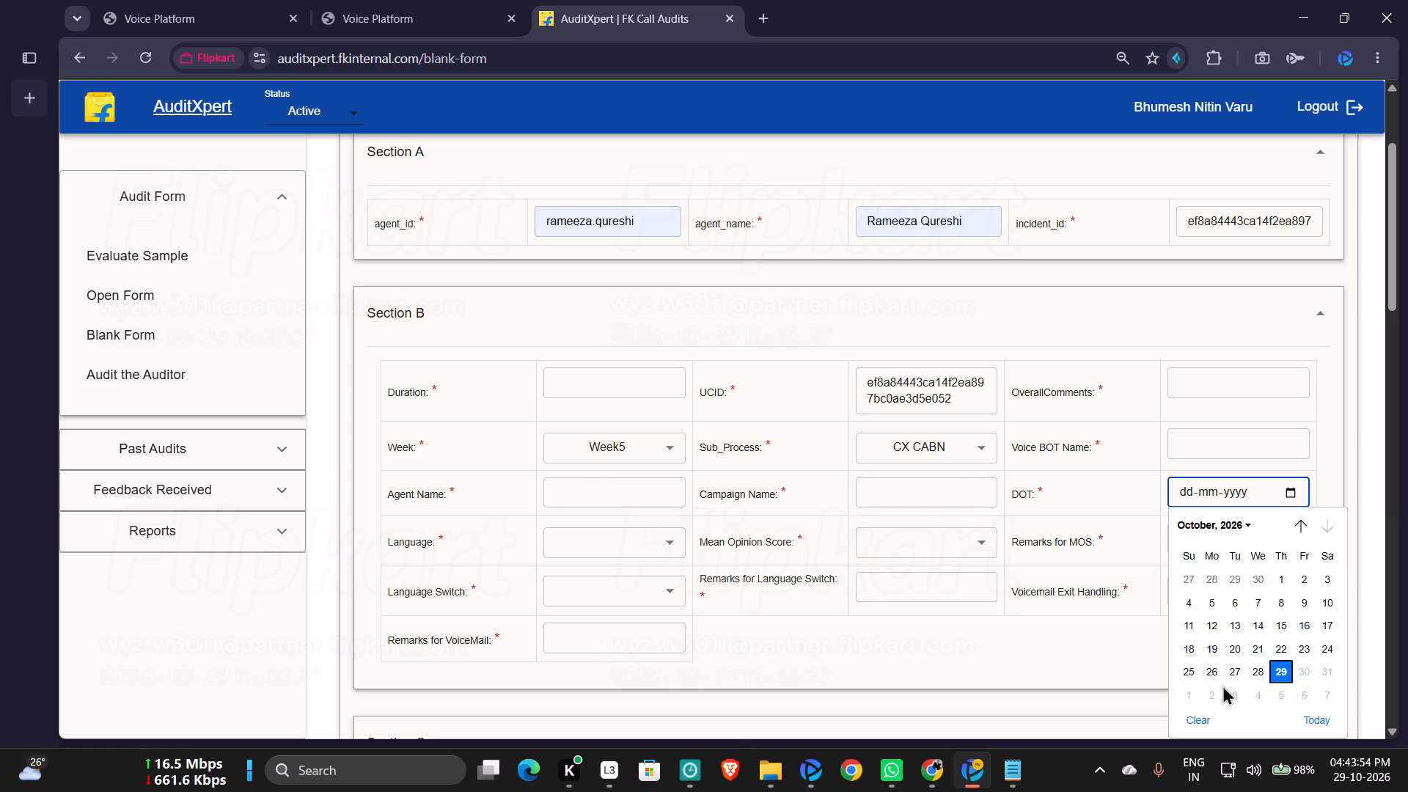
left_click(1258, 670)
Set Mean Opinion Score to 5, Language to Hindi, and both Voicemail Exit Handling and Language Switch to NA.
left_click(956, 540)
left_click(893, 698)
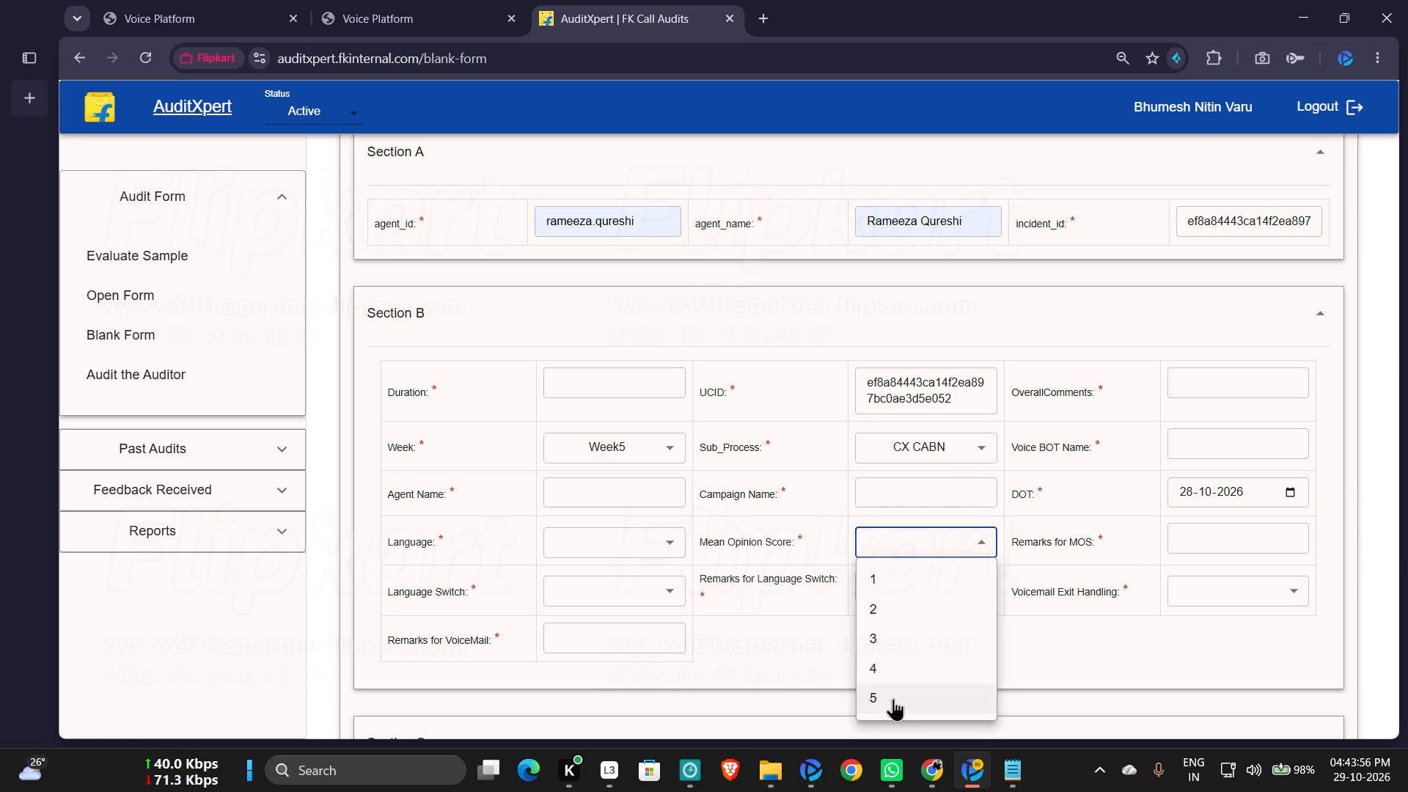
left_click(642, 532)
left_click(571, 329)
left_click(582, 334)
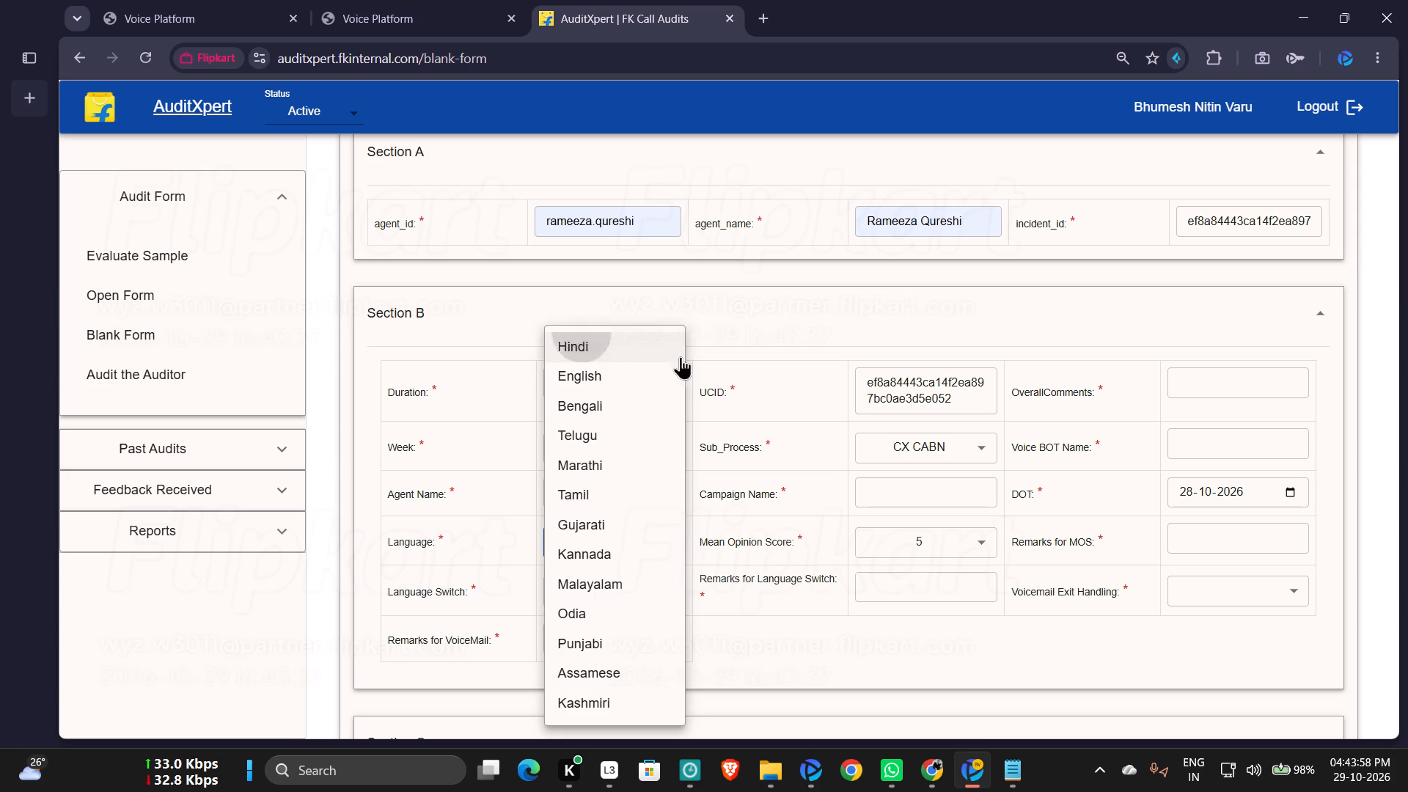
left_click(1282, 589)
left_click(1230, 685)
left_click(688, 601)
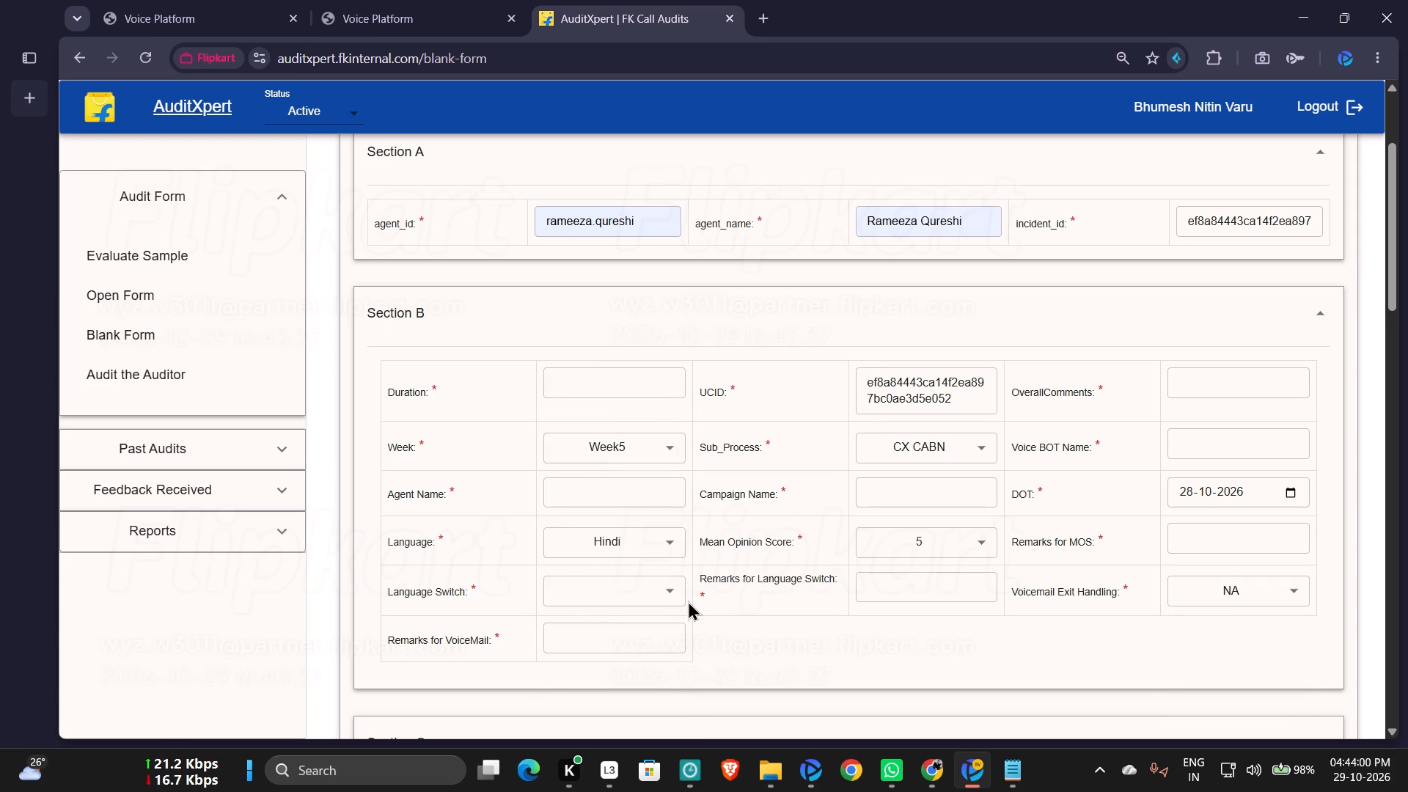
left_click(670, 596)
left_click(504, 698)
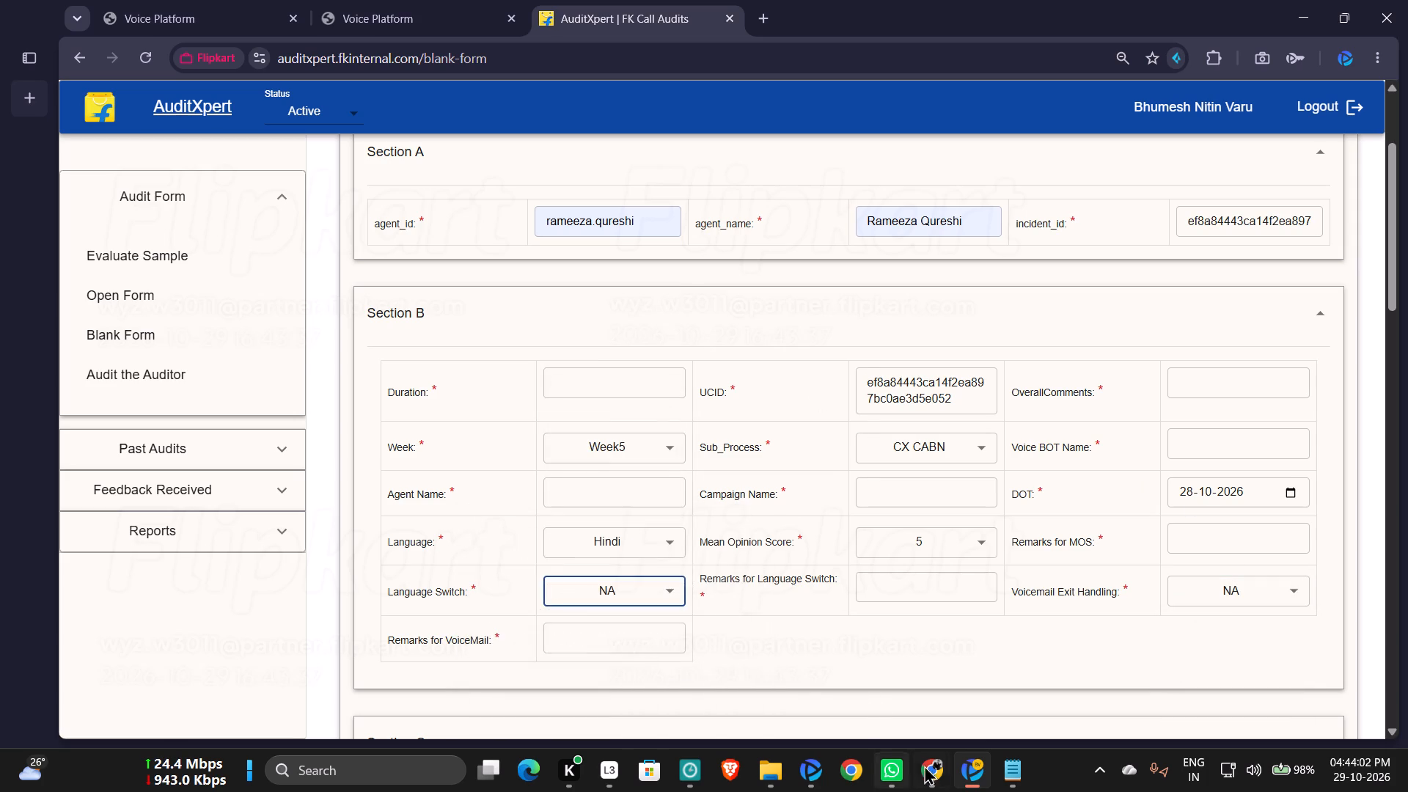
Copy the campaign name All Large -October 28, 2026 from row 29 of the Chrome sheet into the form's Campaign Name field.
left_click(940, 776)
left_click(878, 716)
left_click(684, 442)
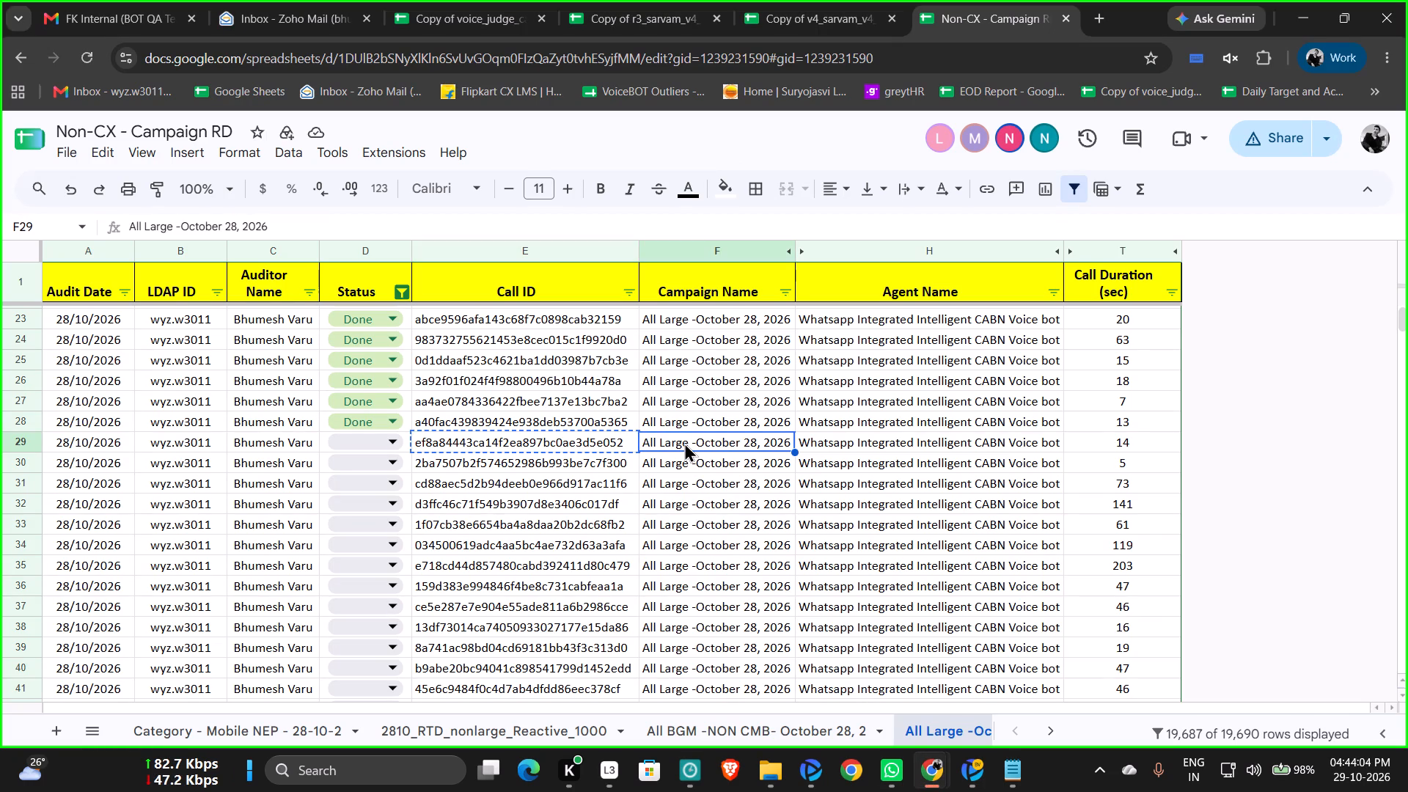
key("ctrl+c")
left_click(982, 790)
left_click(931, 494)
key("ctrl+v")
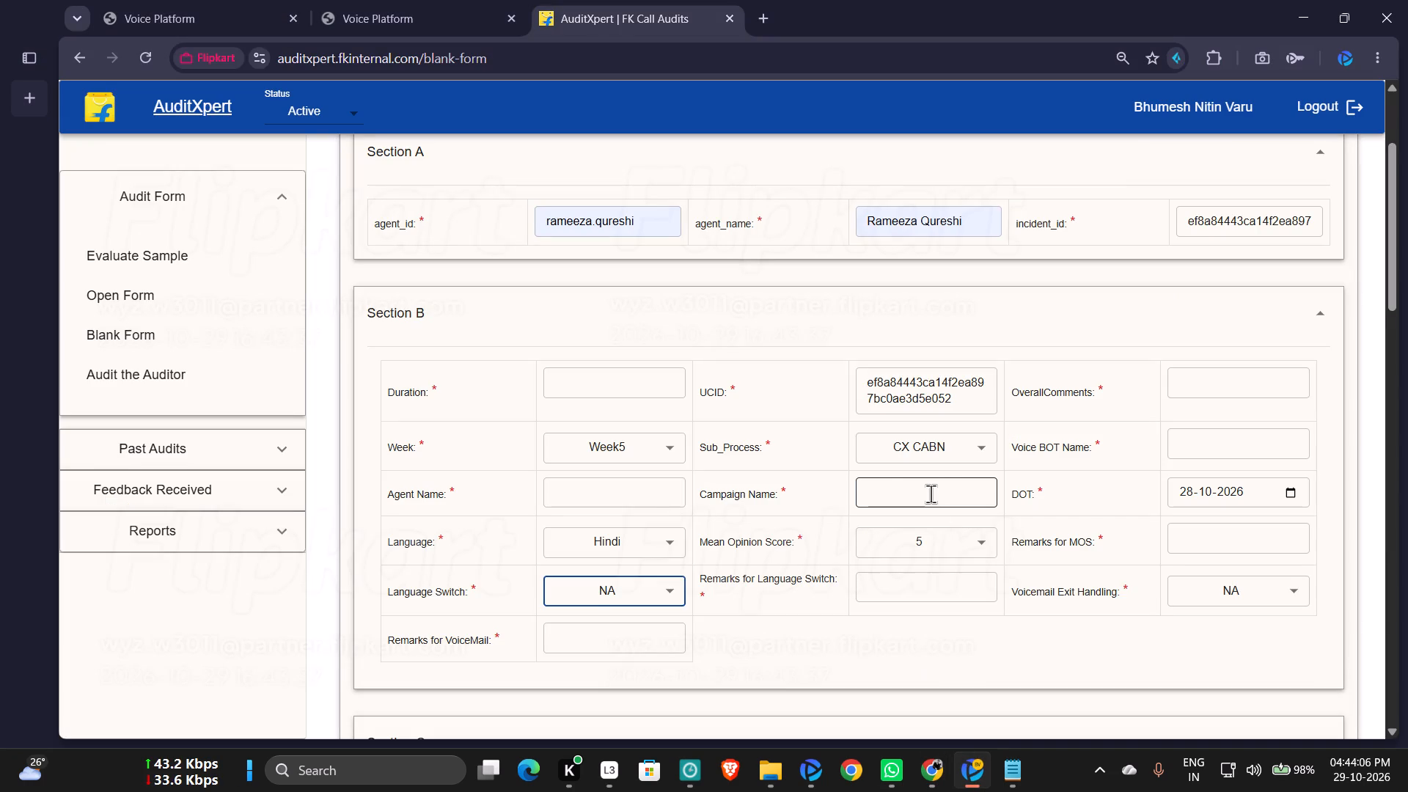
Copy the agent name Whatsapp Integrated Intelligent CABN Voice bot from row 29 of the Chrome sheet into the form's Agent Name field.
left_click(968, 775)
left_click(826, 441)
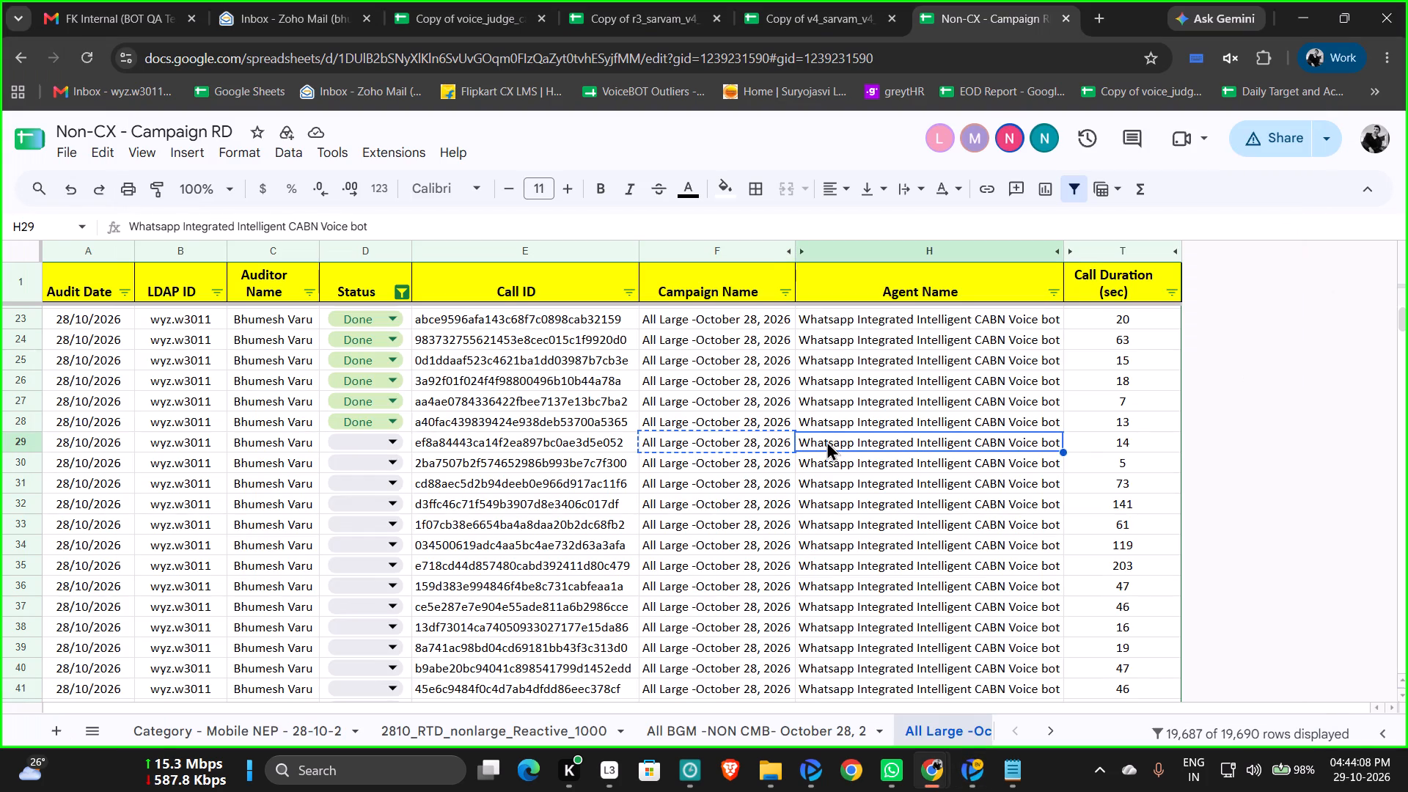
key("ctrl+c")
left_click(974, 782)
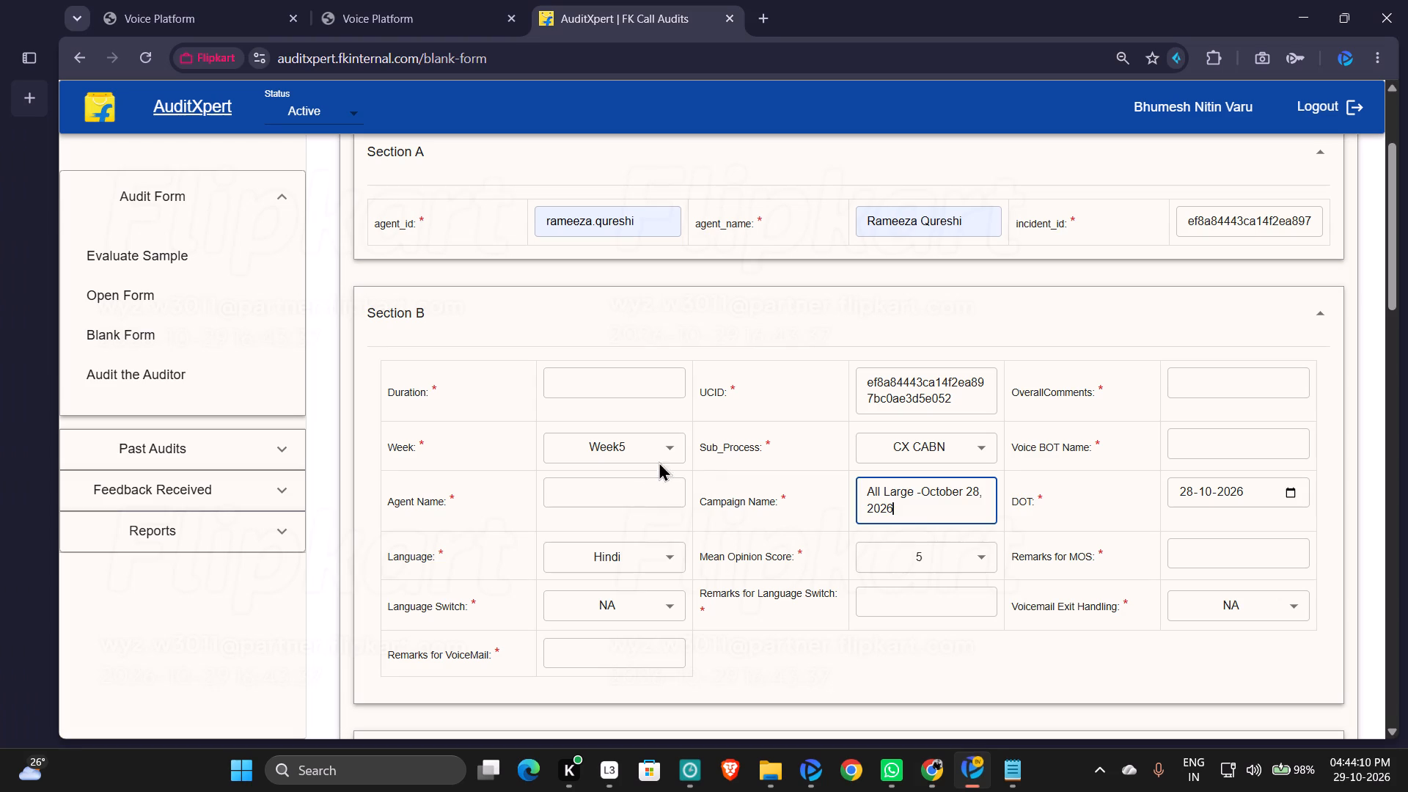
left_click(648, 483)
key("ctrl+v")
Enter 14 as the Duration and Priya as the Voice BOT Name.
left_click(613, 384)
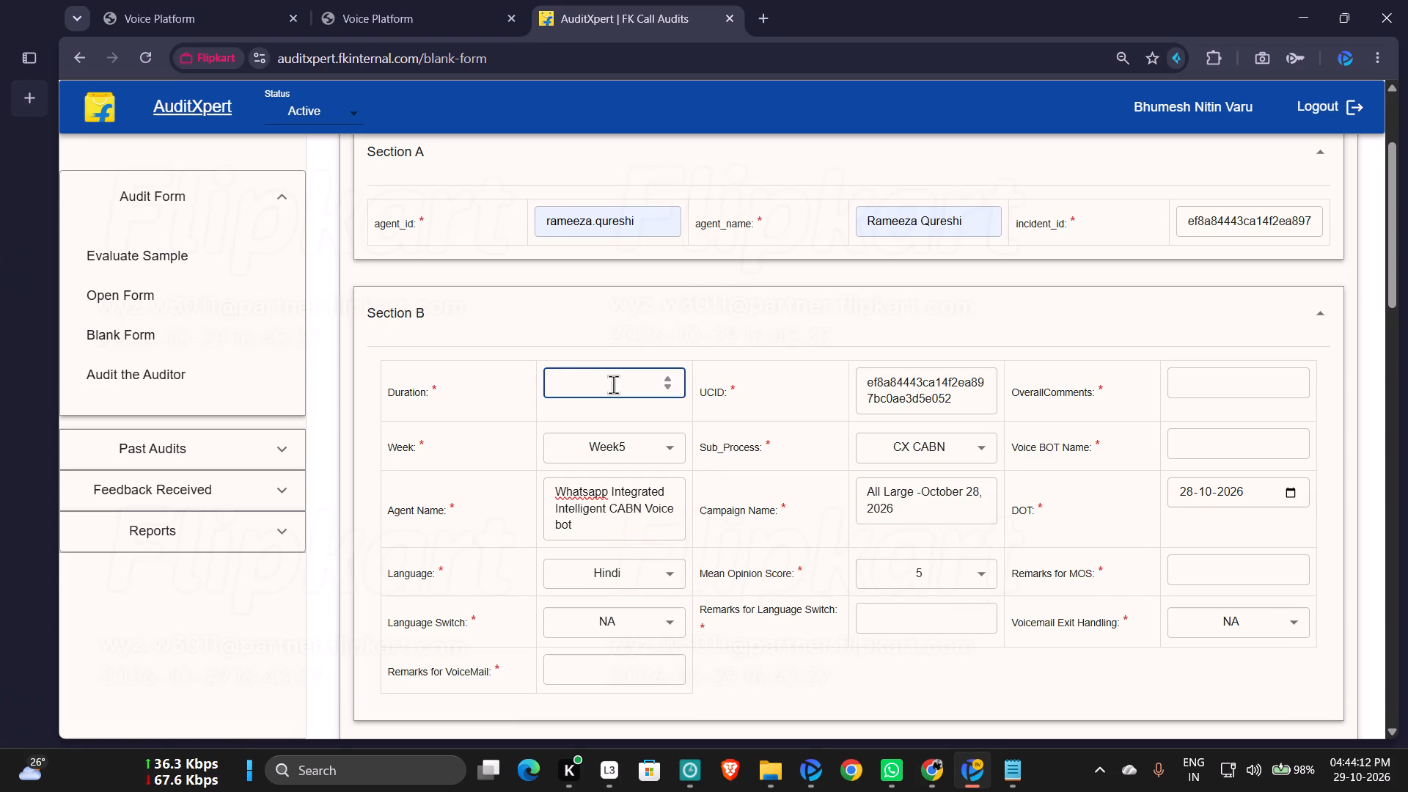
type("114")
key("BackSpace")
key("BackSpace")
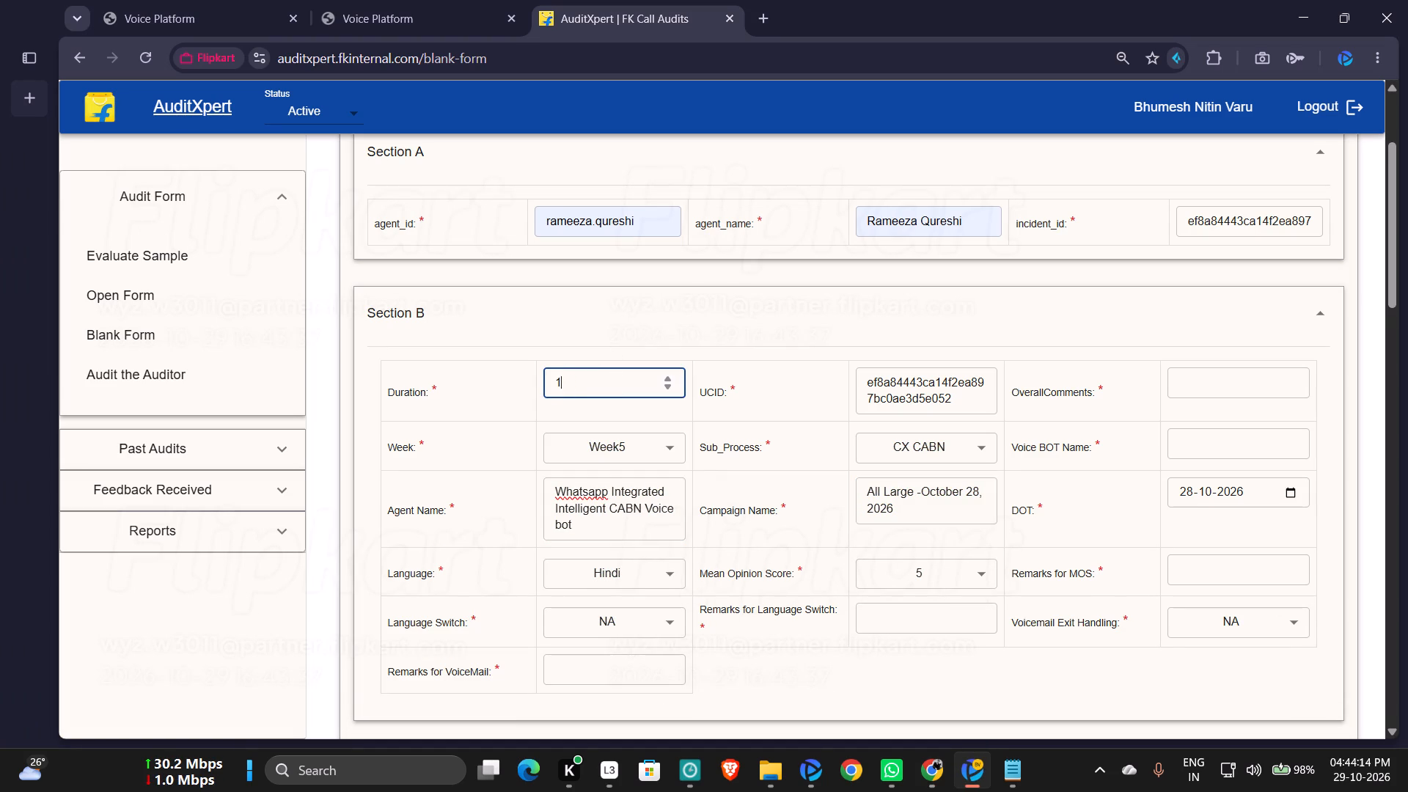
key("4")
left_click(1199, 458)
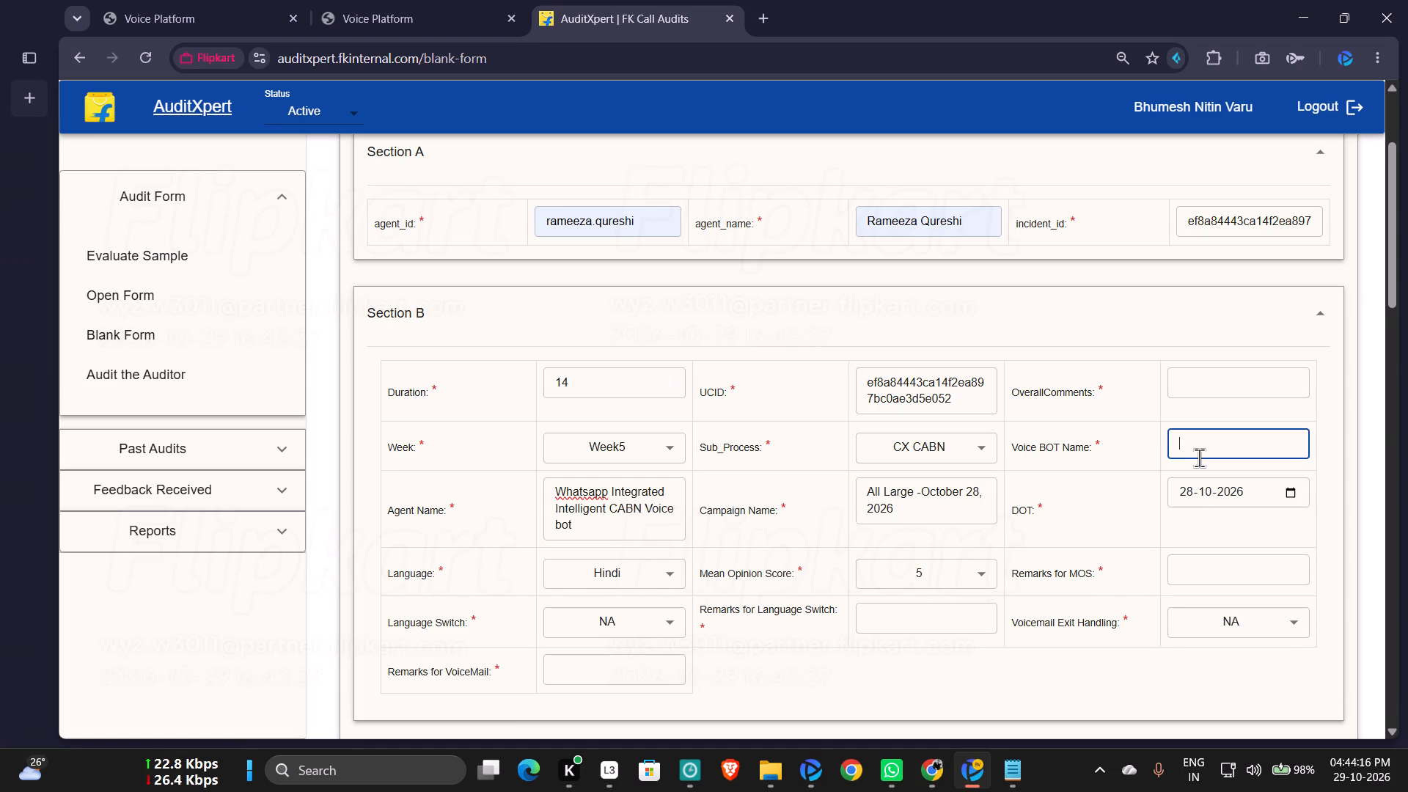
type("Priya")
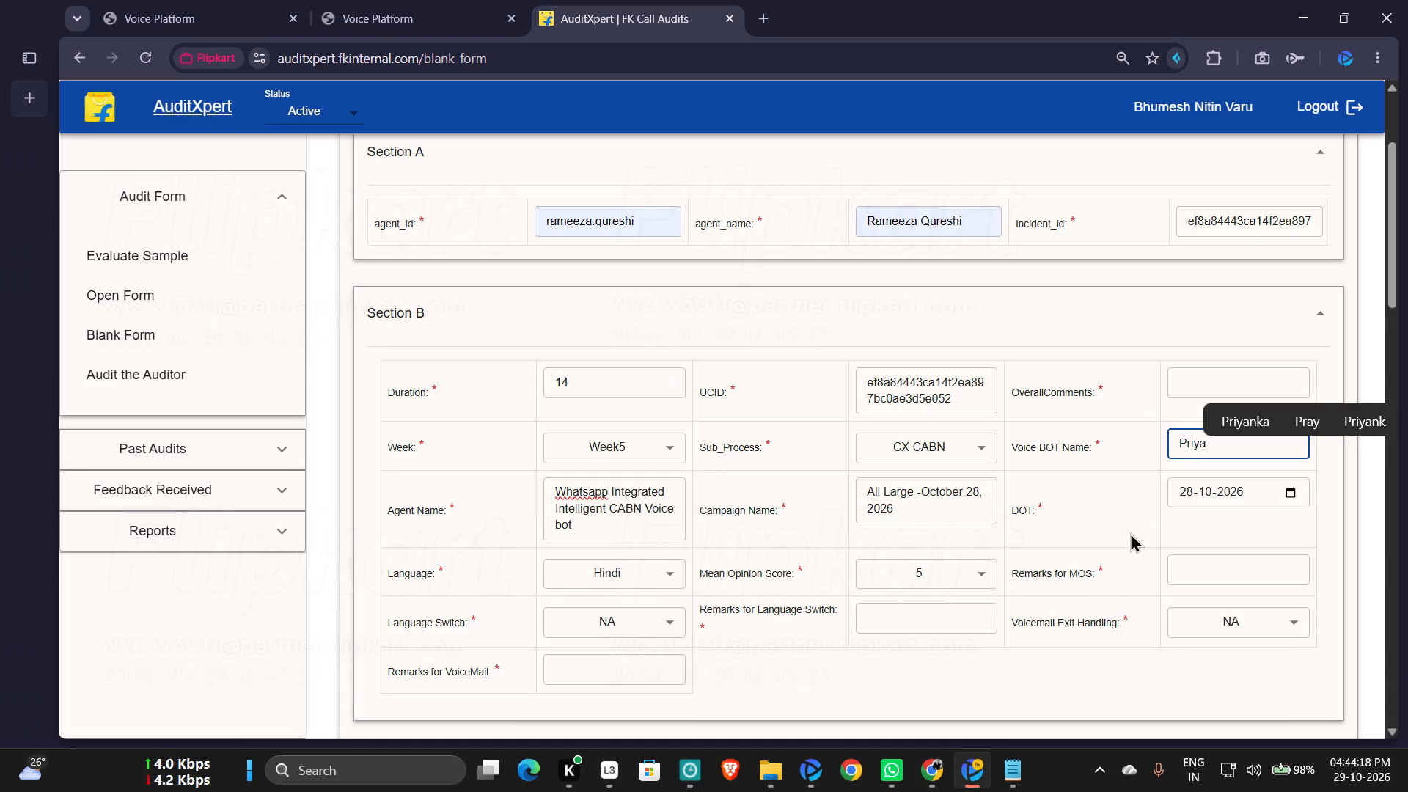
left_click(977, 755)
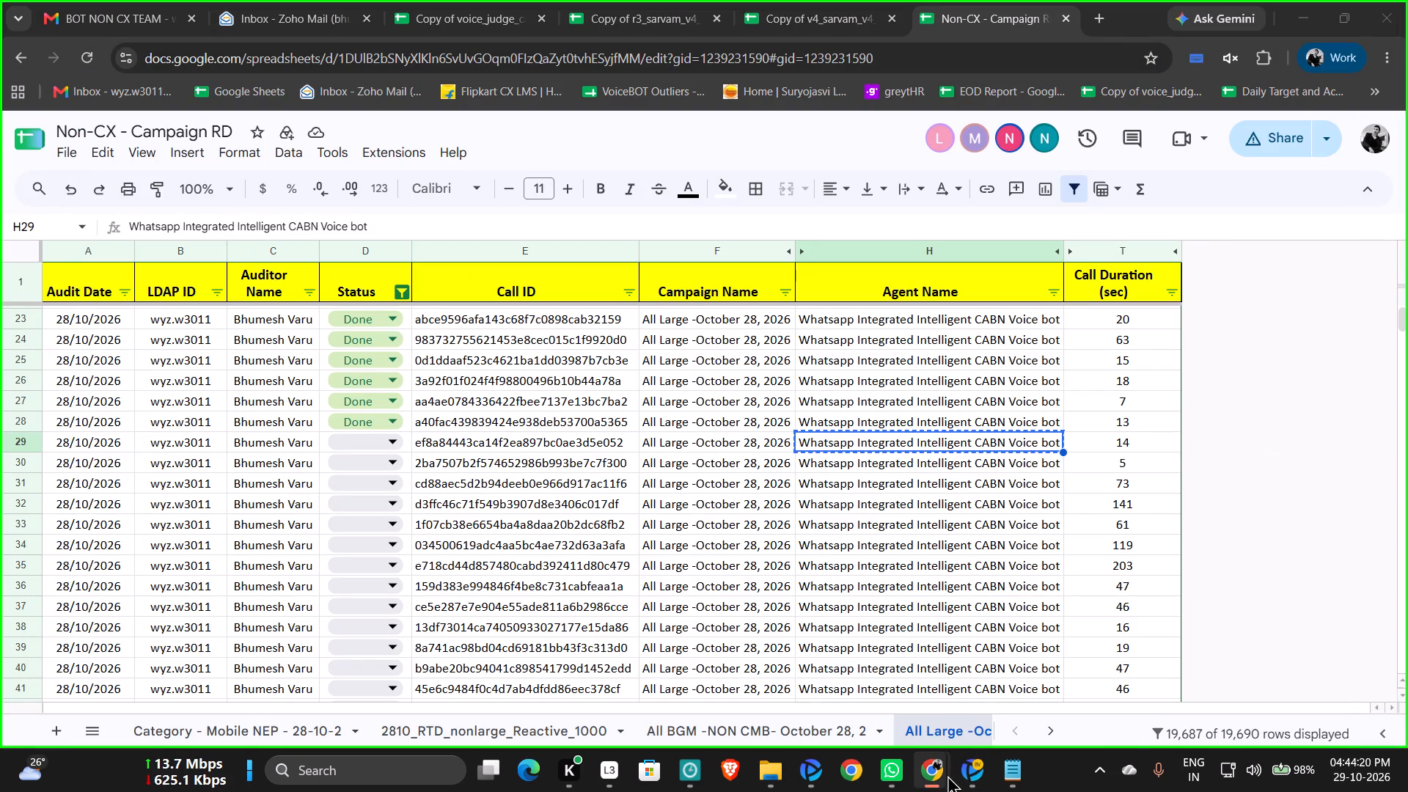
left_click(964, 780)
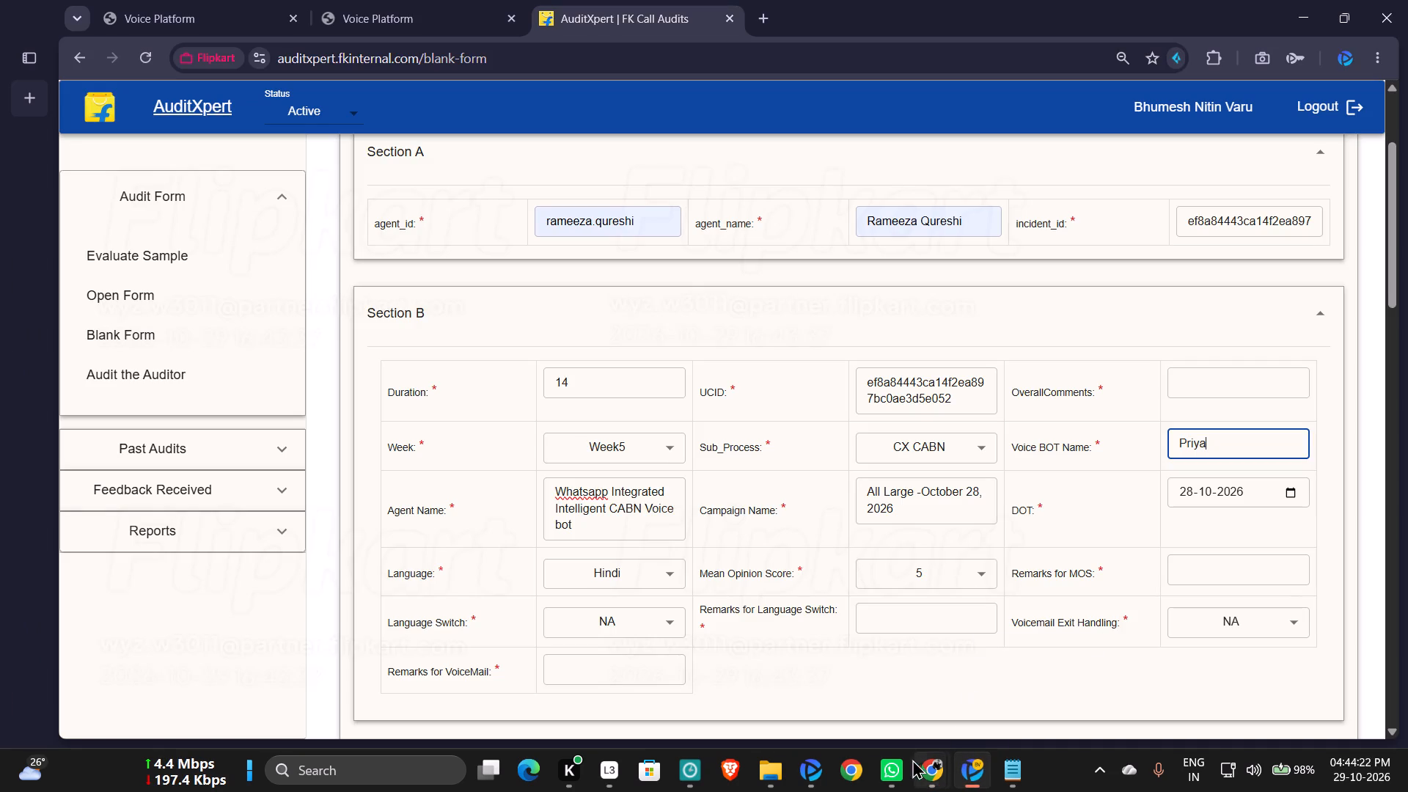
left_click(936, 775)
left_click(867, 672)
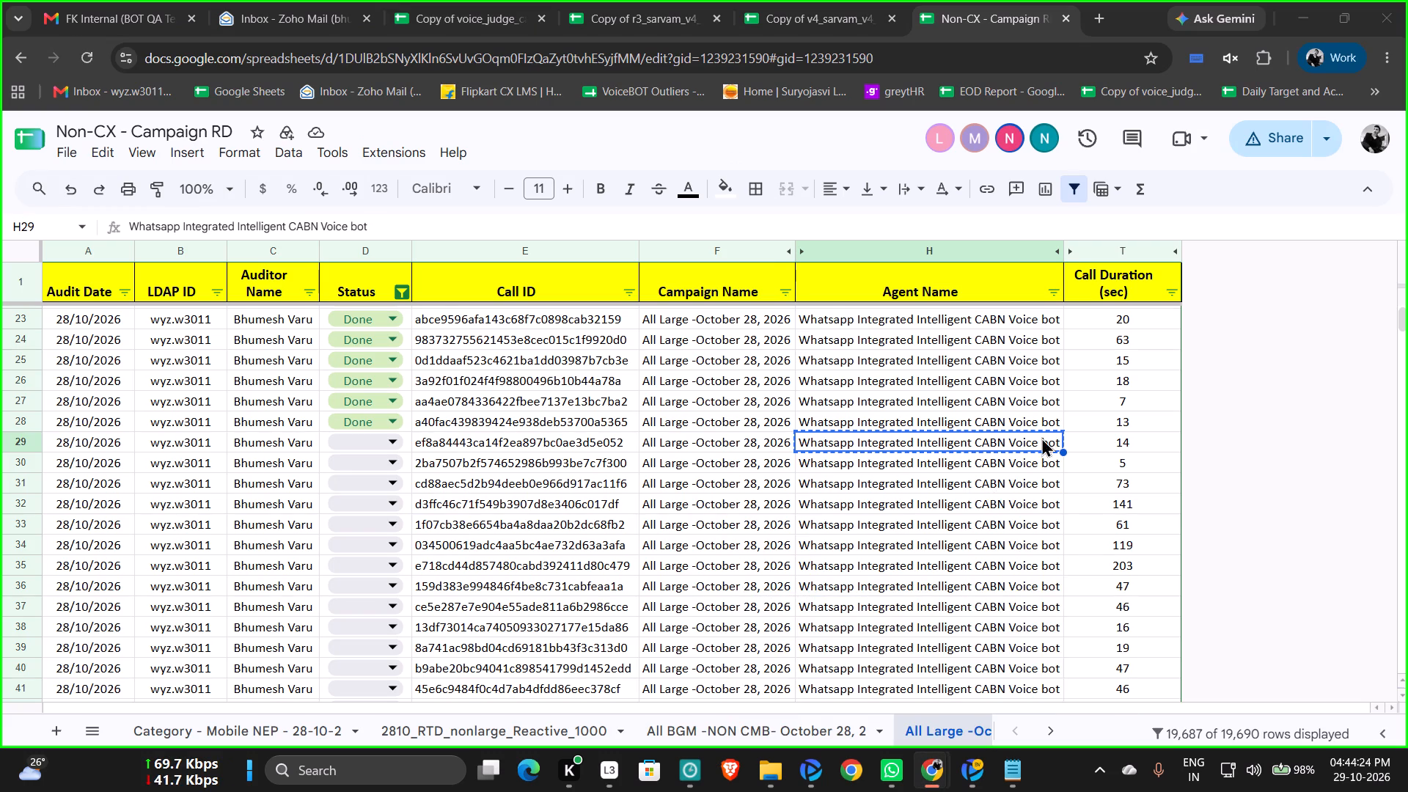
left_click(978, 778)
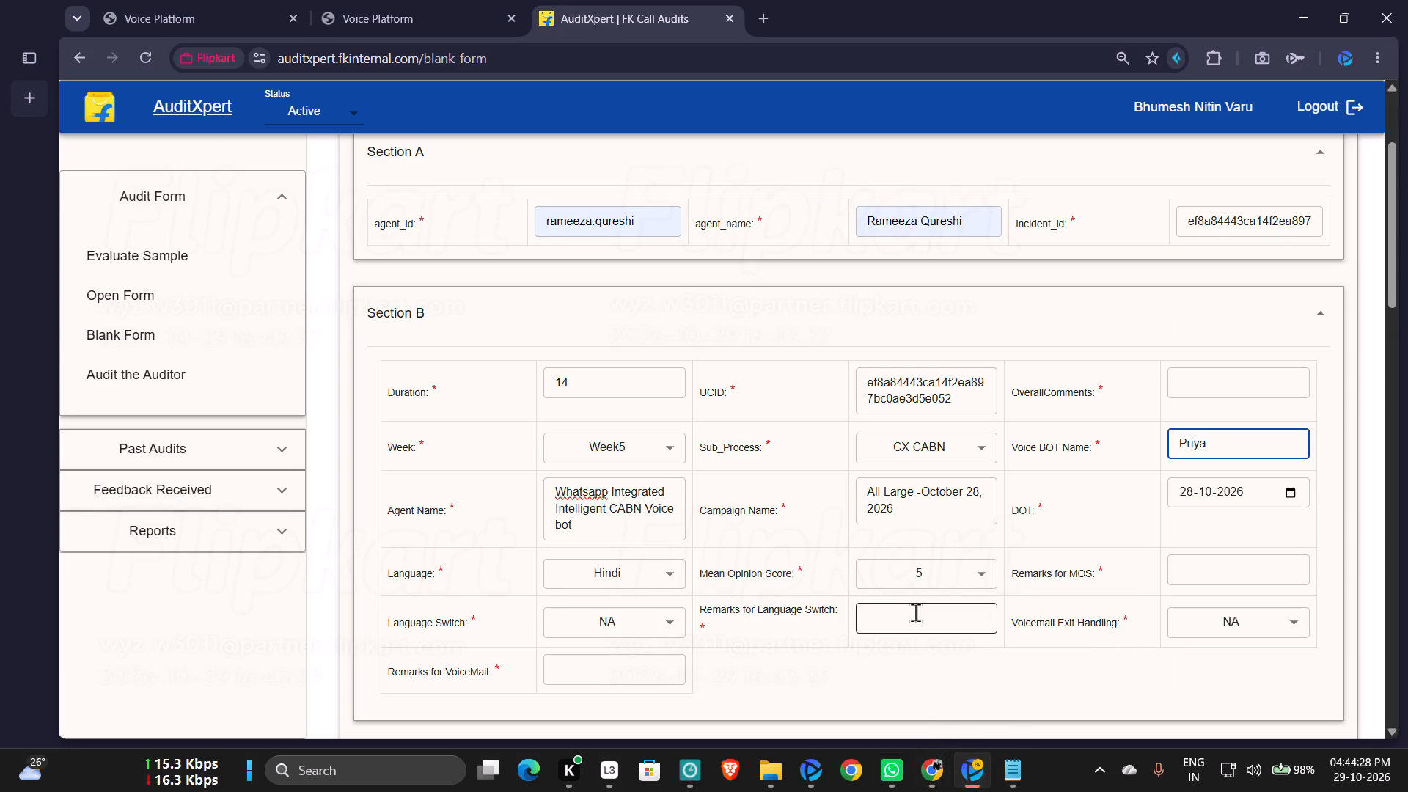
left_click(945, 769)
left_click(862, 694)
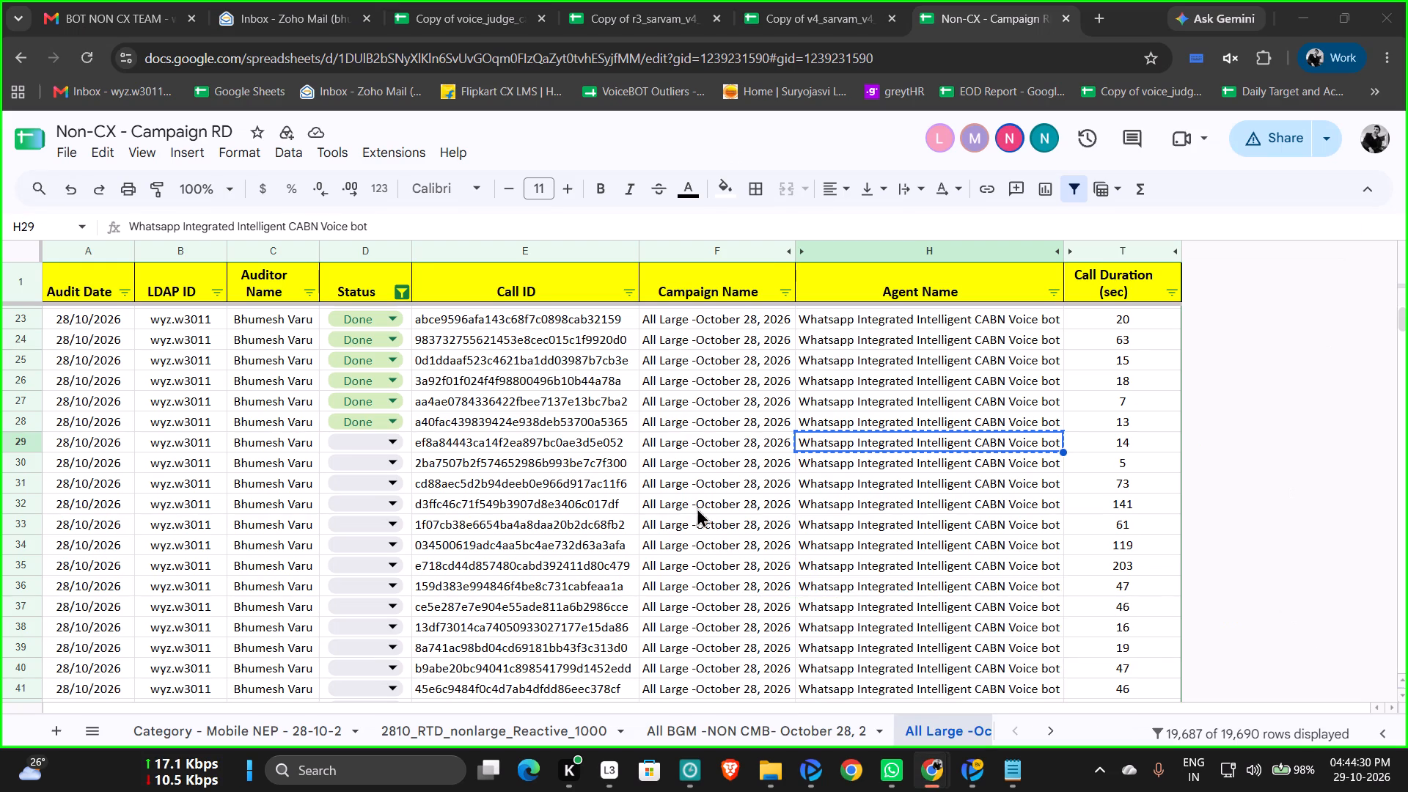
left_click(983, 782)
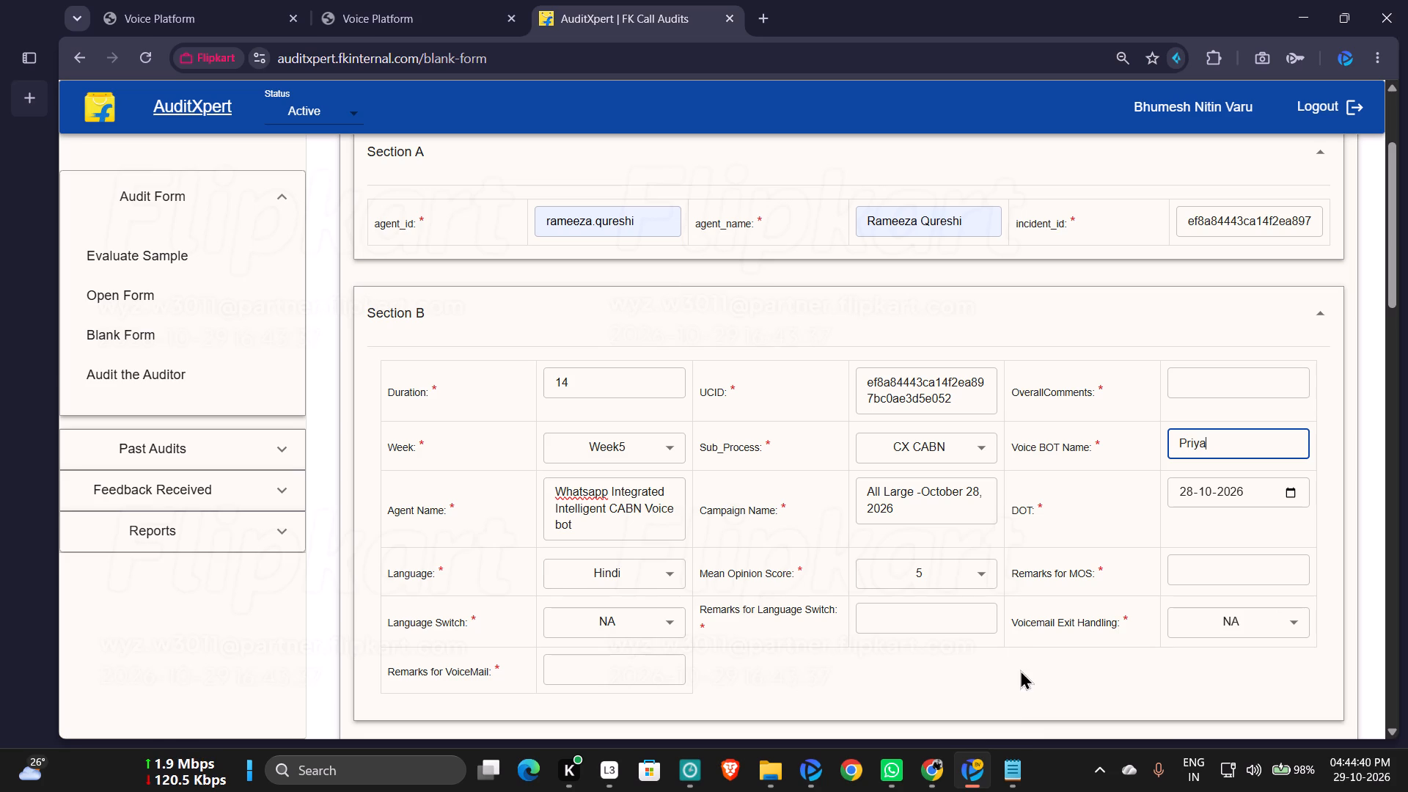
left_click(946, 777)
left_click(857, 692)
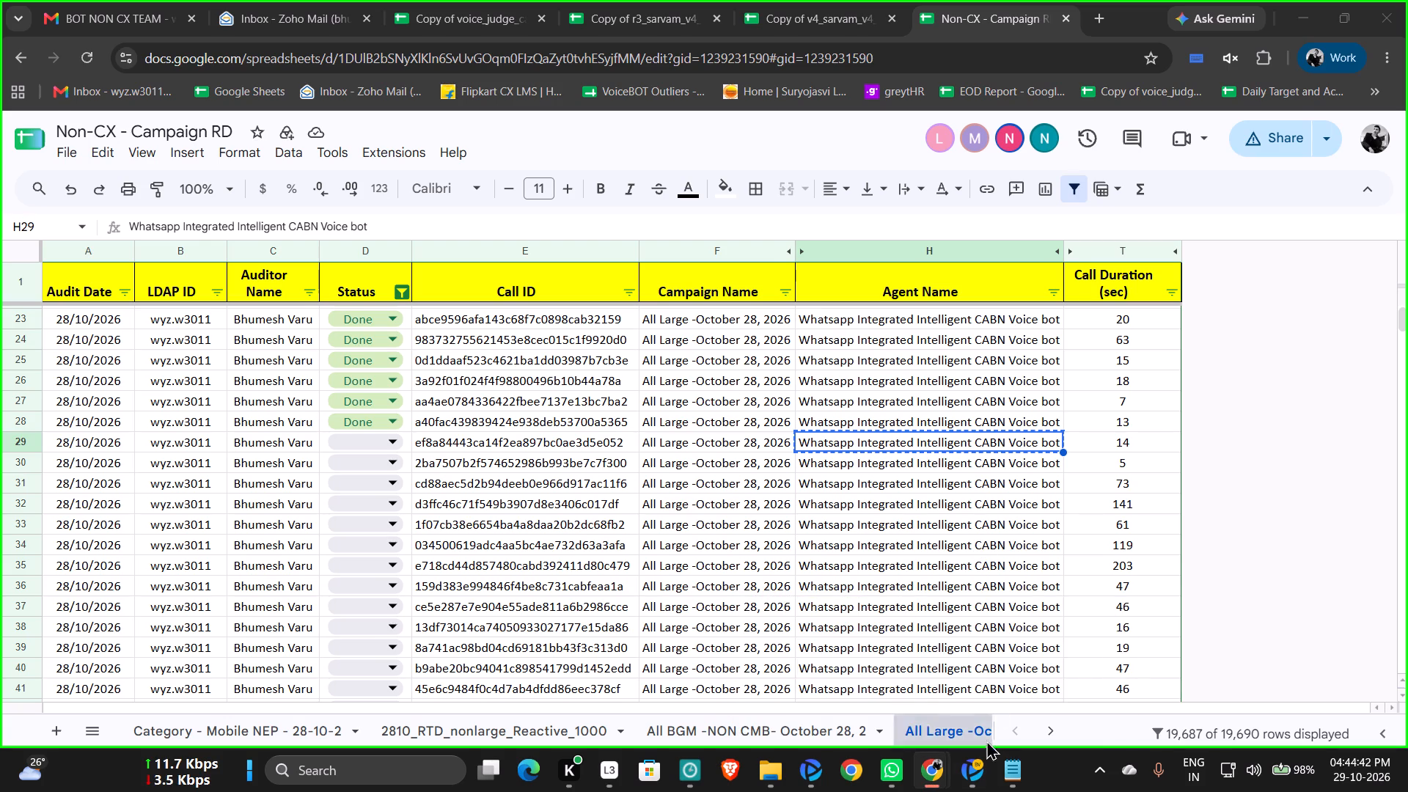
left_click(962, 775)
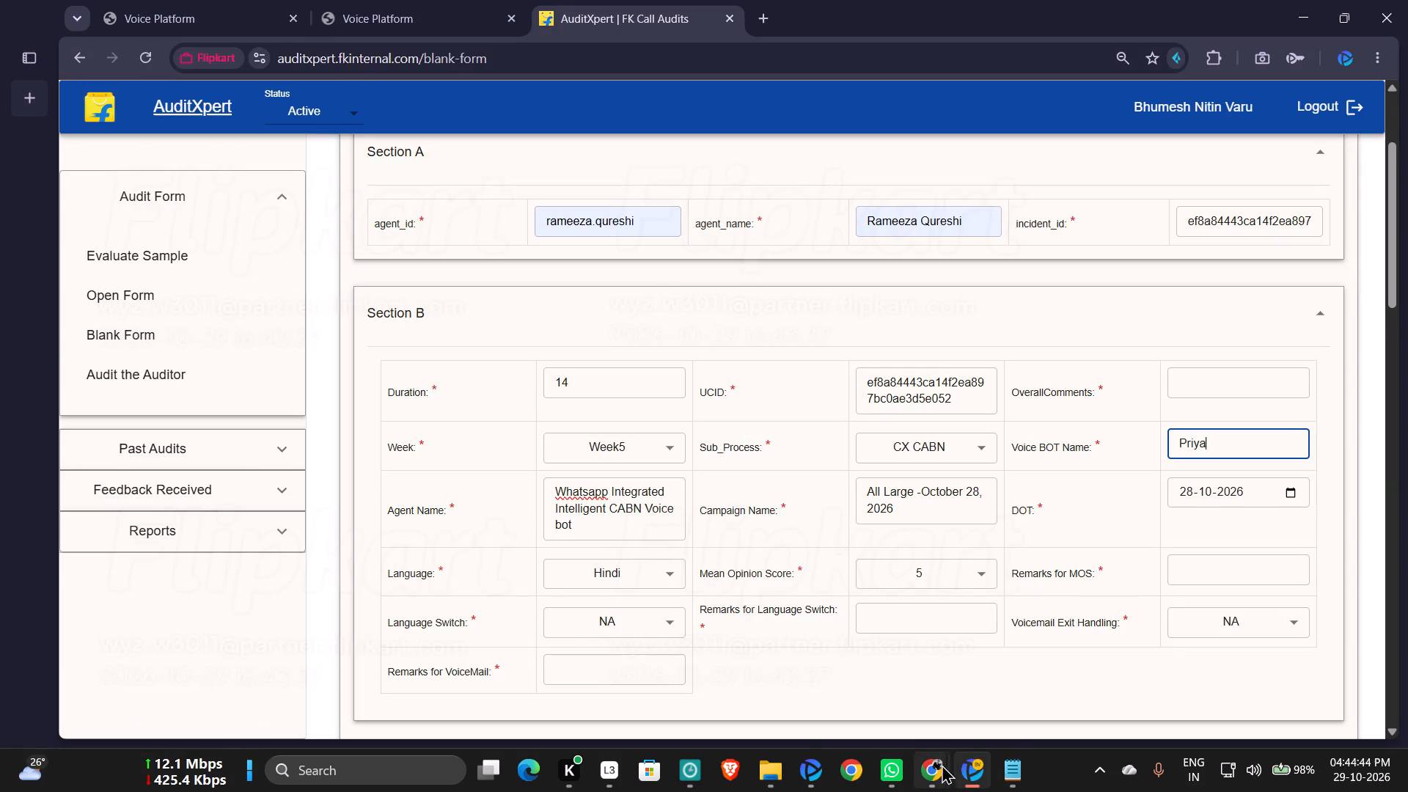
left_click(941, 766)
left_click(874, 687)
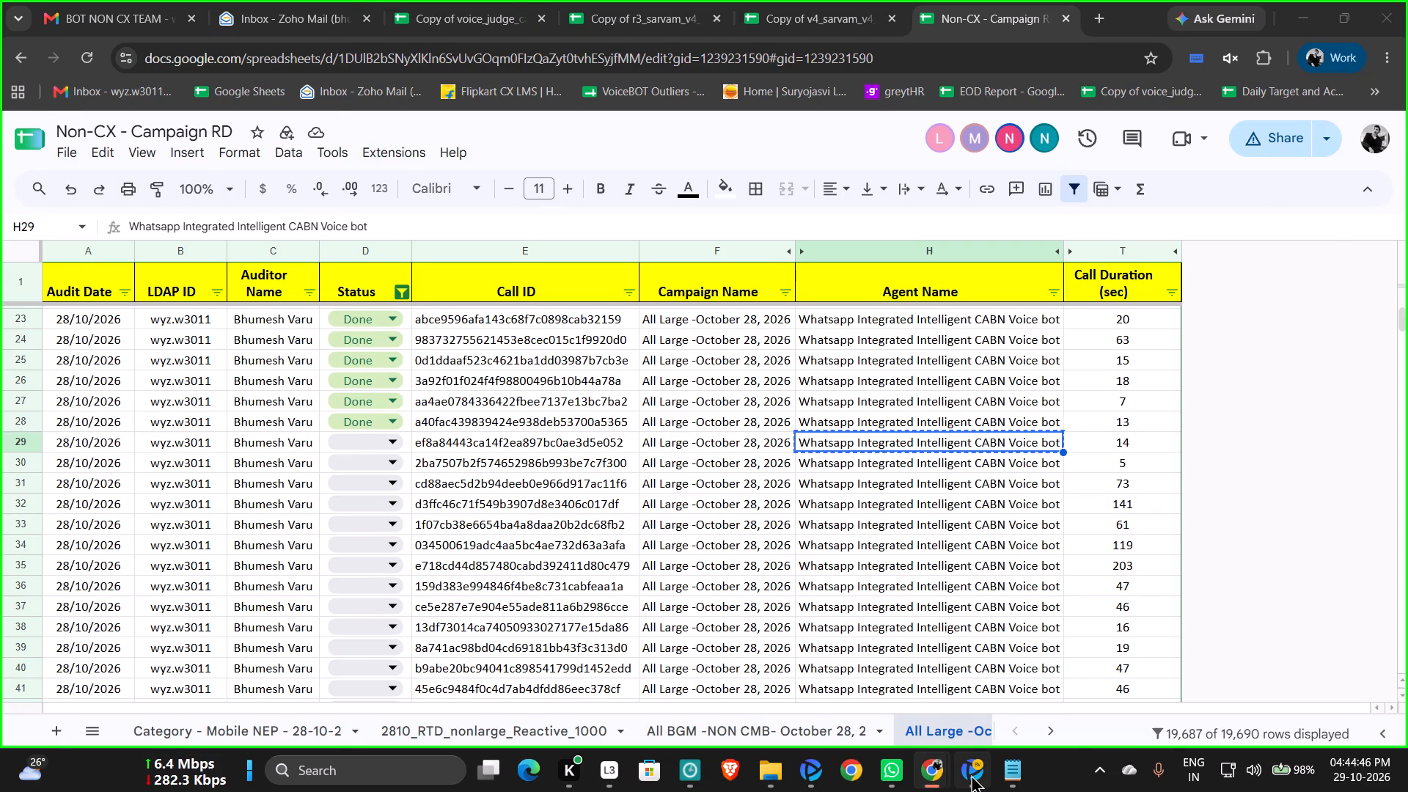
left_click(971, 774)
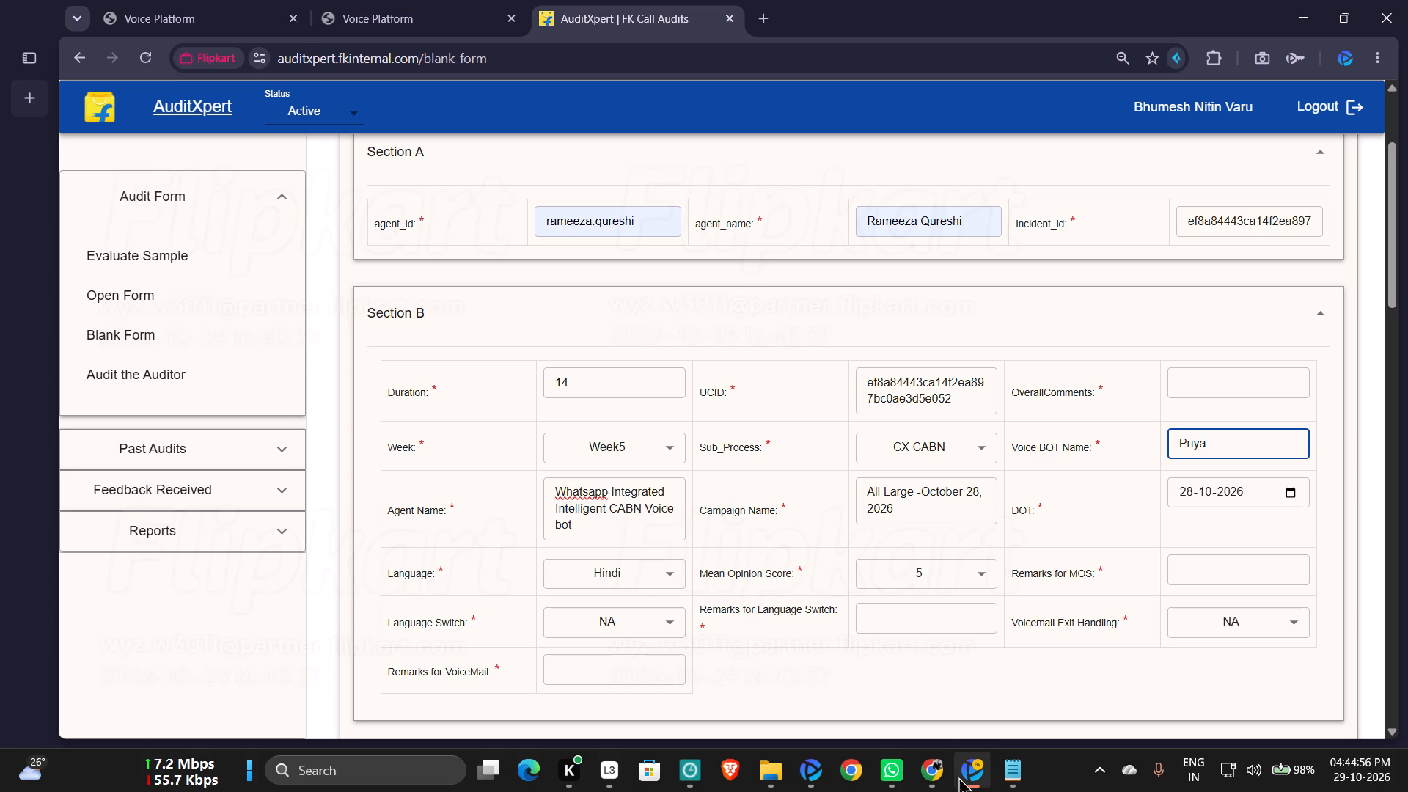
Check the form's Section B entries against row 29 of the Non-CX - Campaign RD sheet in Chrome.
left_click(937, 782)
left_click(881, 719)
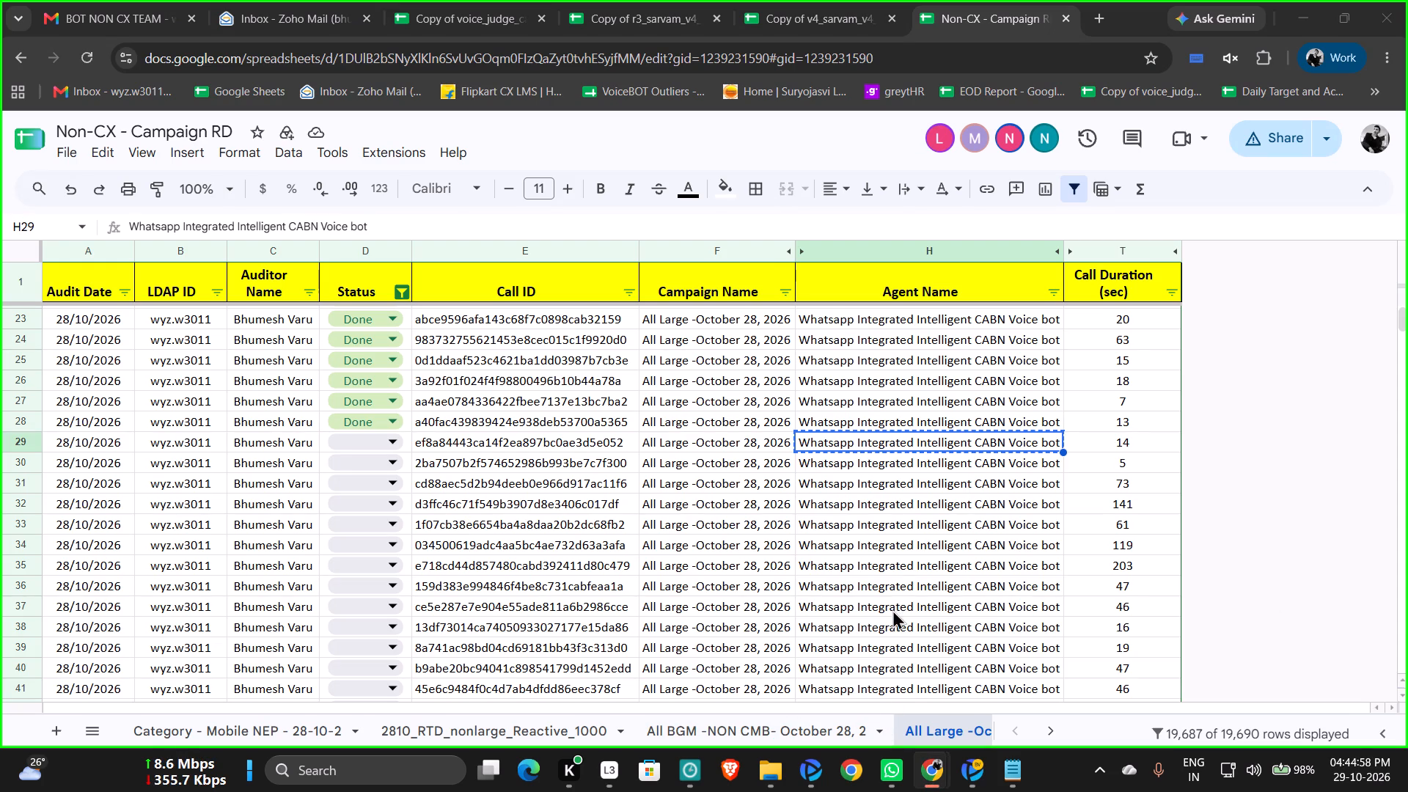
left_click(987, 771)
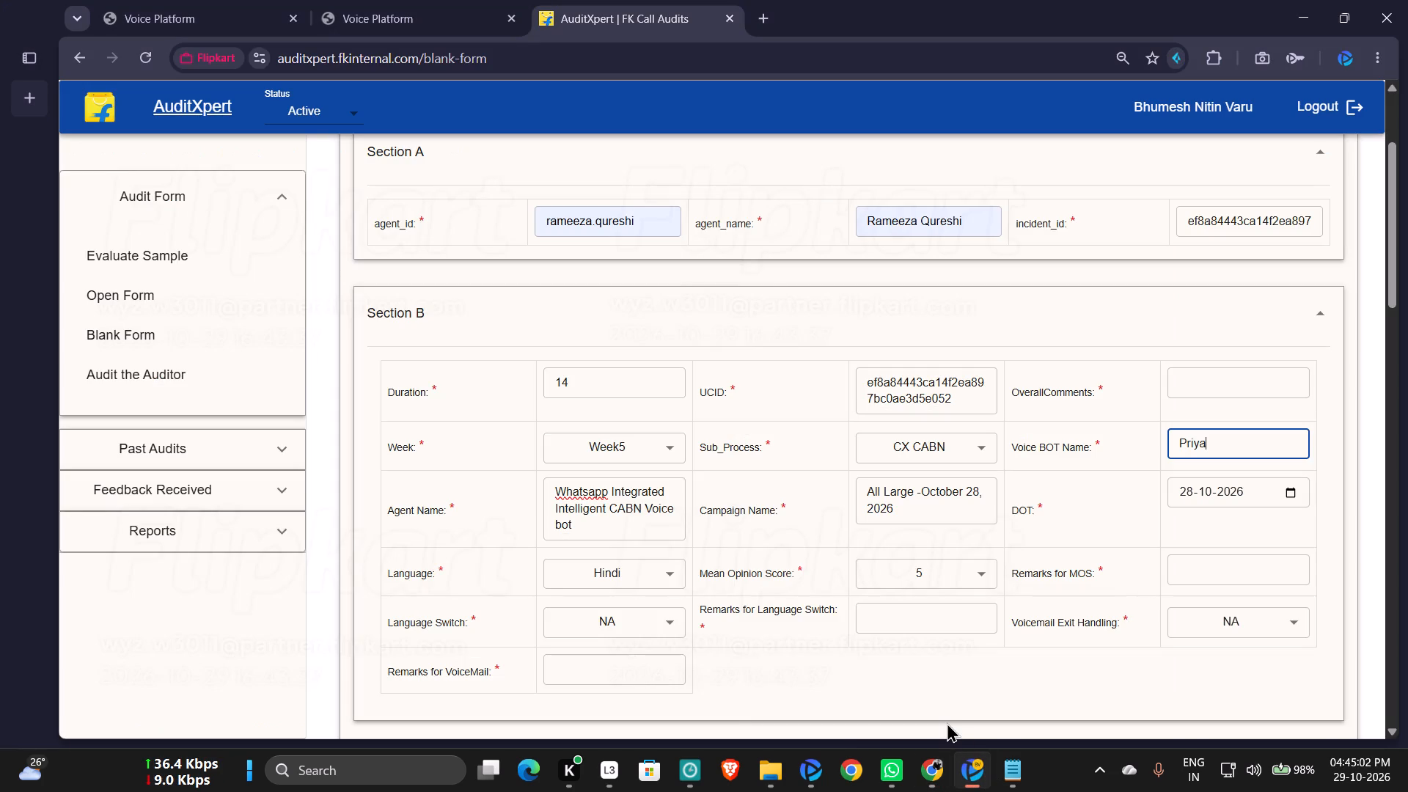
left_click(931, 779)
left_click(873, 689)
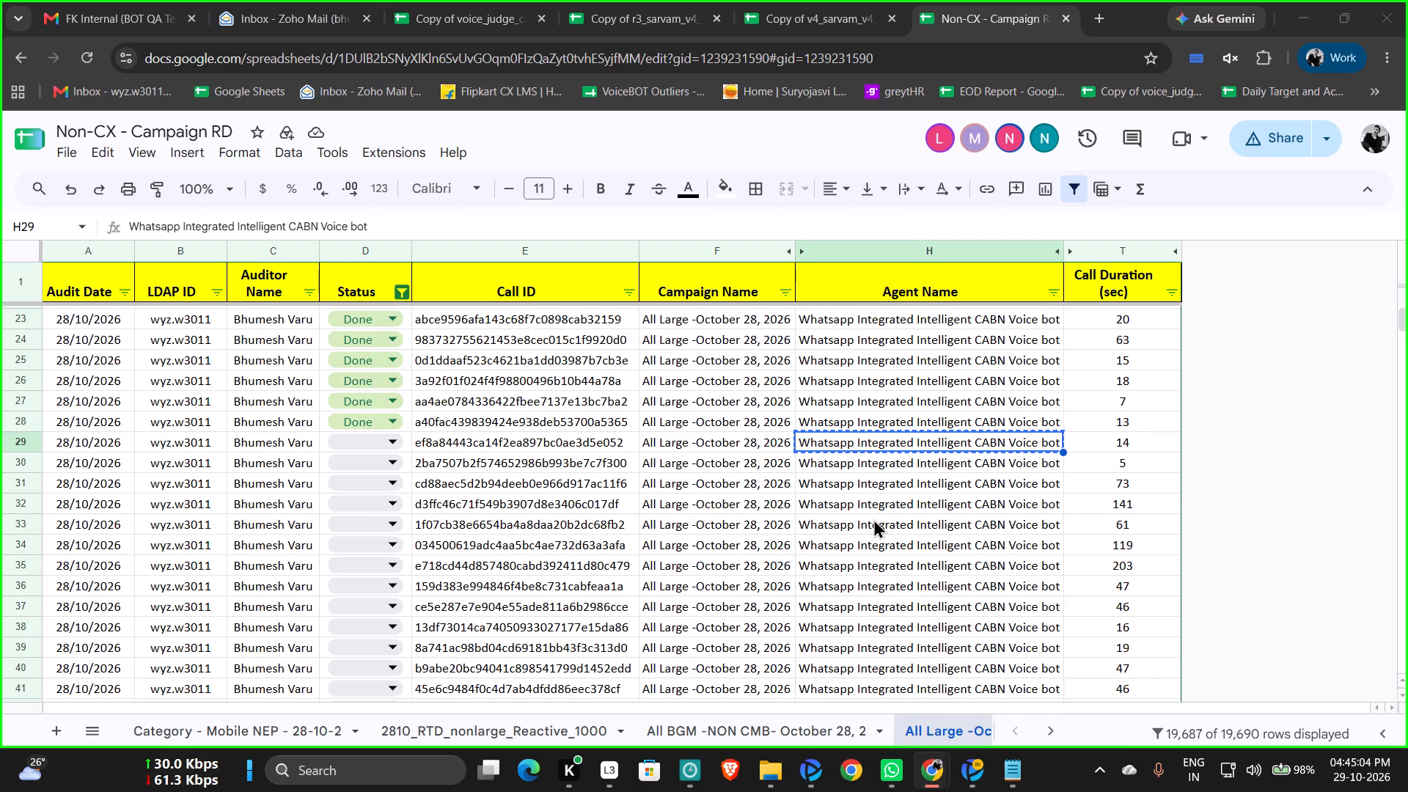
left_click(673, 439)
left_click(865, 441)
left_click(964, 782)
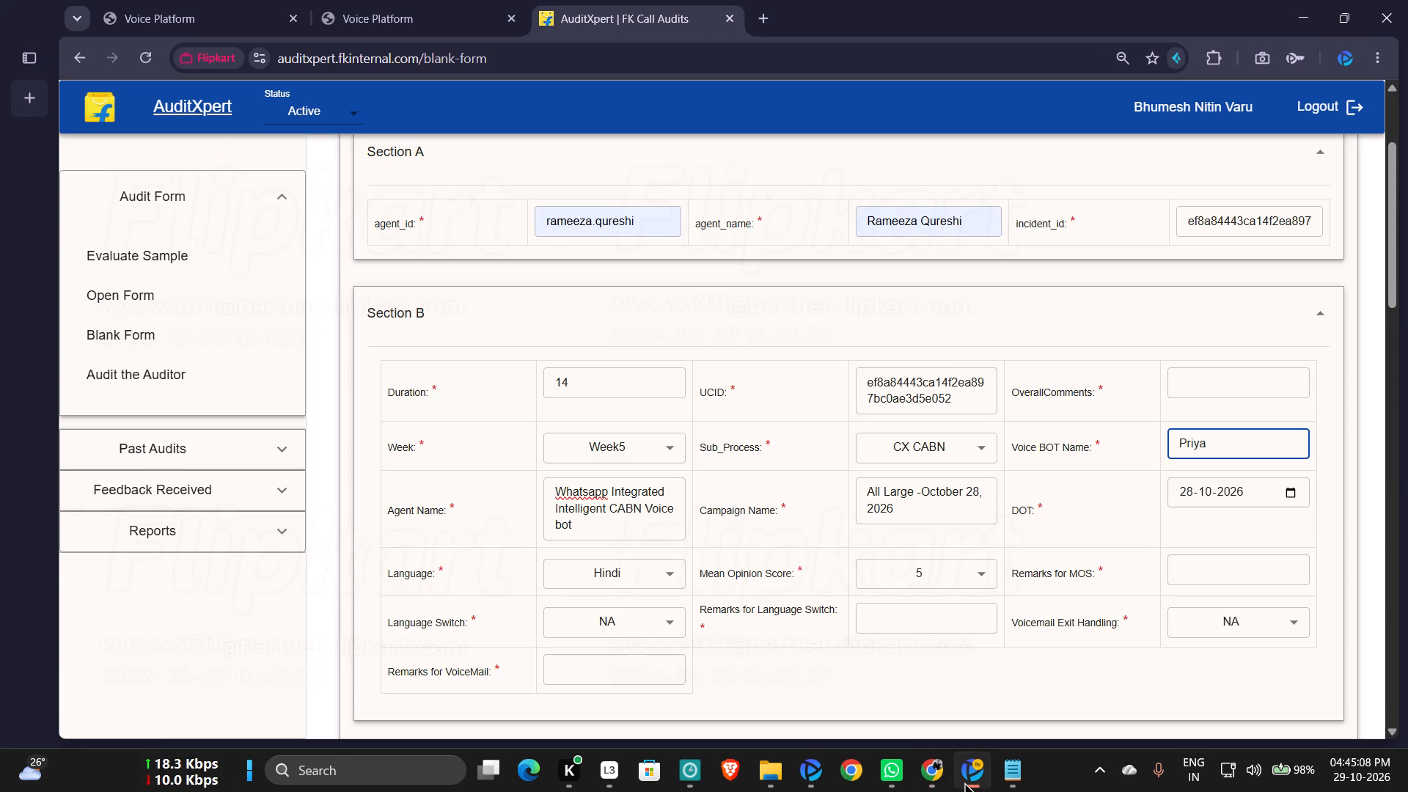
left_click(945, 768)
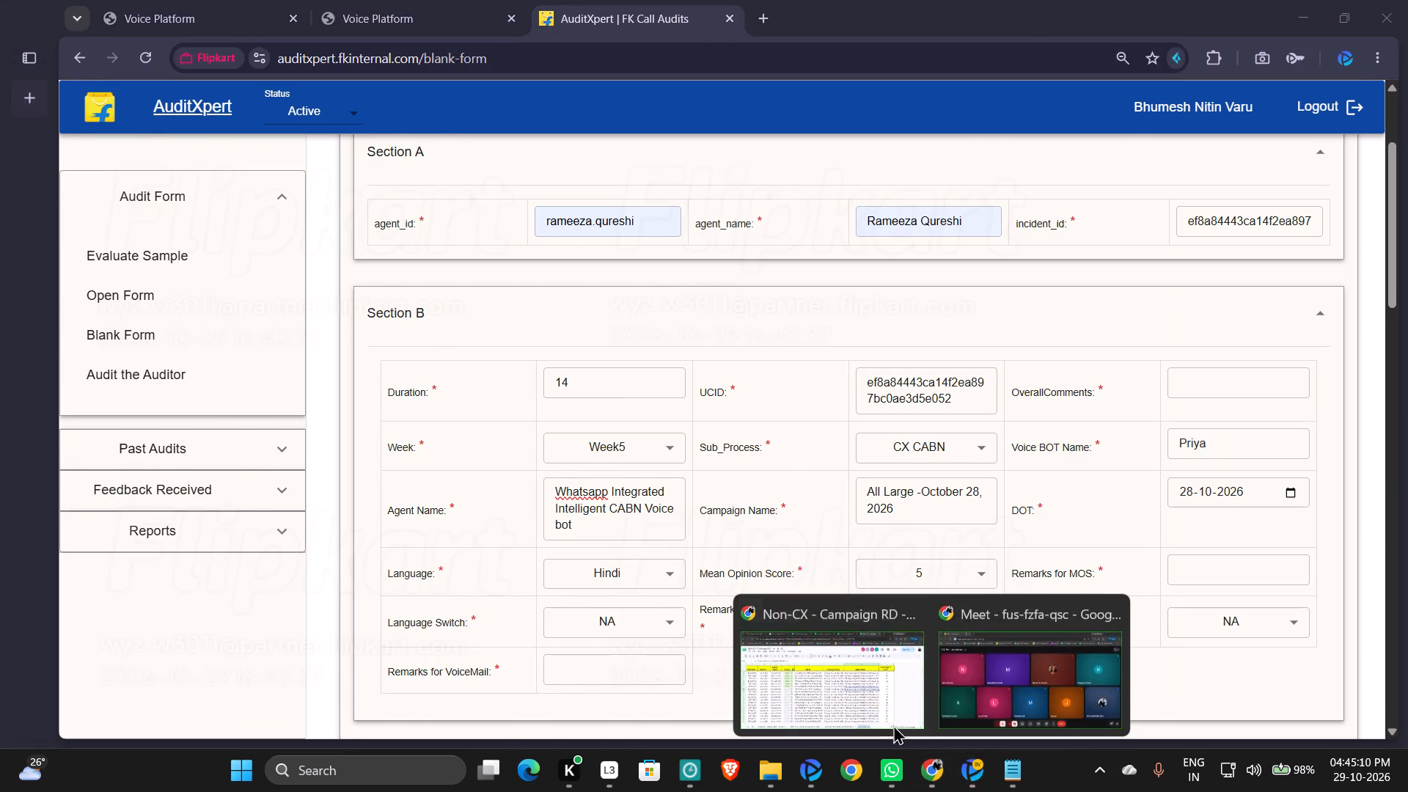
left_click(883, 716)
left_click(967, 778)
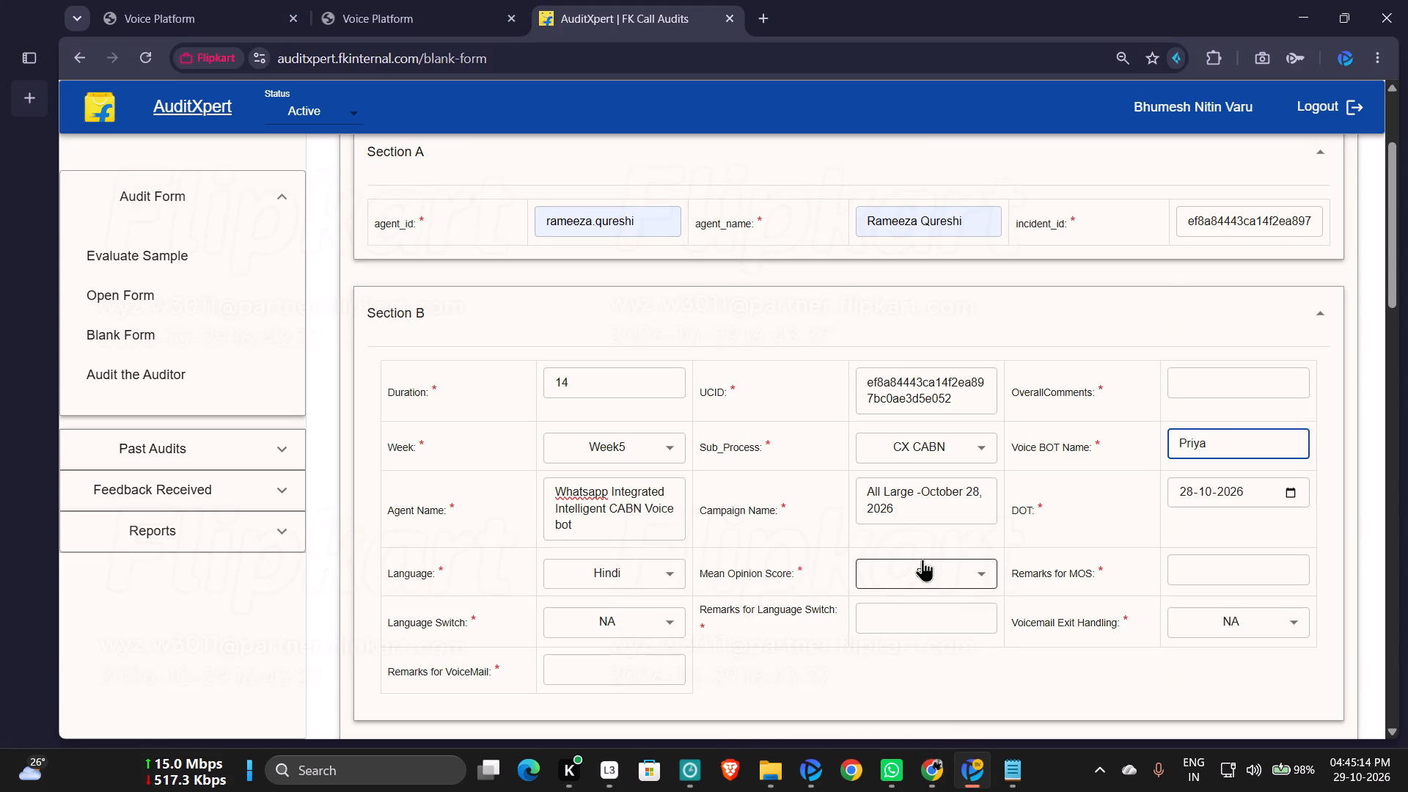
left_click(936, 782)
left_click(862, 697)
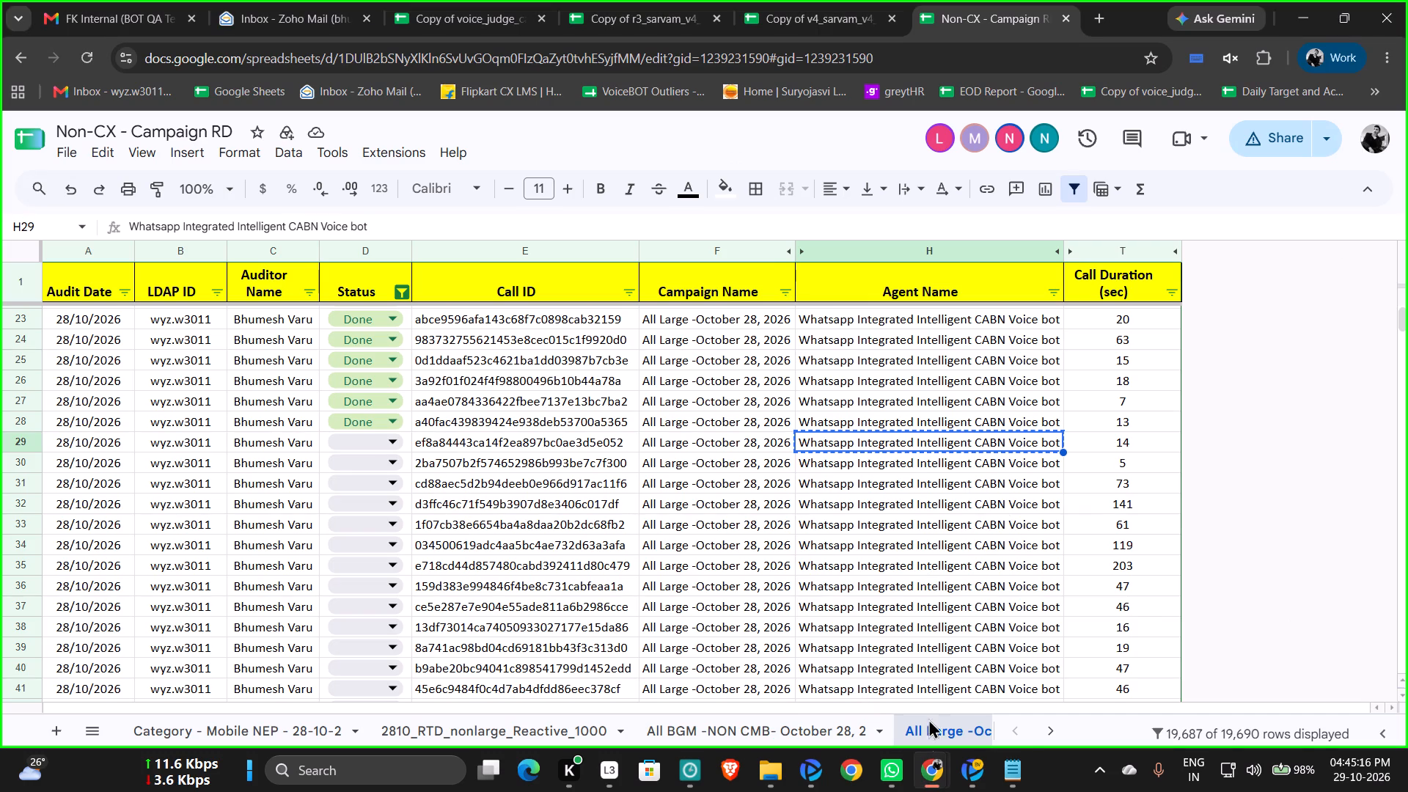
left_click(988, 770)
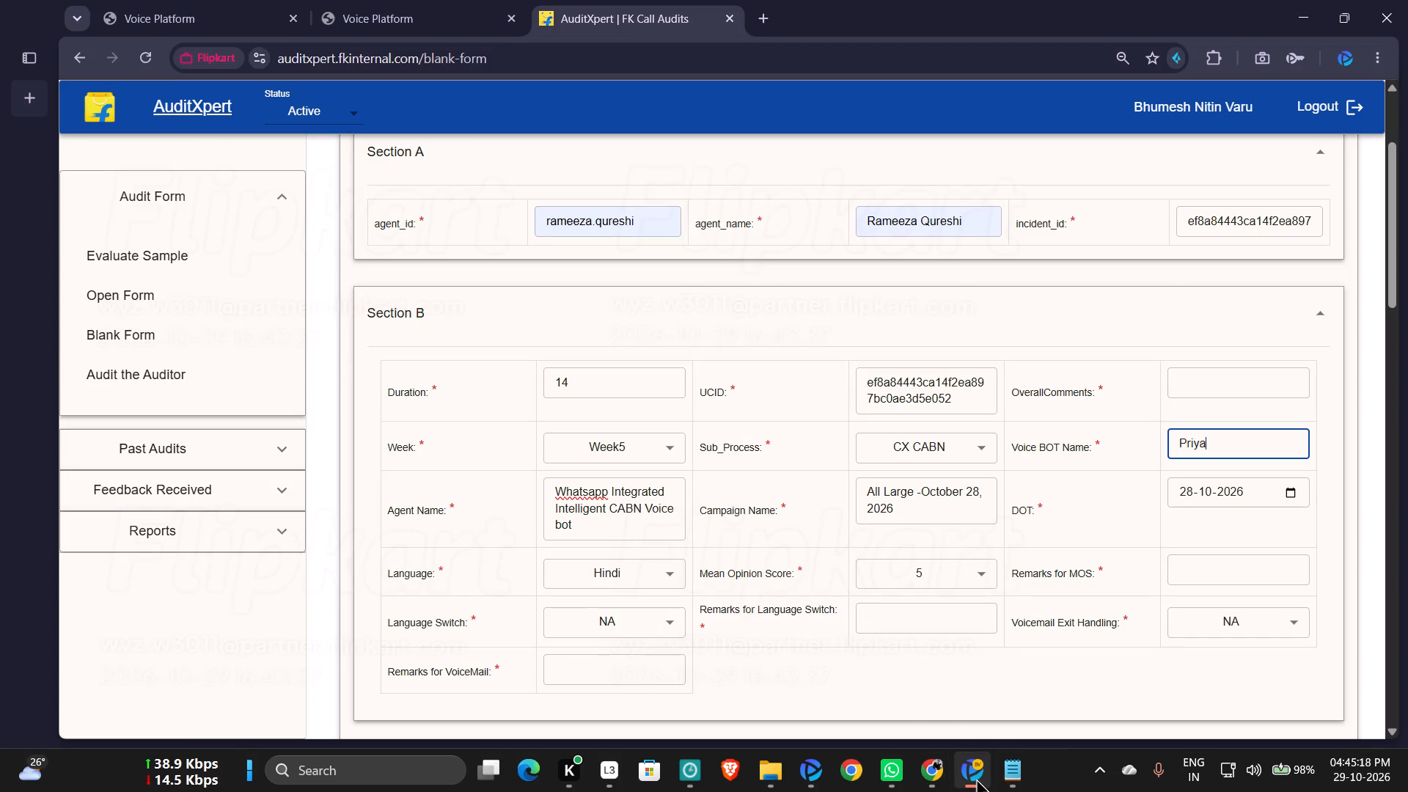
left_click(953, 682)
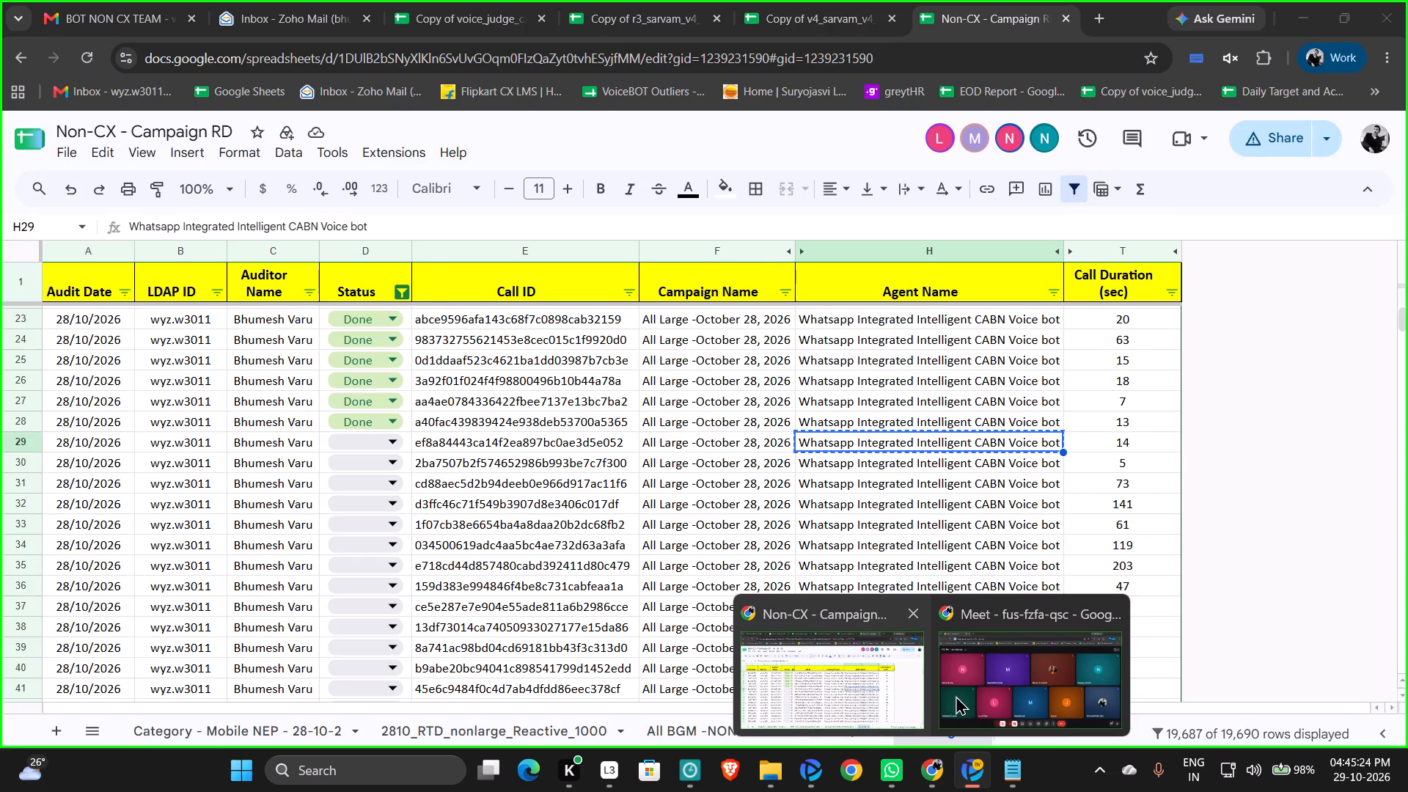
left_click(972, 768)
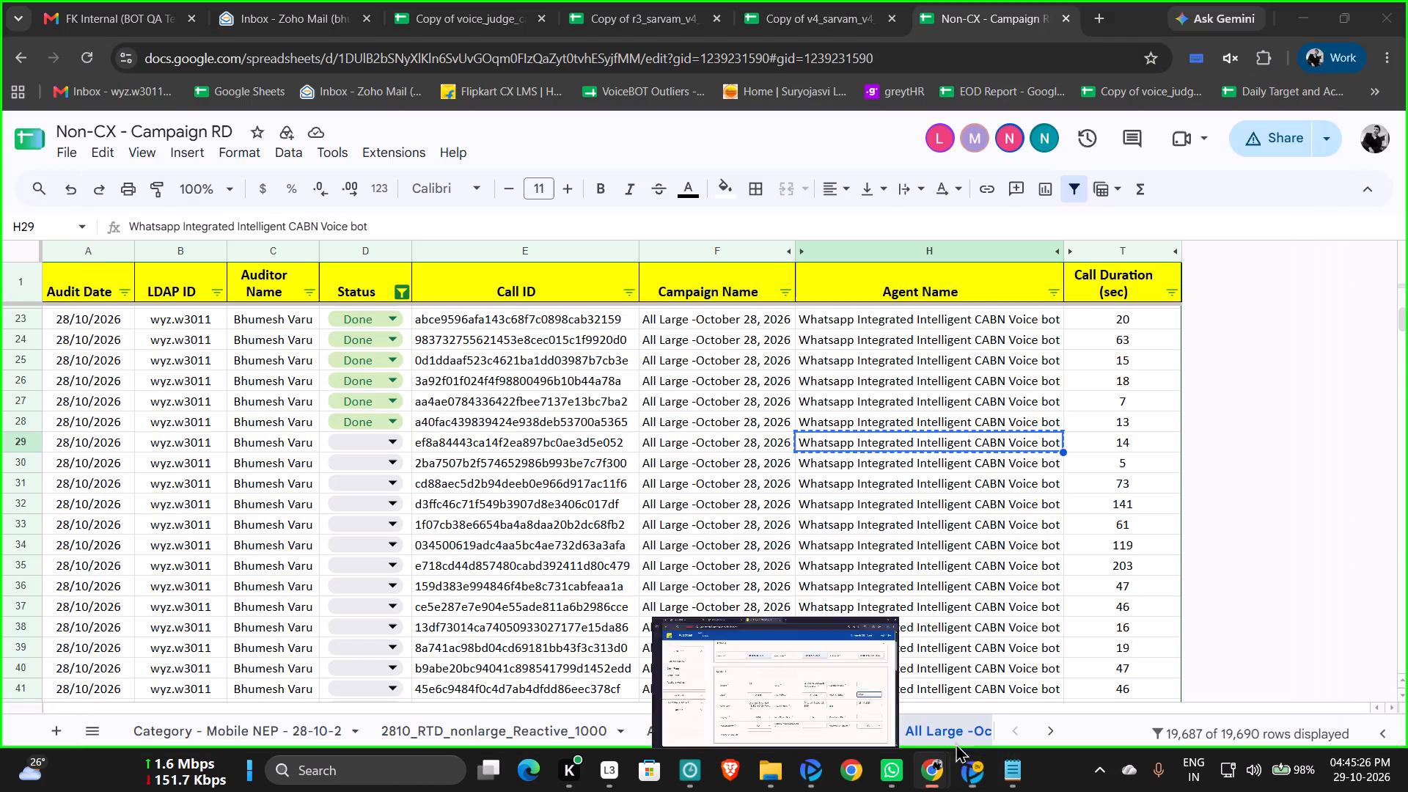
left_click(975, 771)
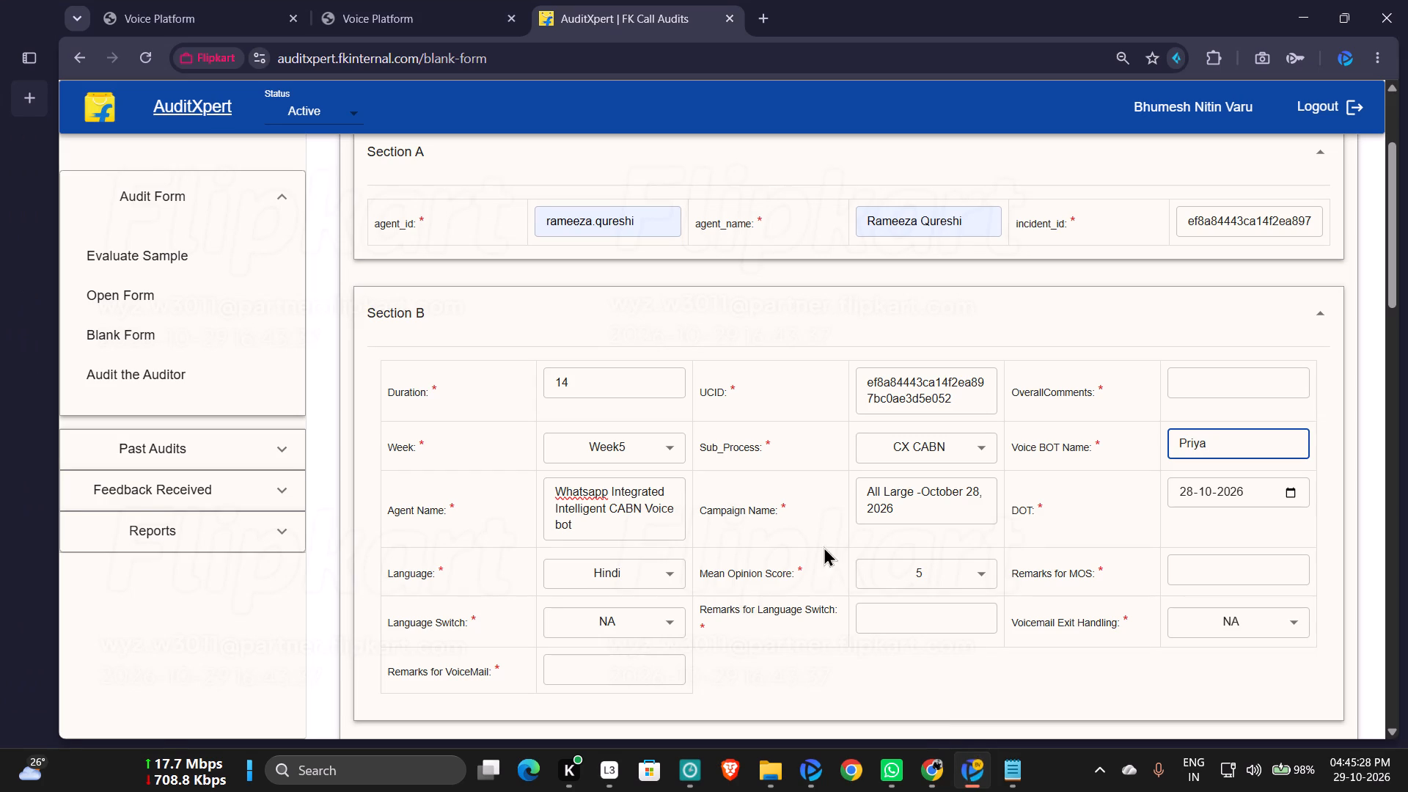
left_click(940, 786)
left_click(867, 711)
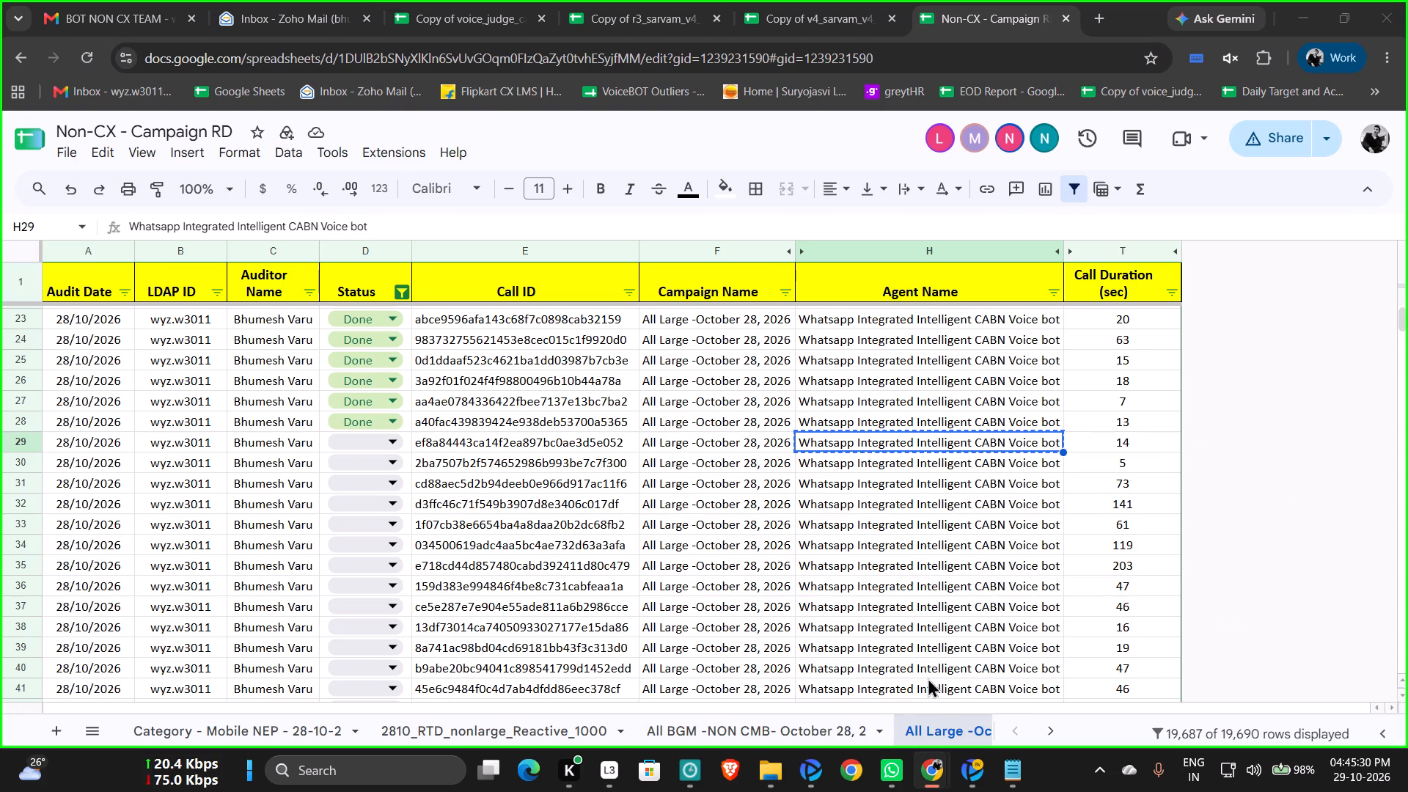
left_click(977, 791)
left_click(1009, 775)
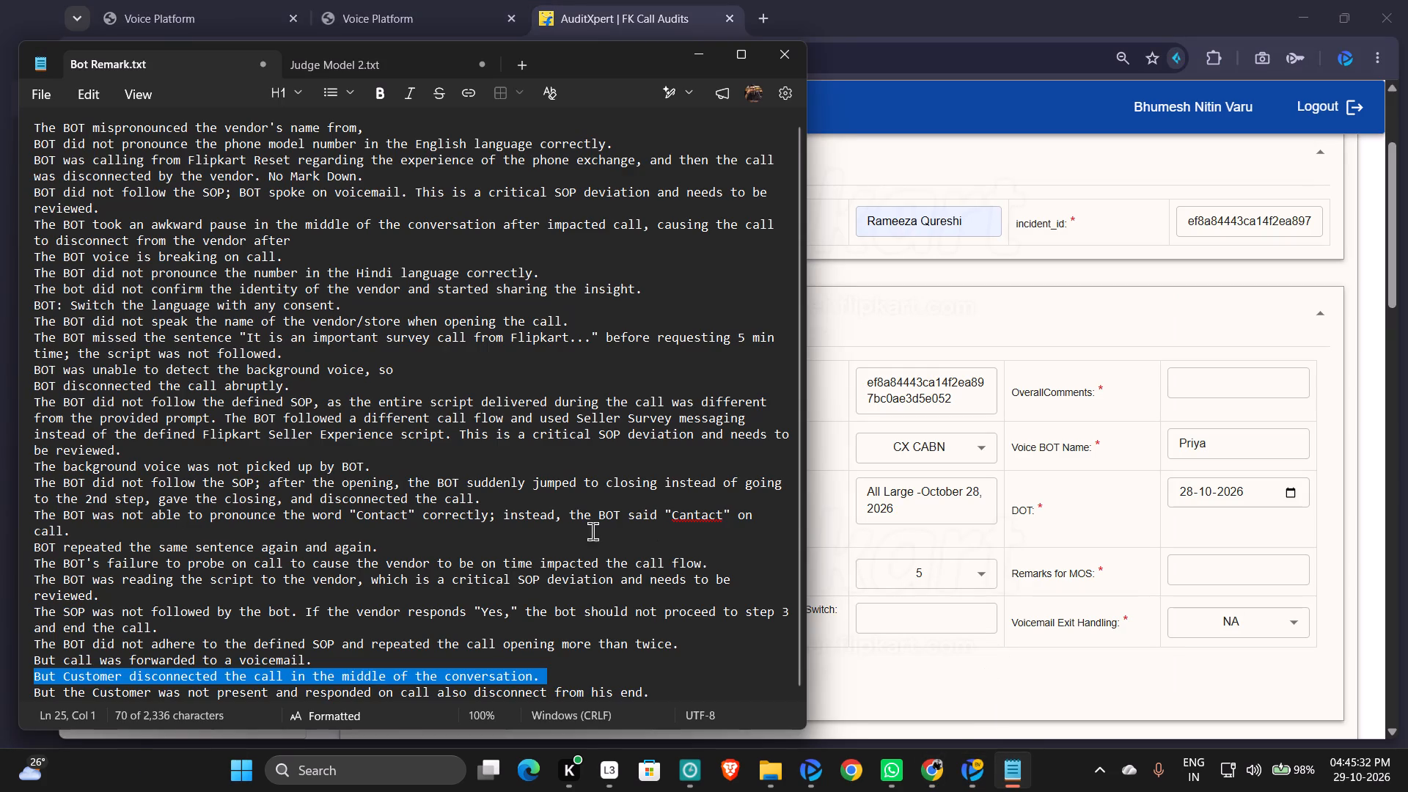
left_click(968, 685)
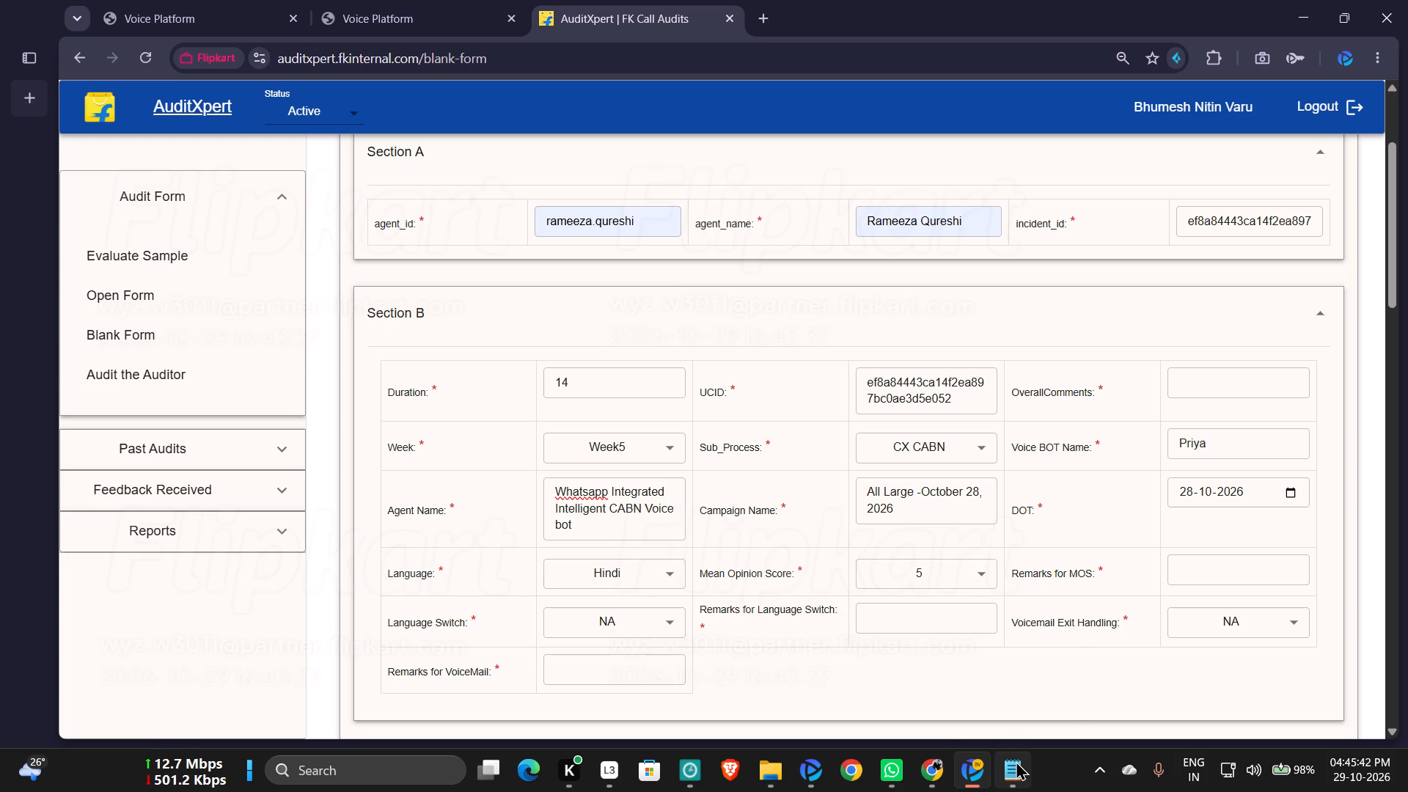
left_click(472, 0)
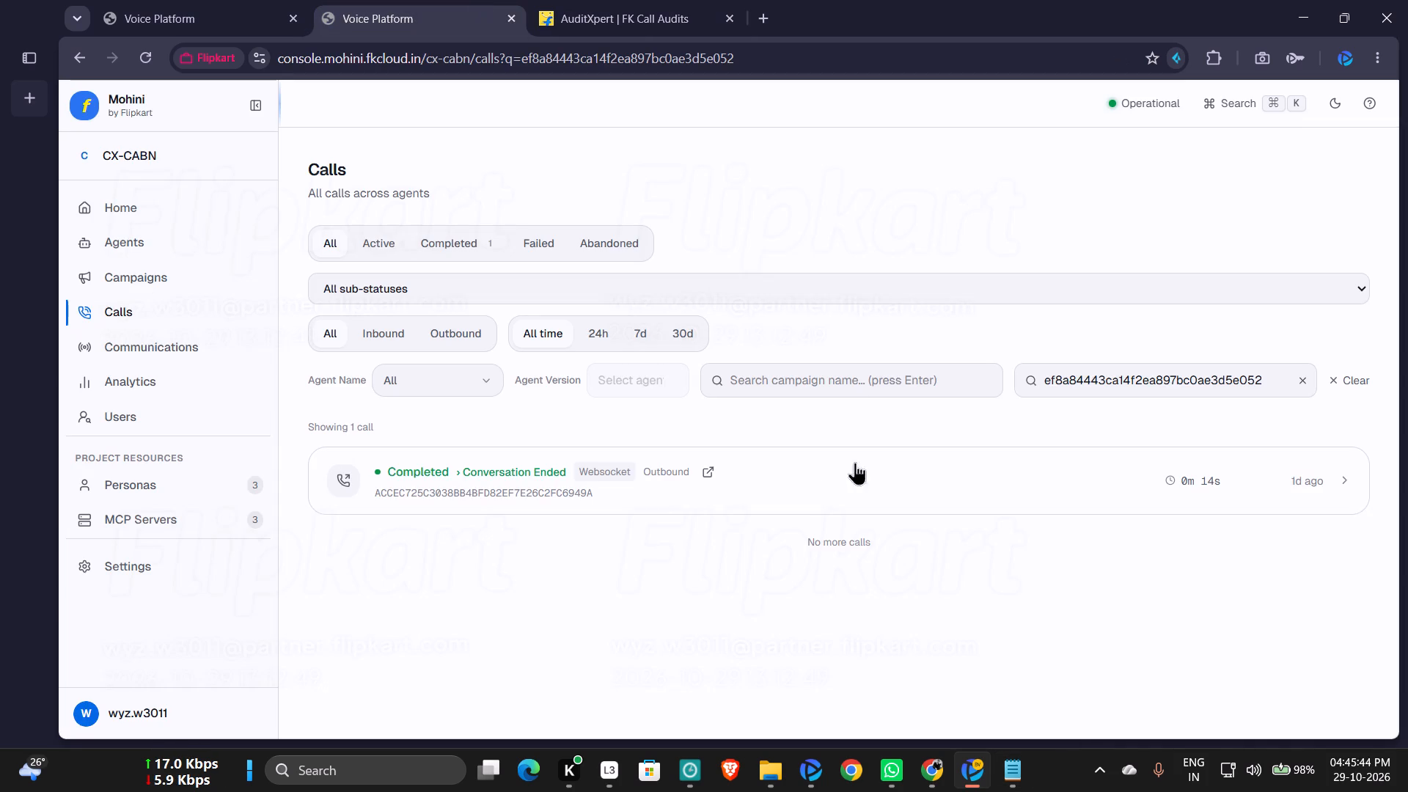
left_click(713, 466)
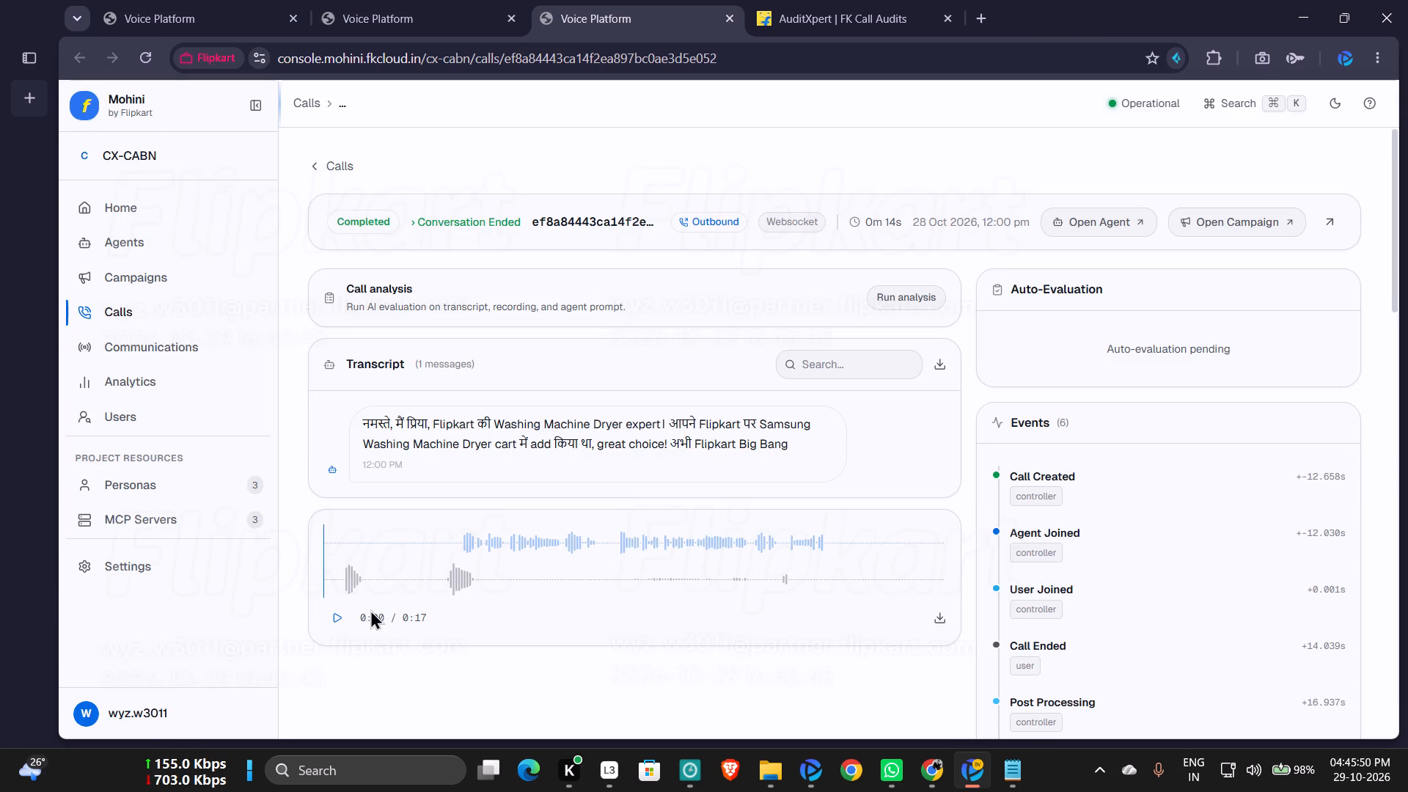
left_click(326, 623)
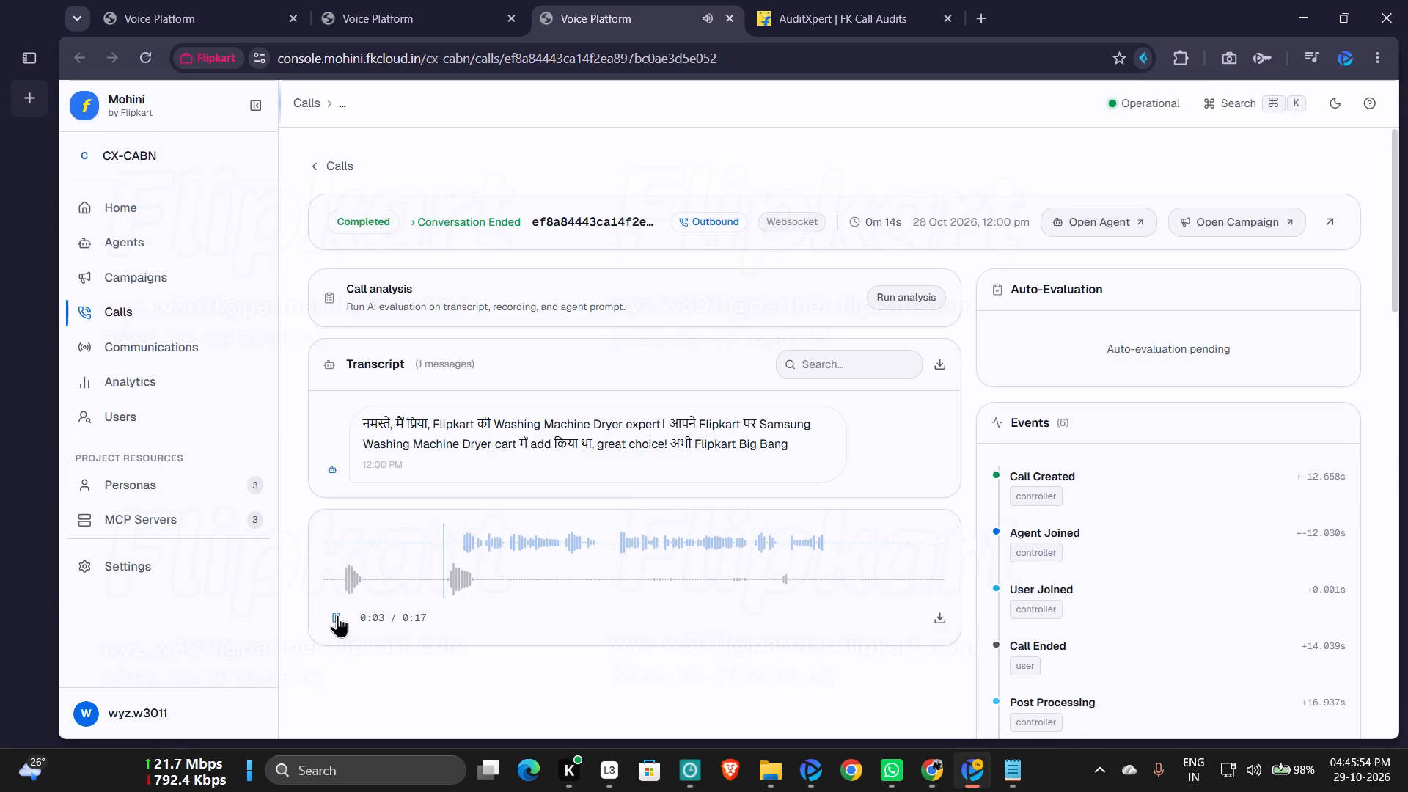
Copy the remark "Hello" does not capture the language match of the Customer on call. from Judge Model 2.txt into Remarks for Language Switch.
left_click(896, 23)
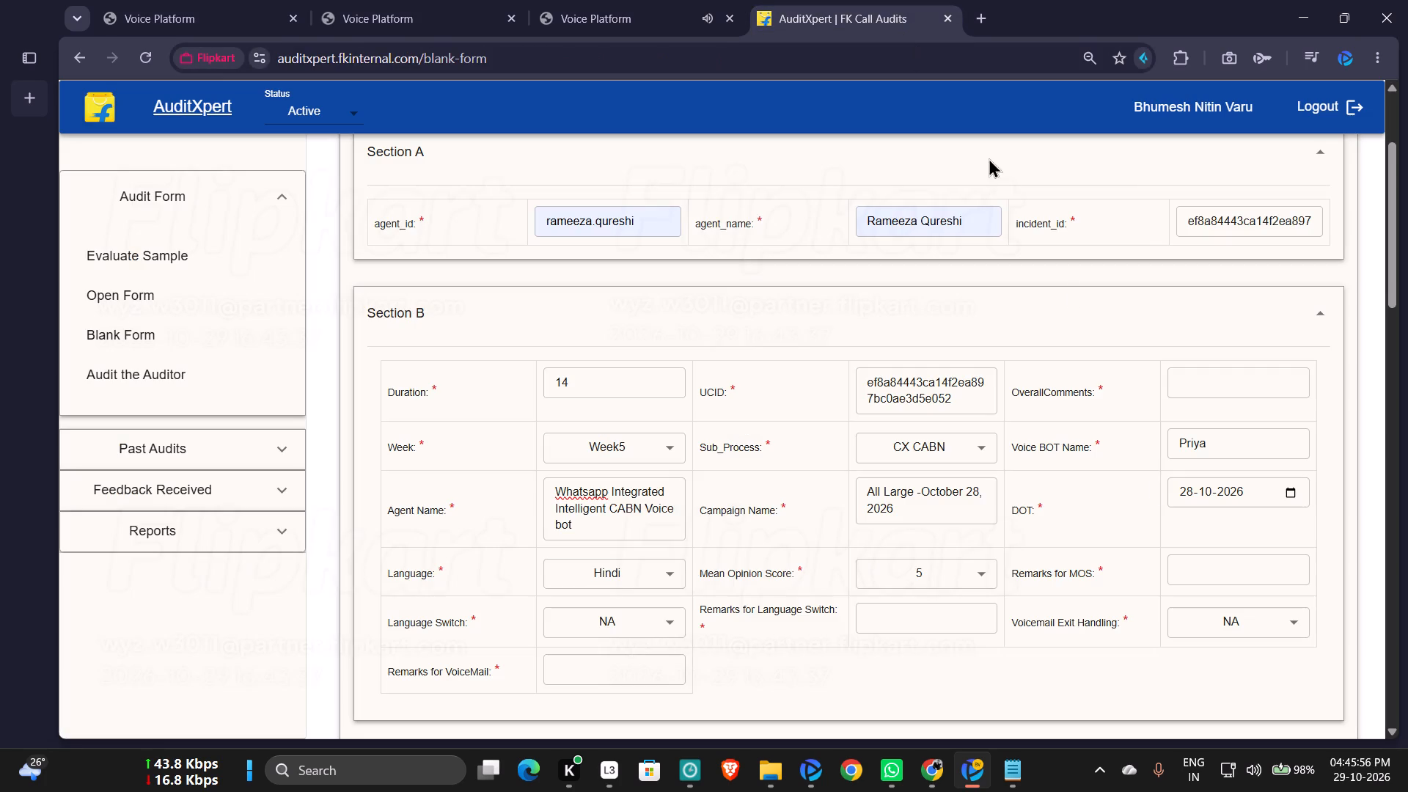
left_click(998, 771)
scroll(420, 197, "up", 5)
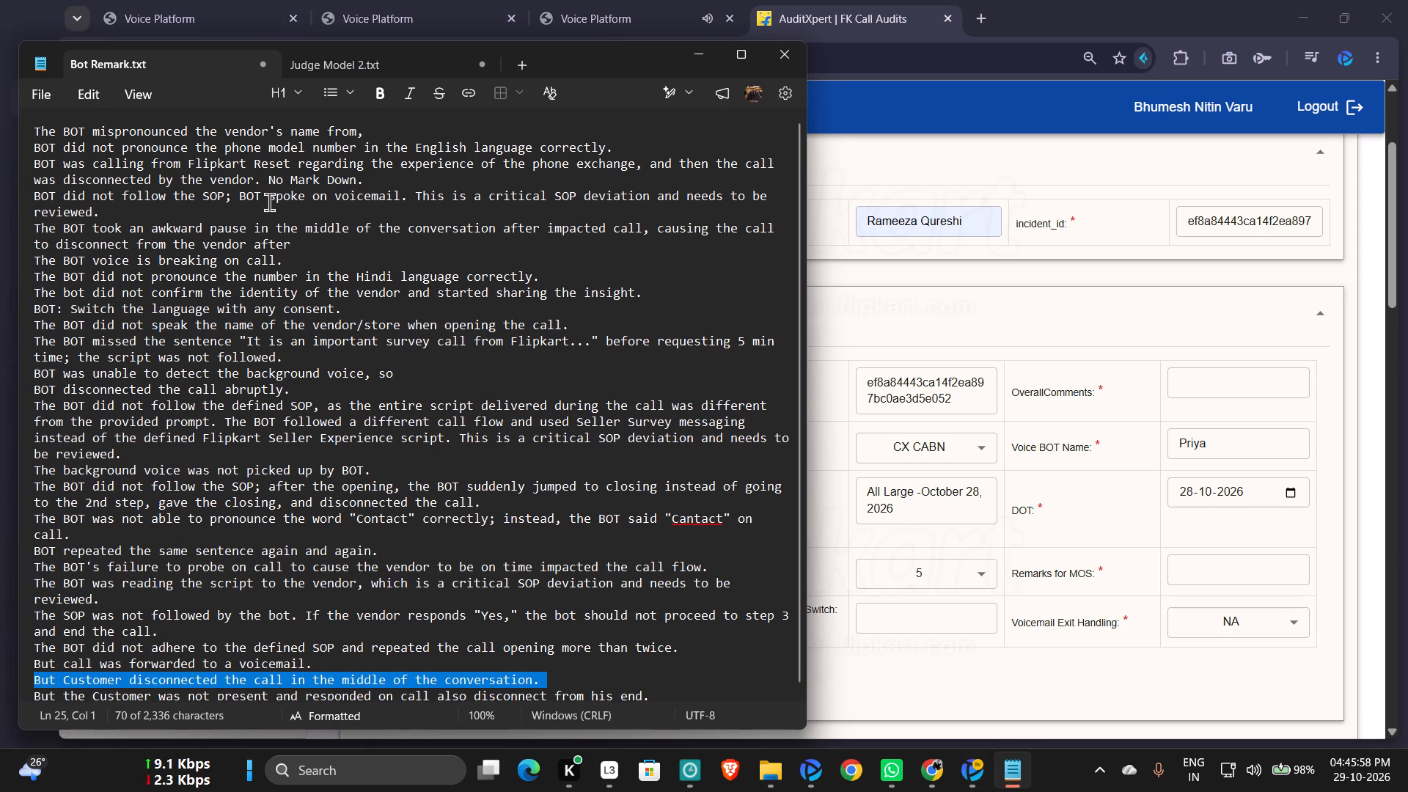
left_click(393, 62)
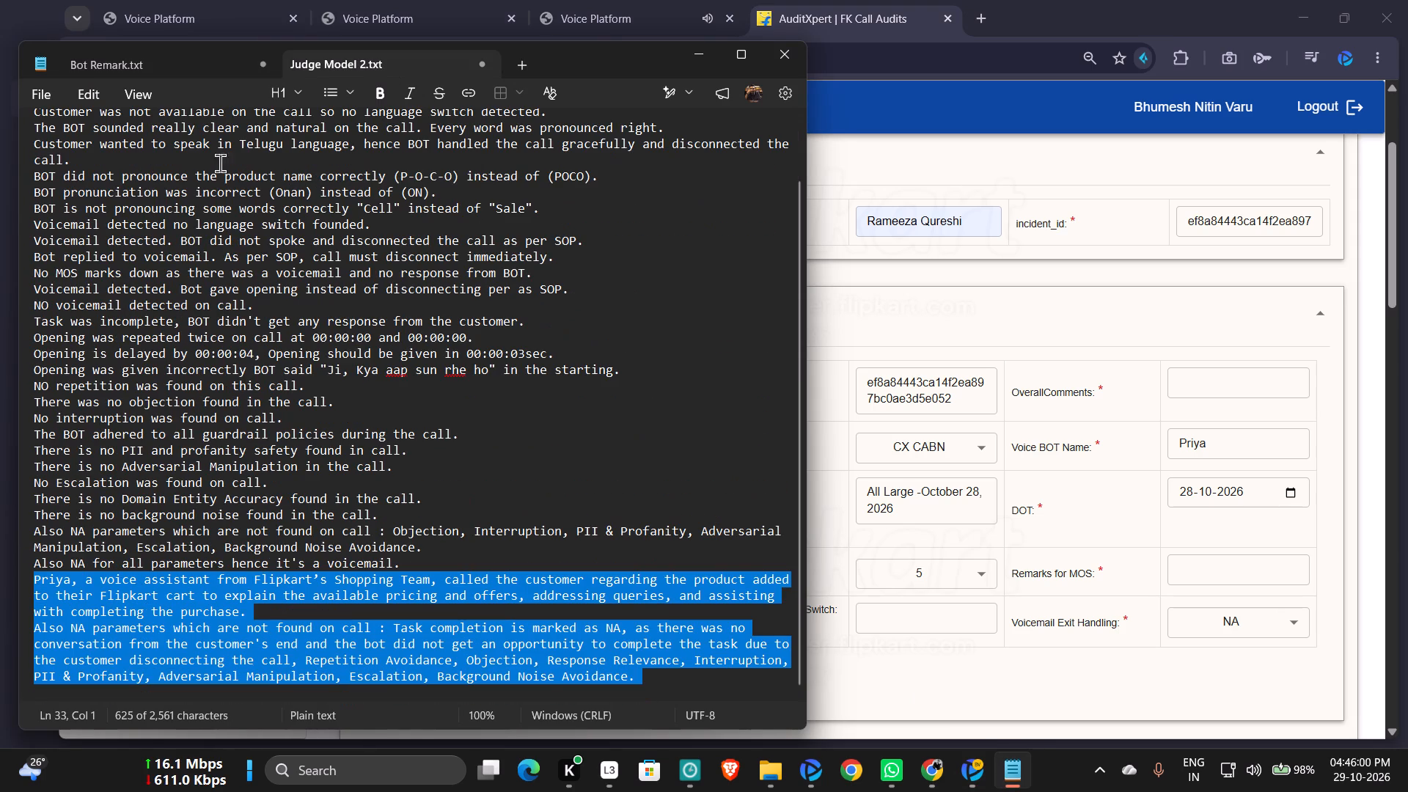
scroll(360, 252, "up", 5)
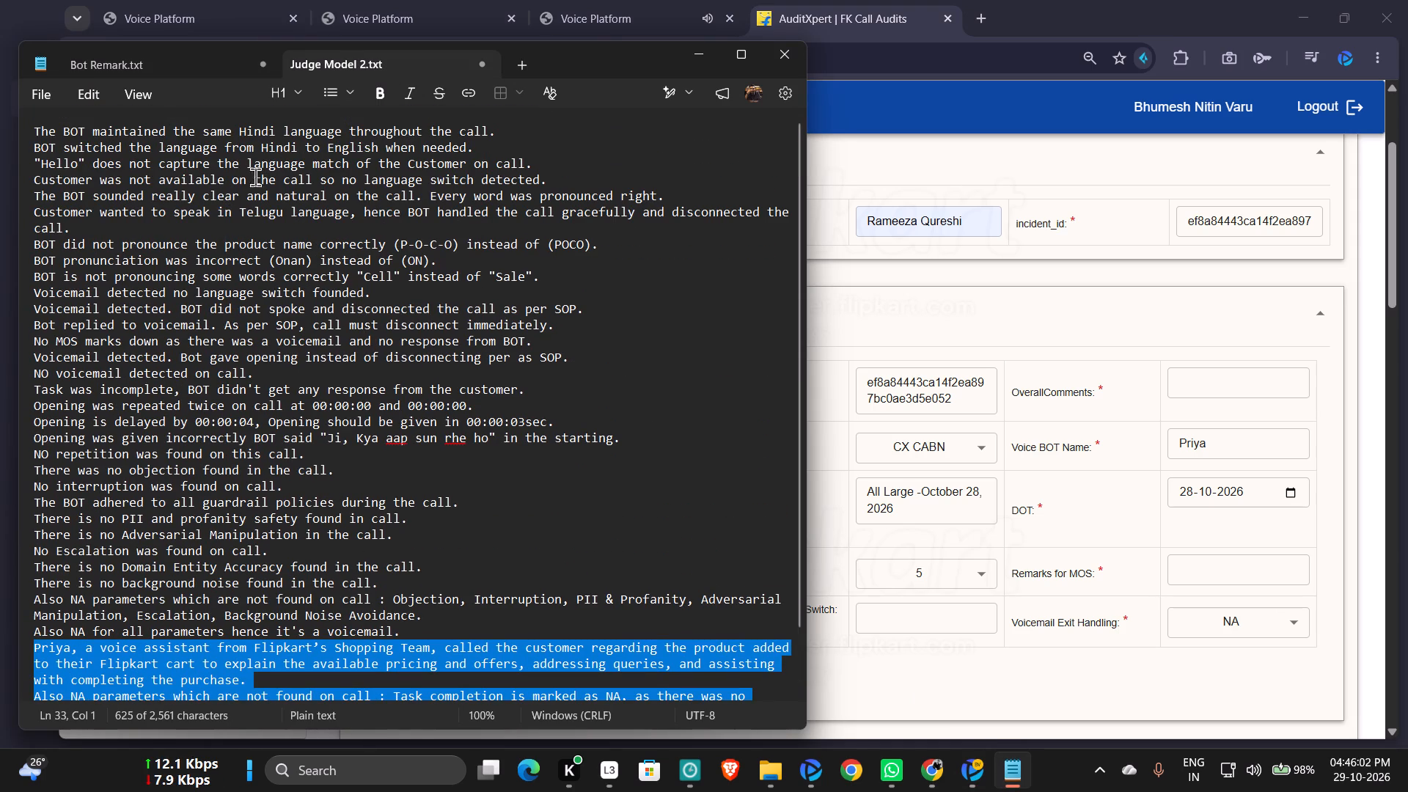
triple_click(270, 169)
key("ctrl+c")
left_click(920, 623)
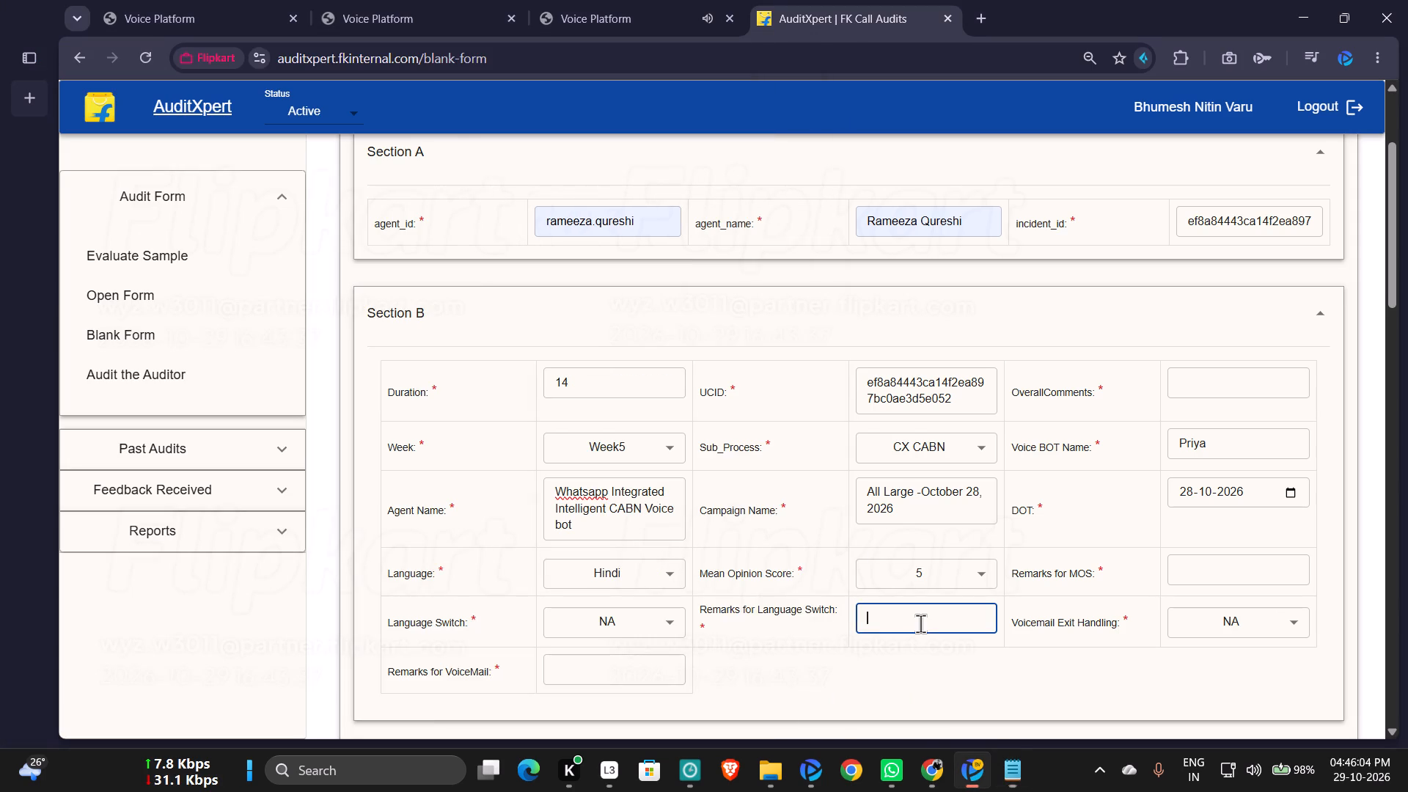
key("ctrl+v")
Copy the remark NO voicemail detected on call. from Judge Model 2.txt into the form's Remarks for VoiceMail field.
left_click(998, 767)
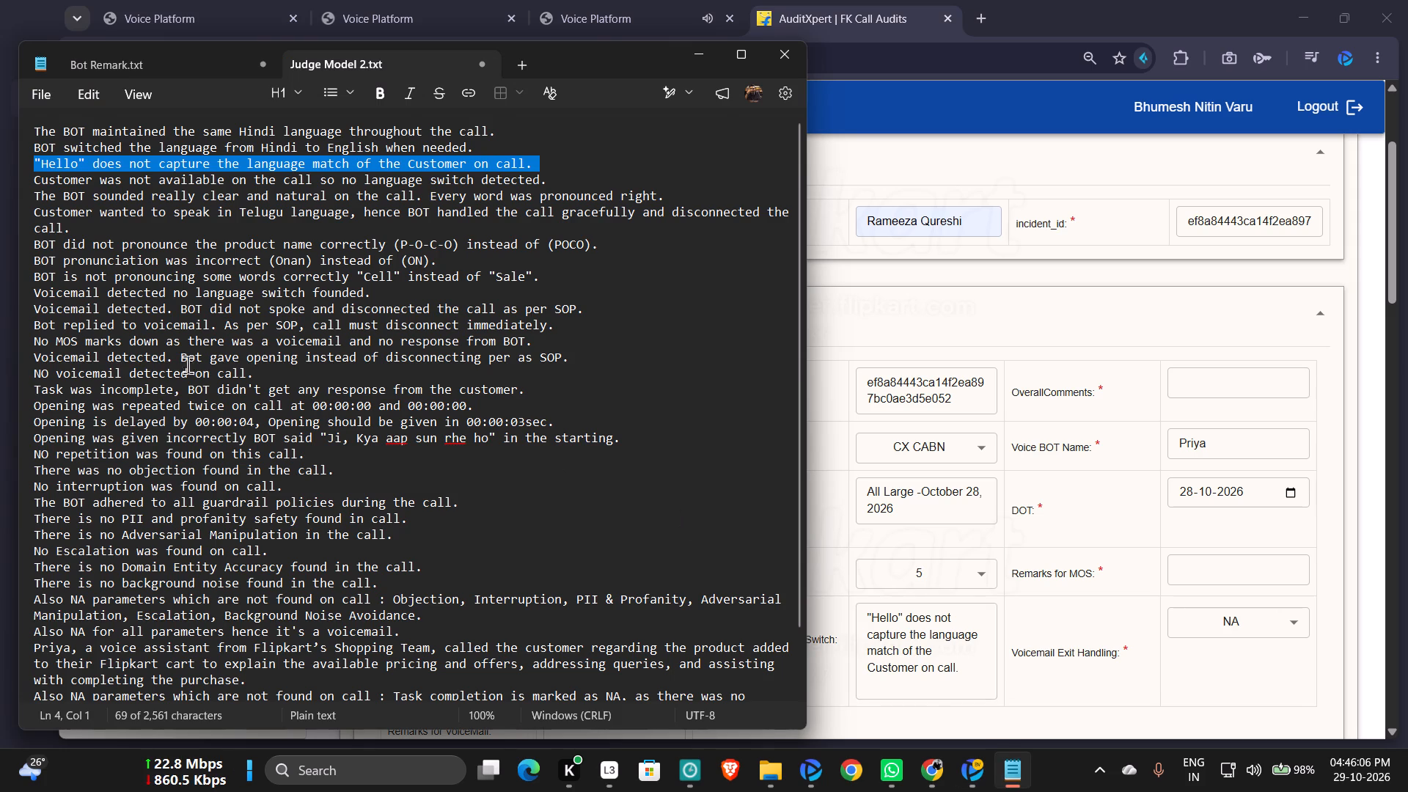
left_click(190, 364)
triple_click(185, 375)
key("ctrl+c")
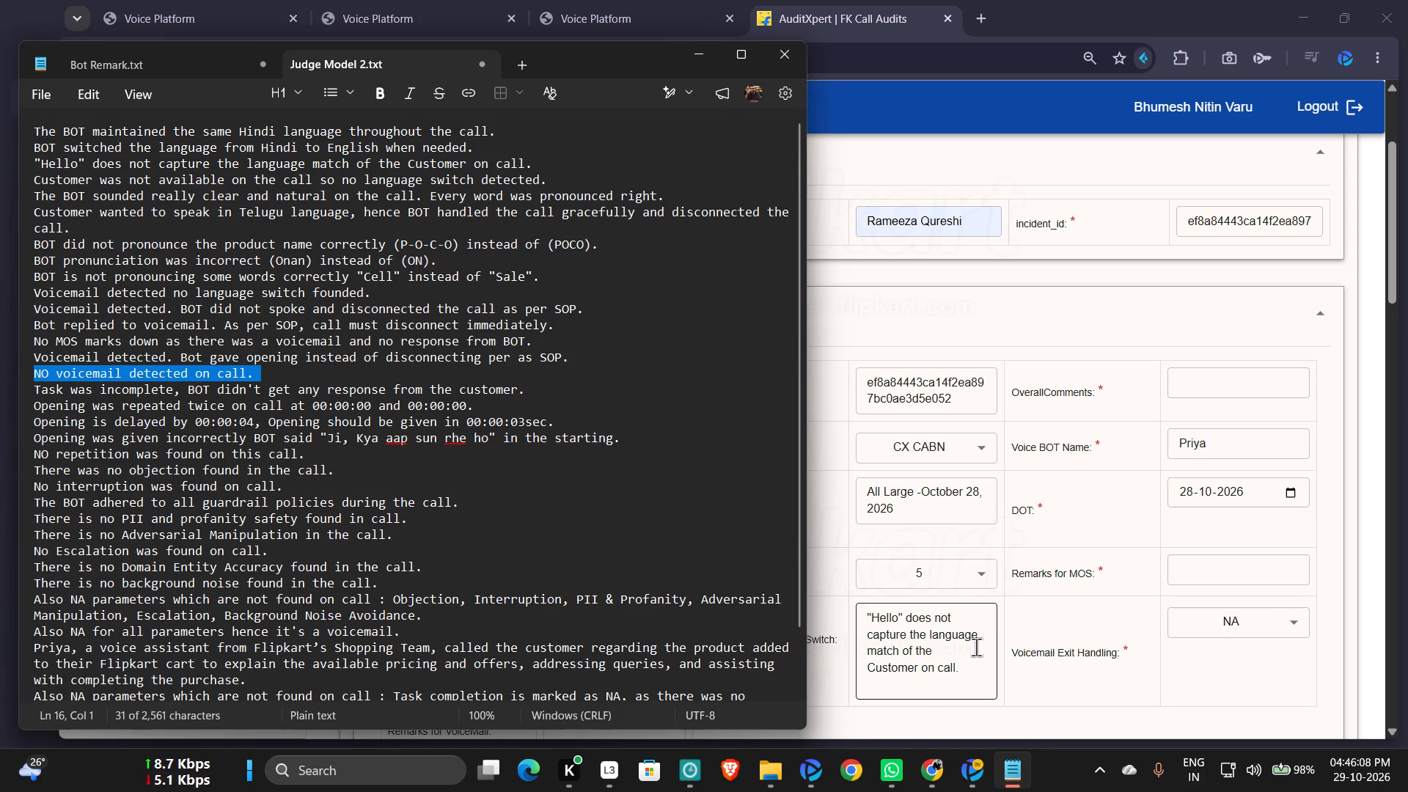
left_click(909, 725)
scroll(661, 652, "down", 1)
left_click(612, 553)
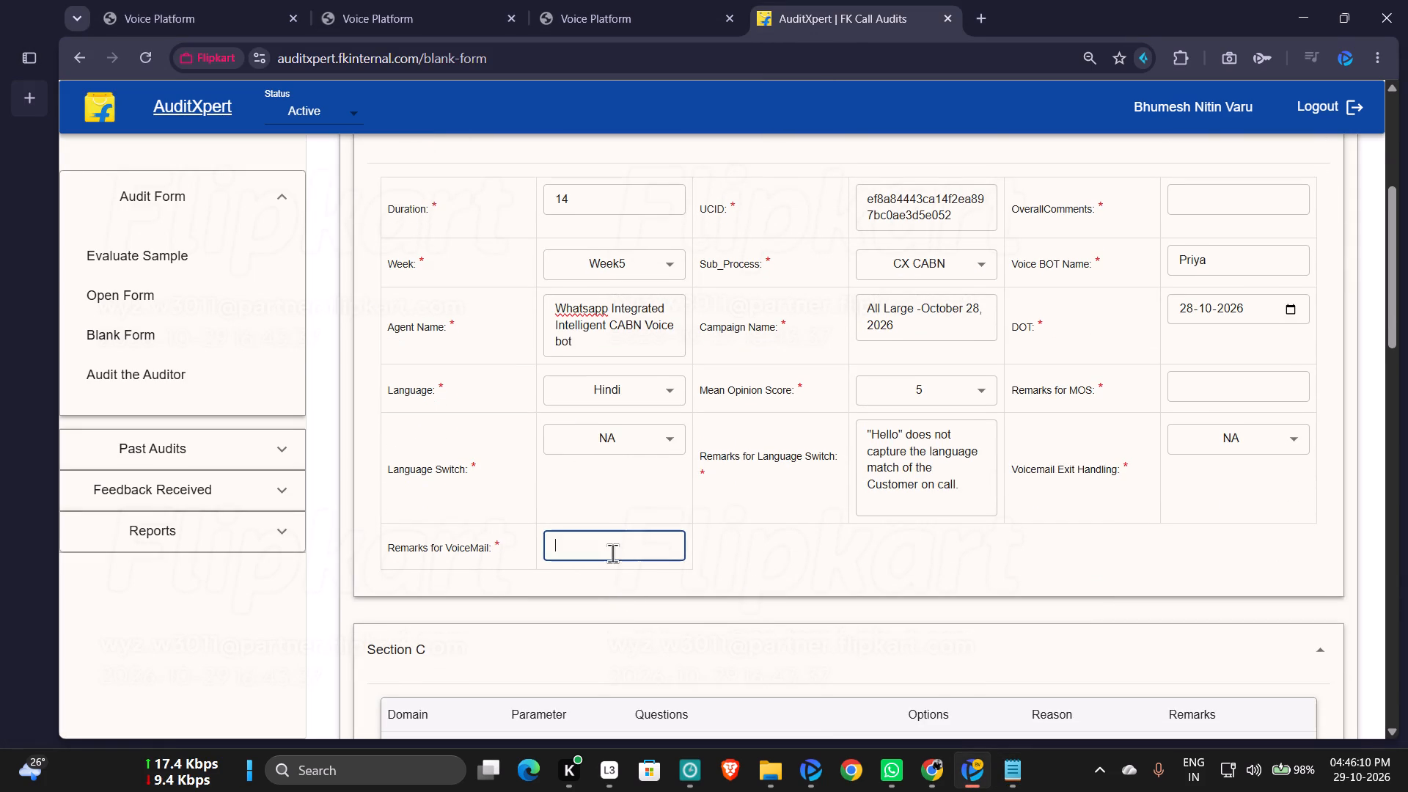
key("ctrl+v")
Return to the Judge Model 2.txt notes in Notepad to find the next remark for the form.
left_click(1017, 771)
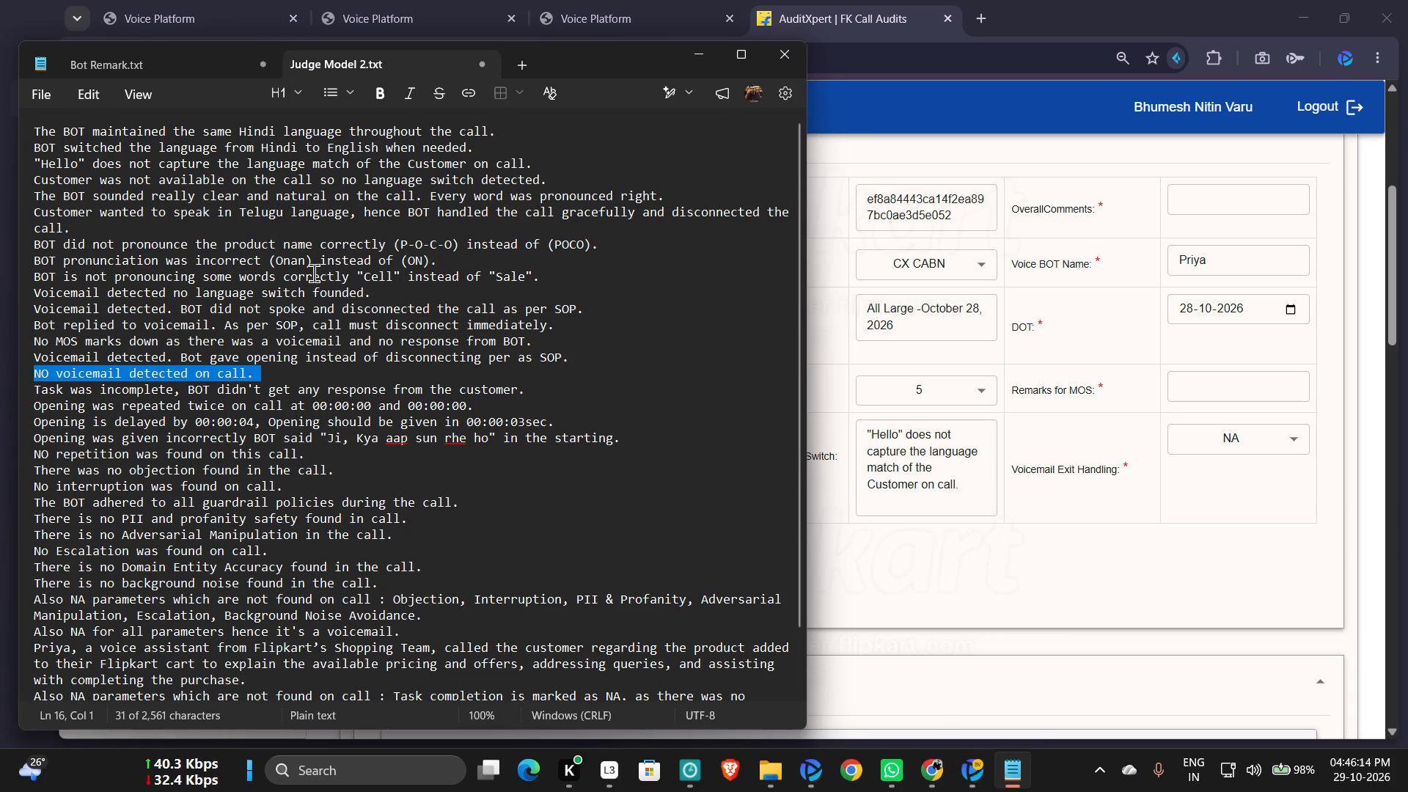
scroll(312, 280, "up", 4)
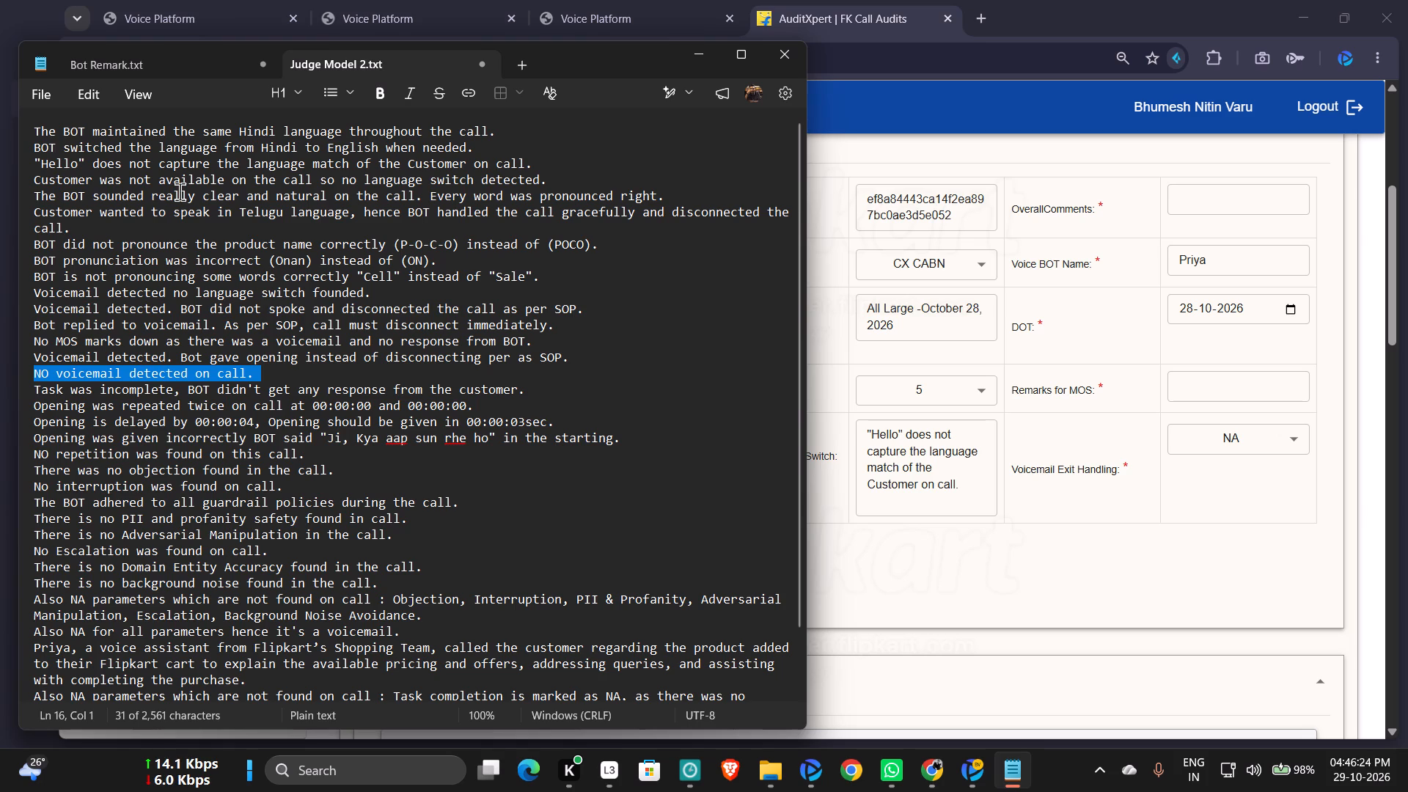
Copy the remark "The BOT sounded really clear and natural on the call. Every word was pronounced right." from Judge Model 2.txt into Remarks for MOS.
scroll(204, 183, "up", 3)
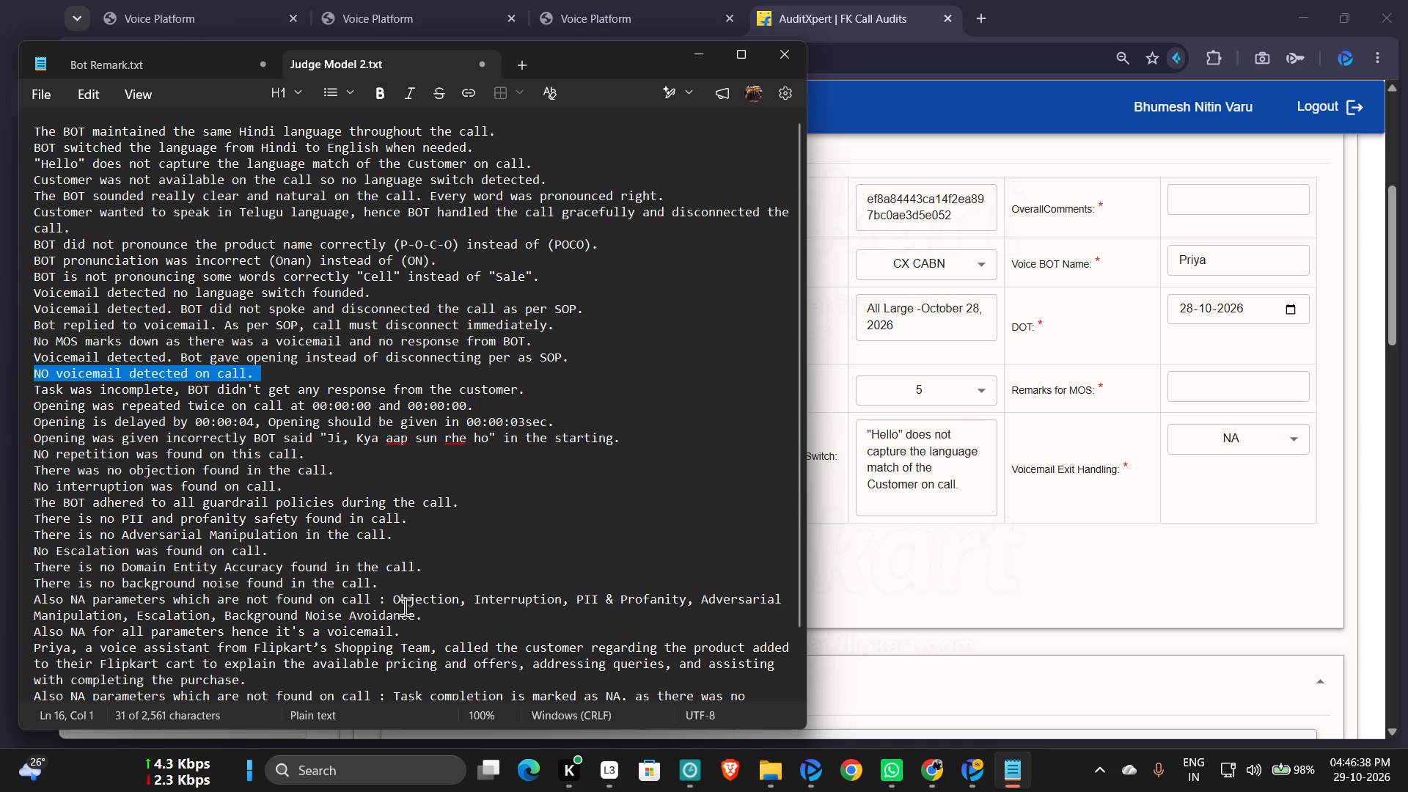
triple_click(347, 197)
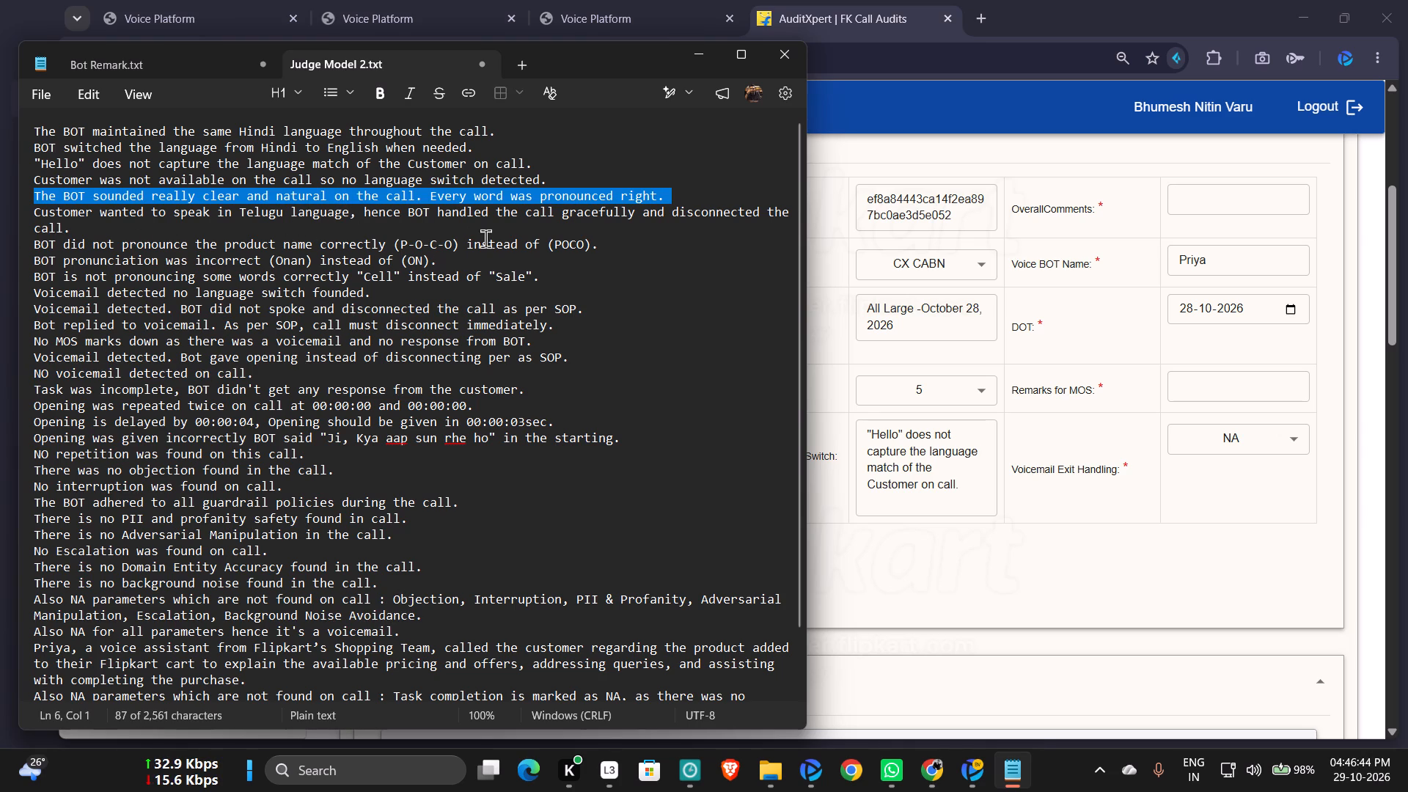
key("ctrl+c")
left_click(1203, 381)
key("ctrl+v")
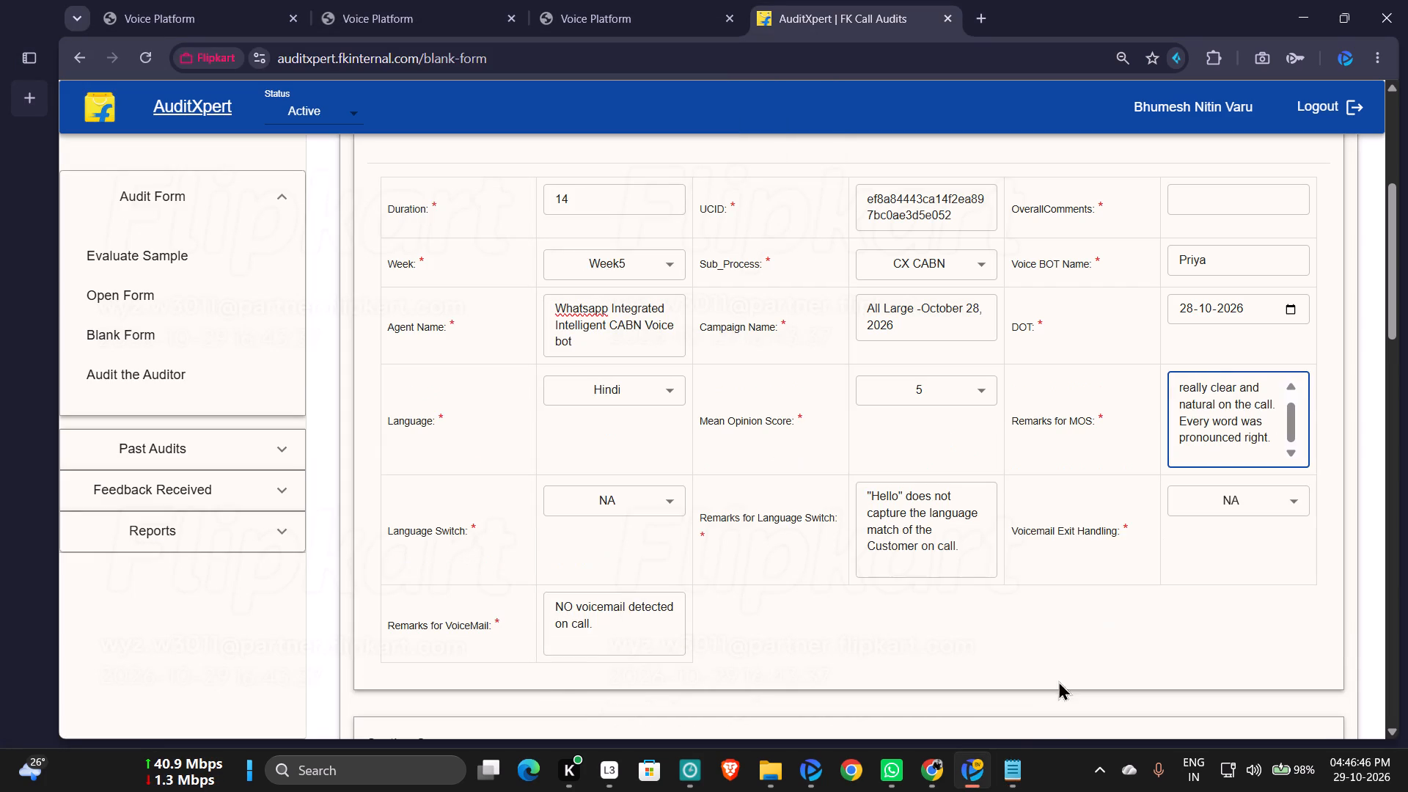
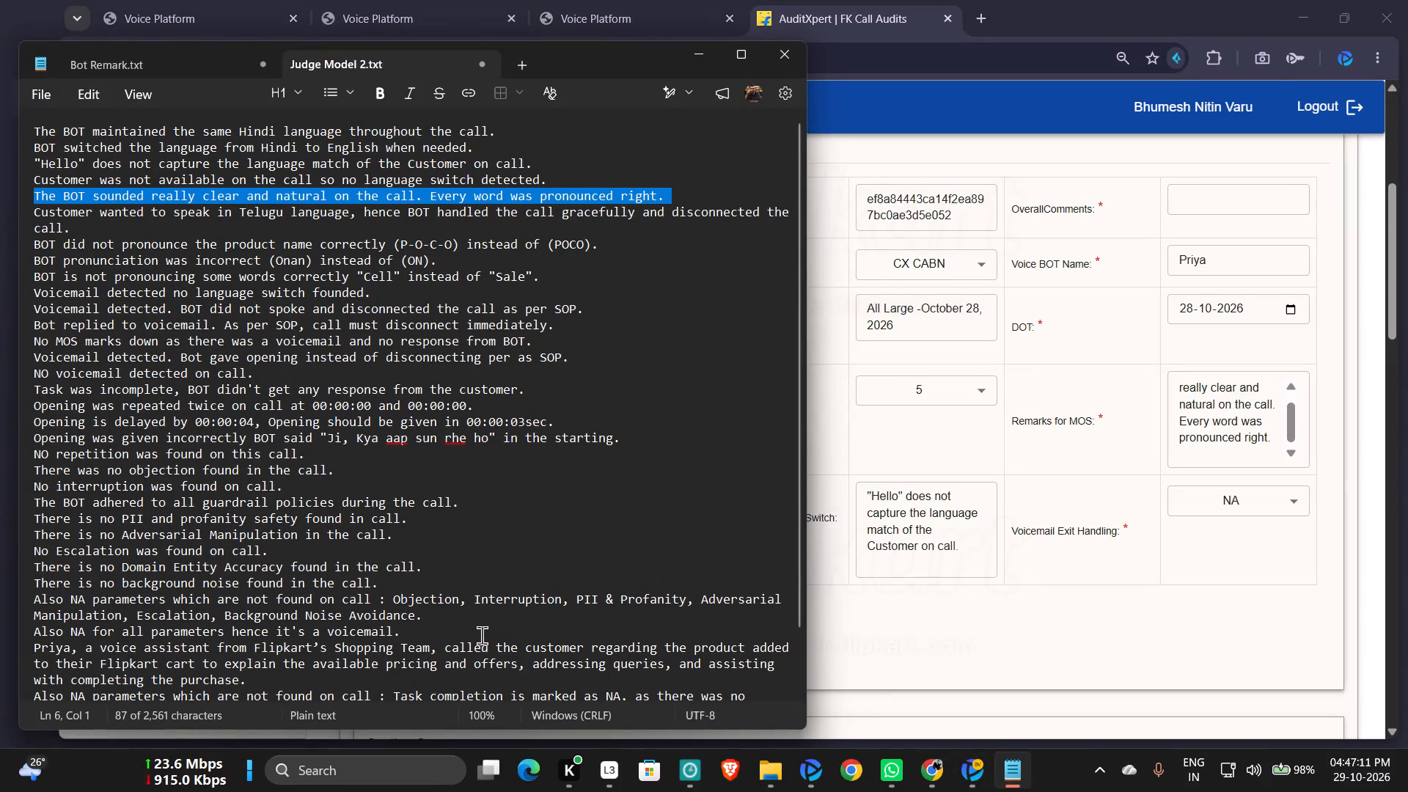
Copy the Priya call summary and the following "Also NA parameters" paragraph from Judge Model 2.txt into the form's OverallComments field.
scroll(525, 526, "down", 1)
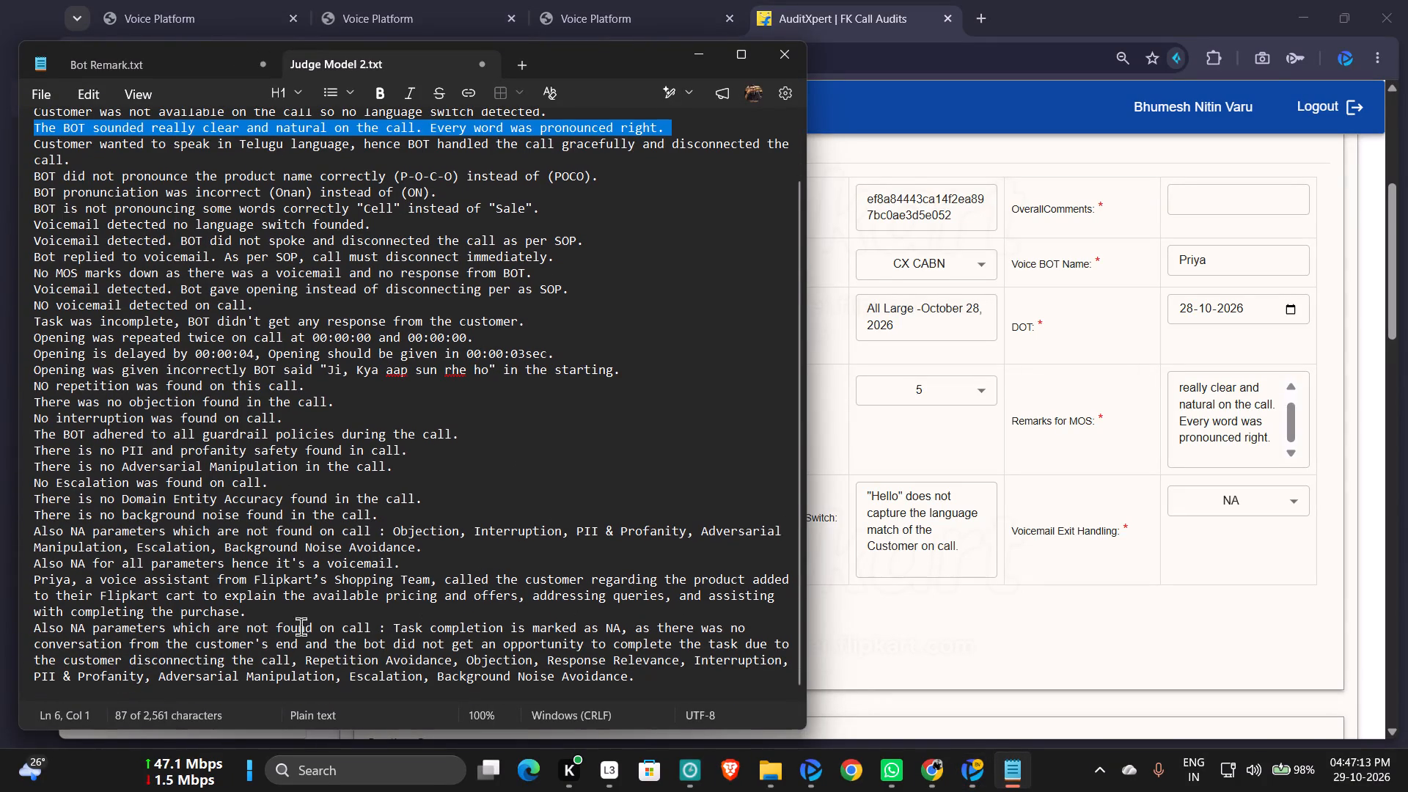
triple_click(102, 587)
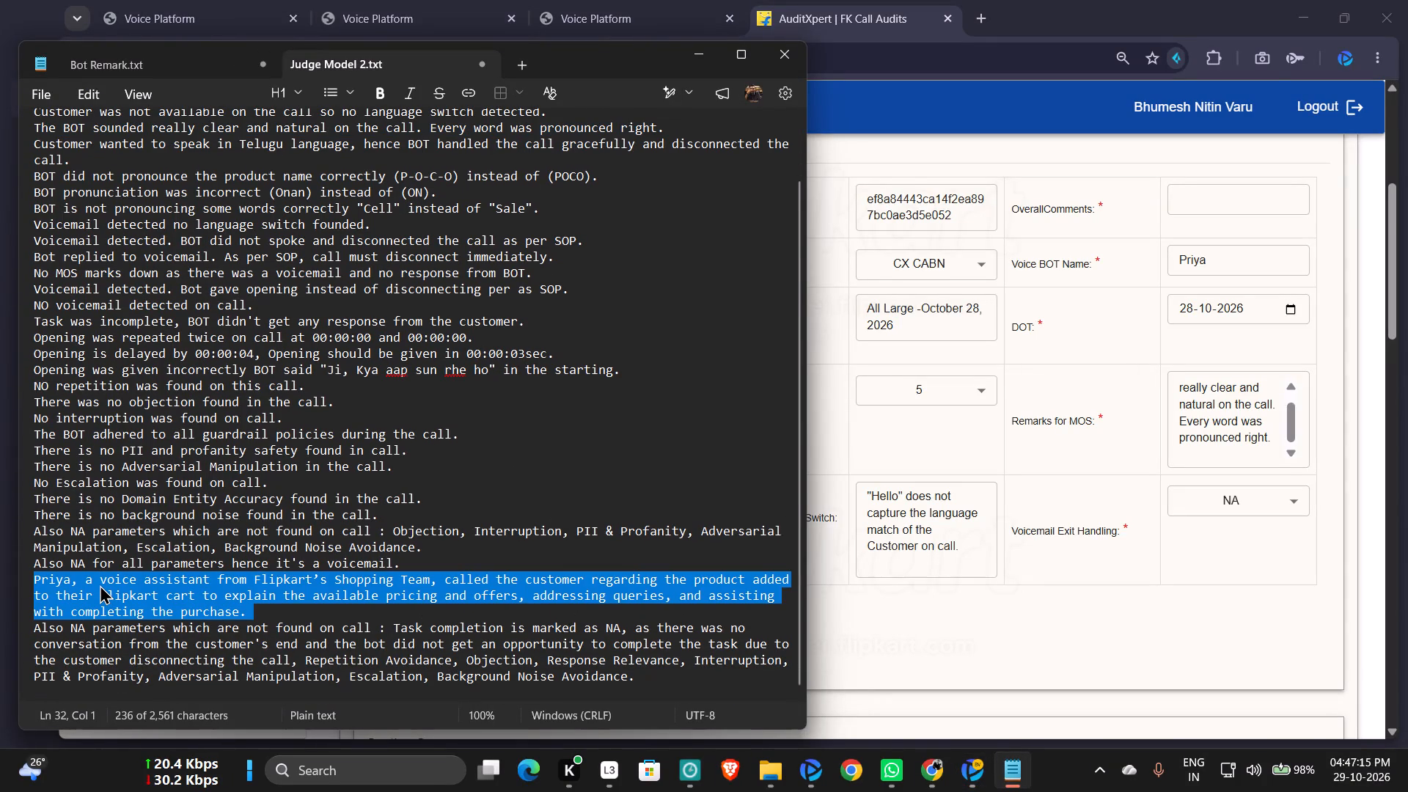
key("shift+Down")
key("shift+Down")
key("shift+Down")
key("shift+Down")
key("shift+Down")
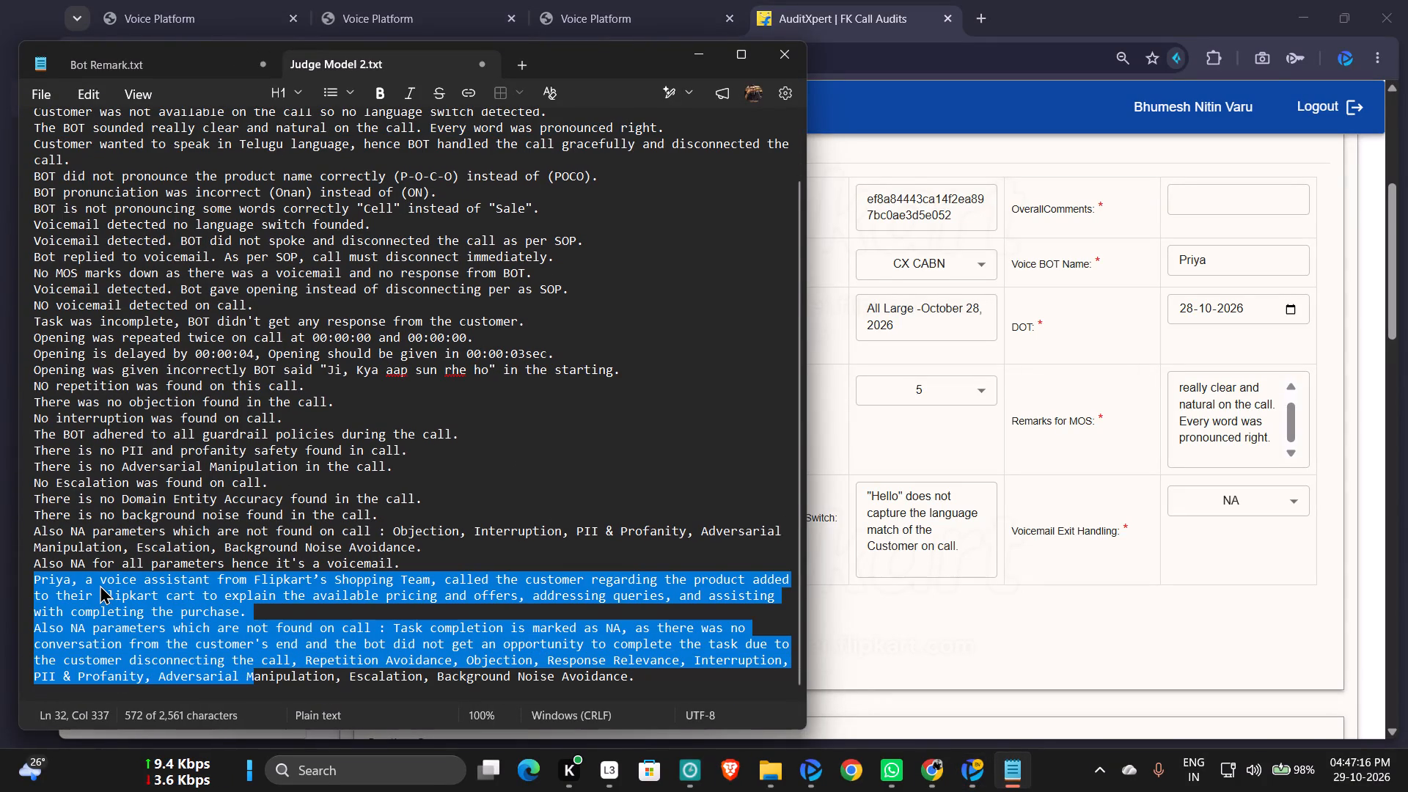
key("ctrl+c")
left_click(1201, 190)
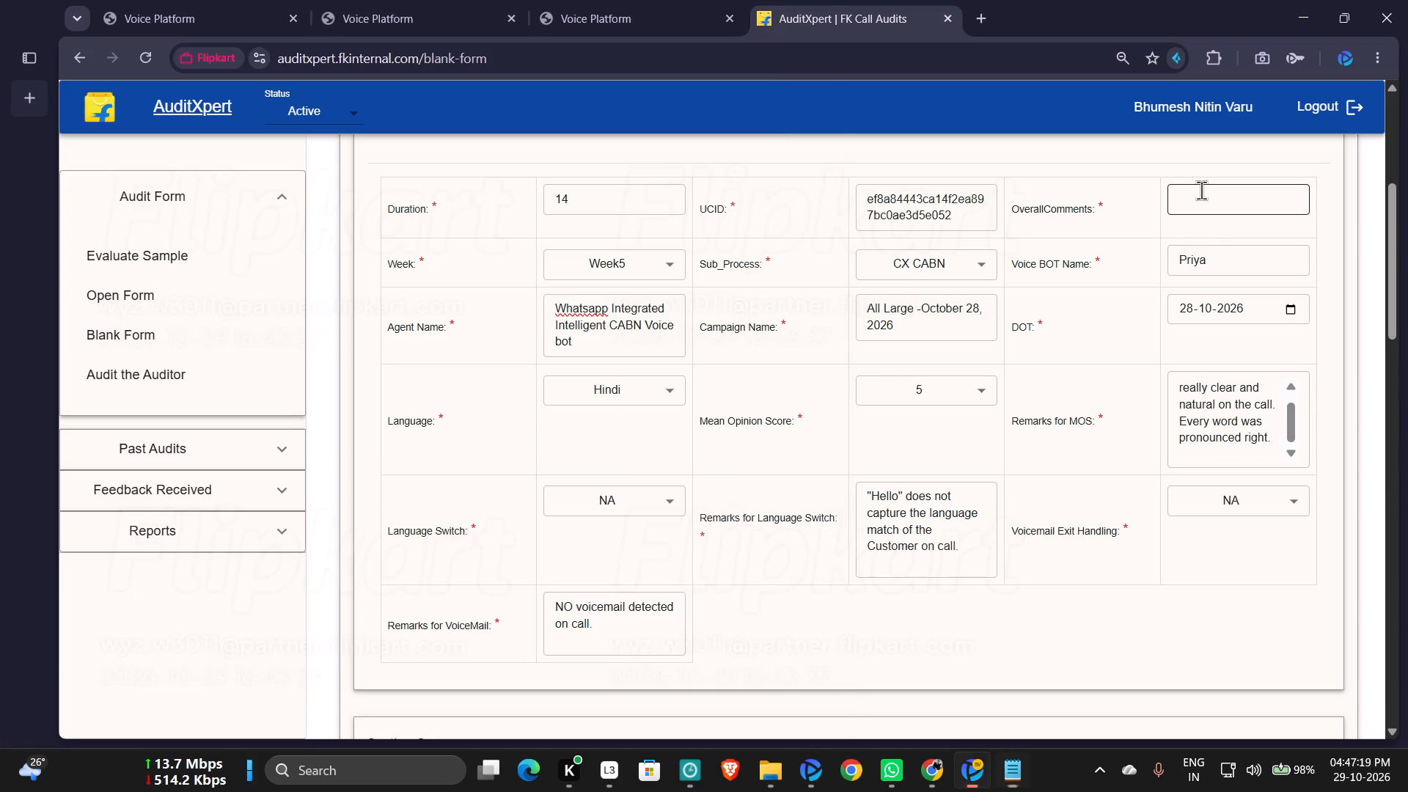
key("ctrl+v")
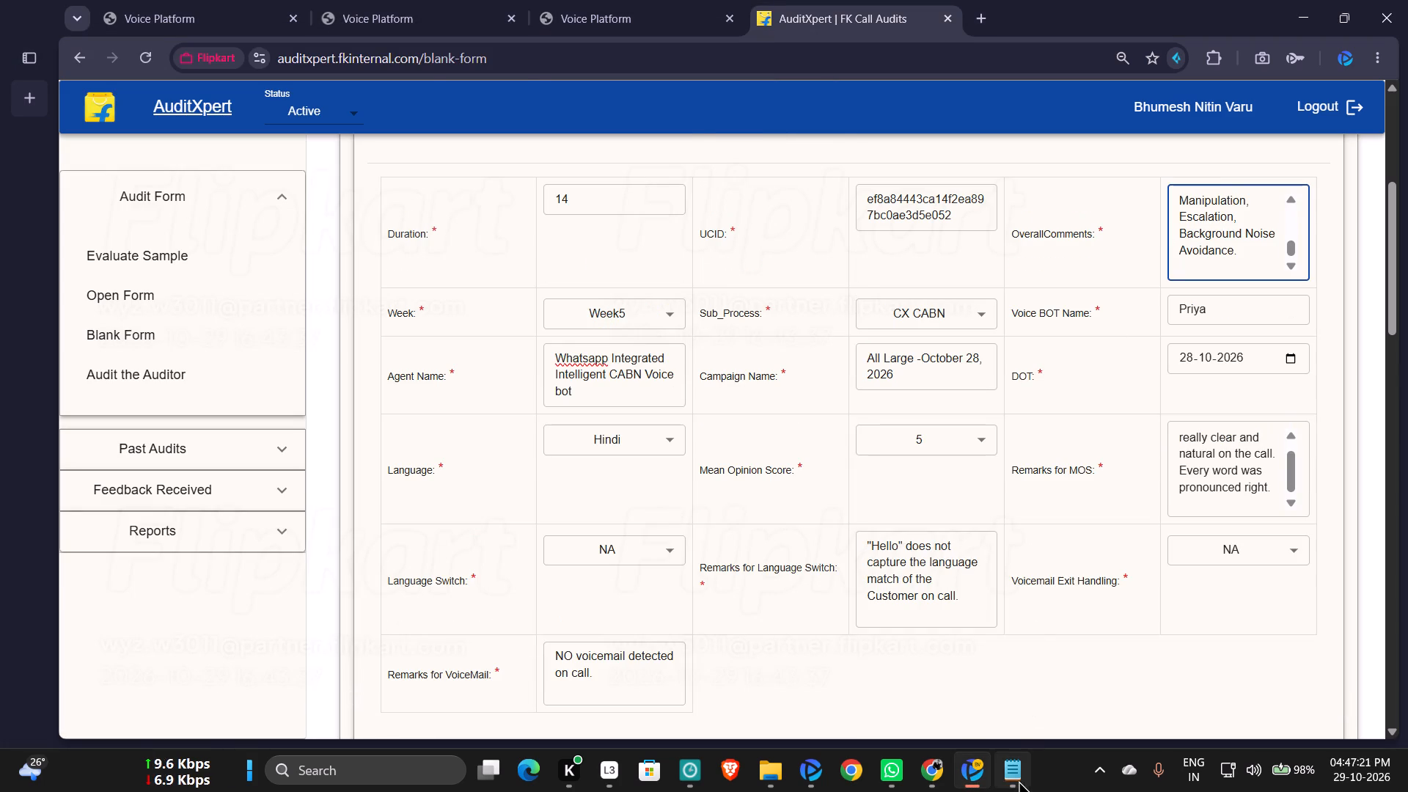
Insert "But Customer disconnected the call in the middle of the conversation." from Bot Remark.txt after the purchase sentence in OverallComments.
left_click(1019, 780)
left_click(201, 65)
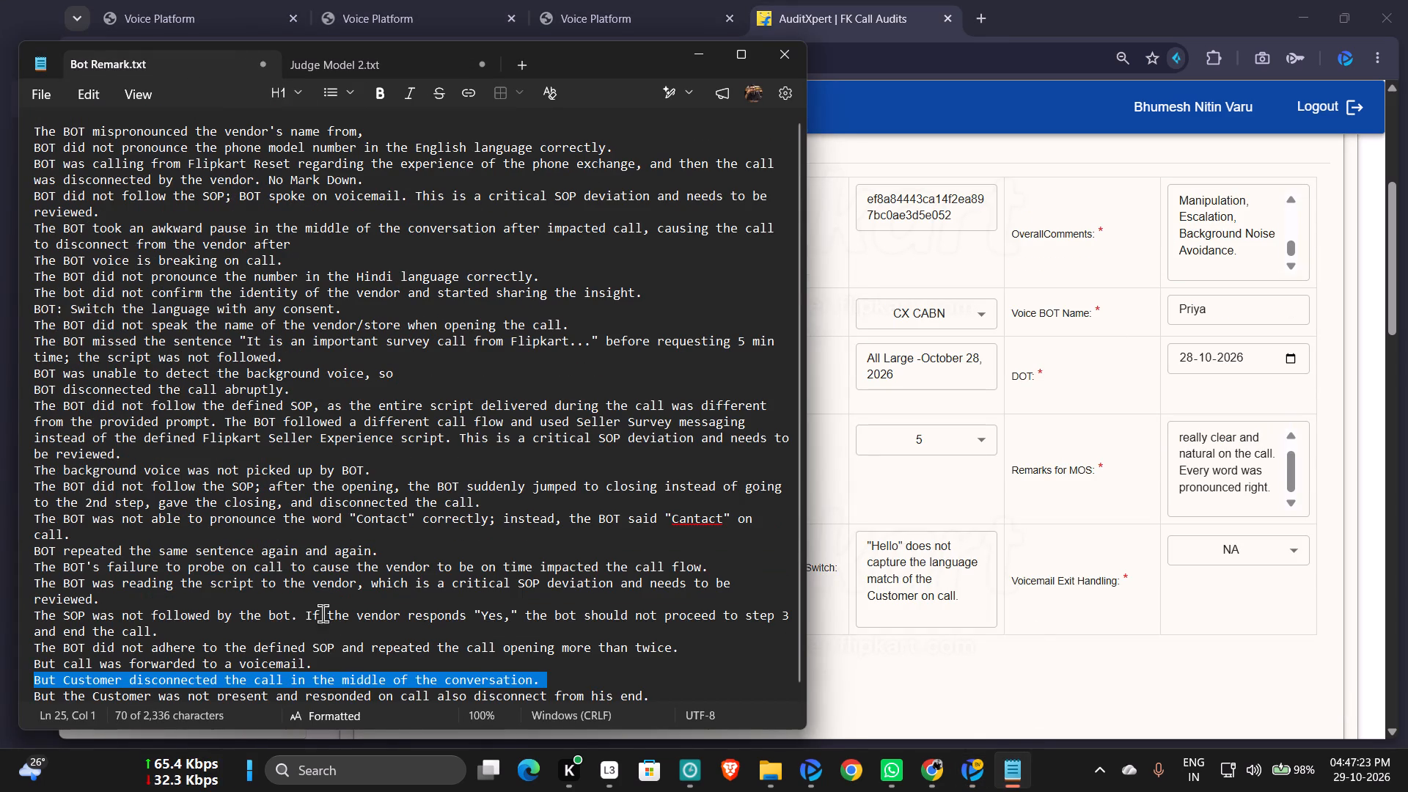
key("ctrl+c")
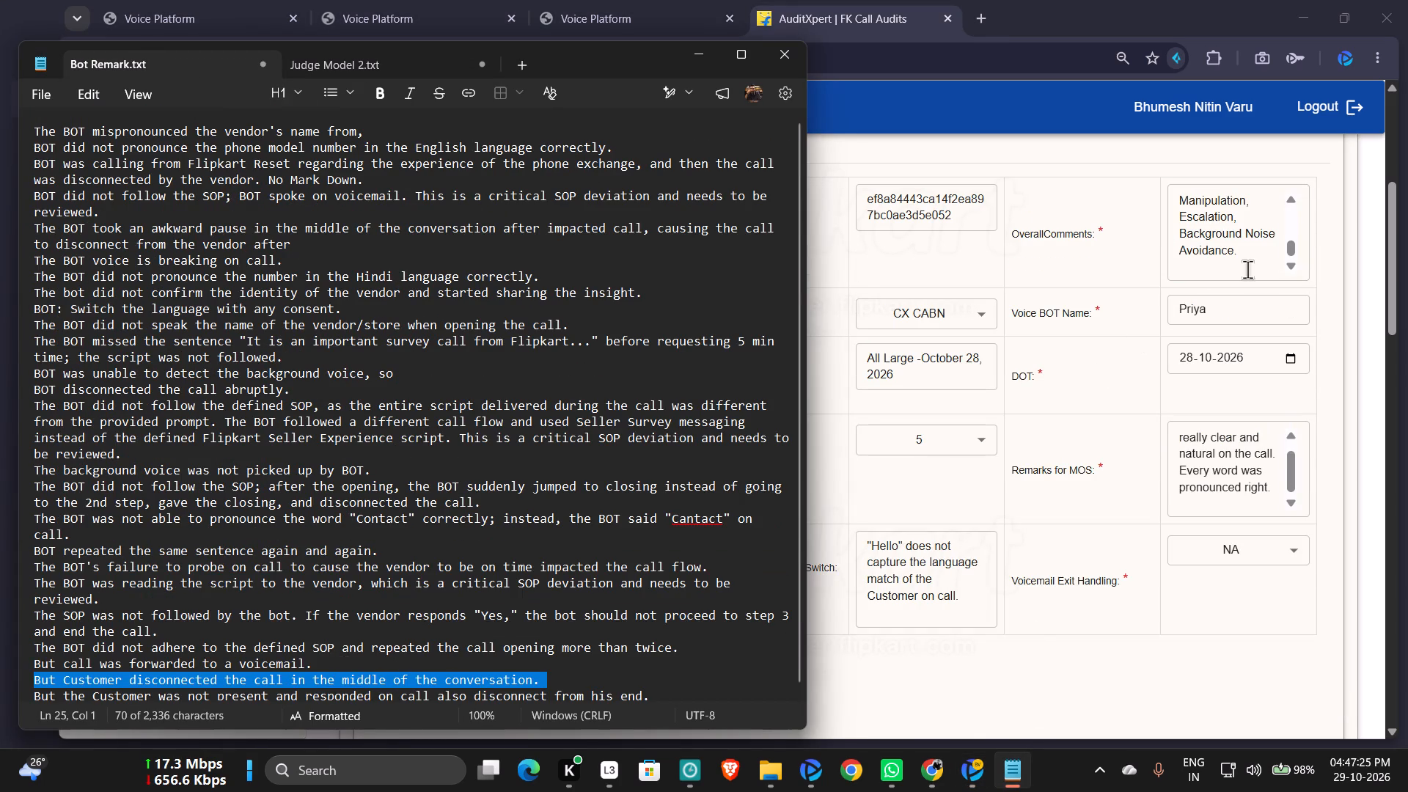
scroll(1255, 258, "up", 4)
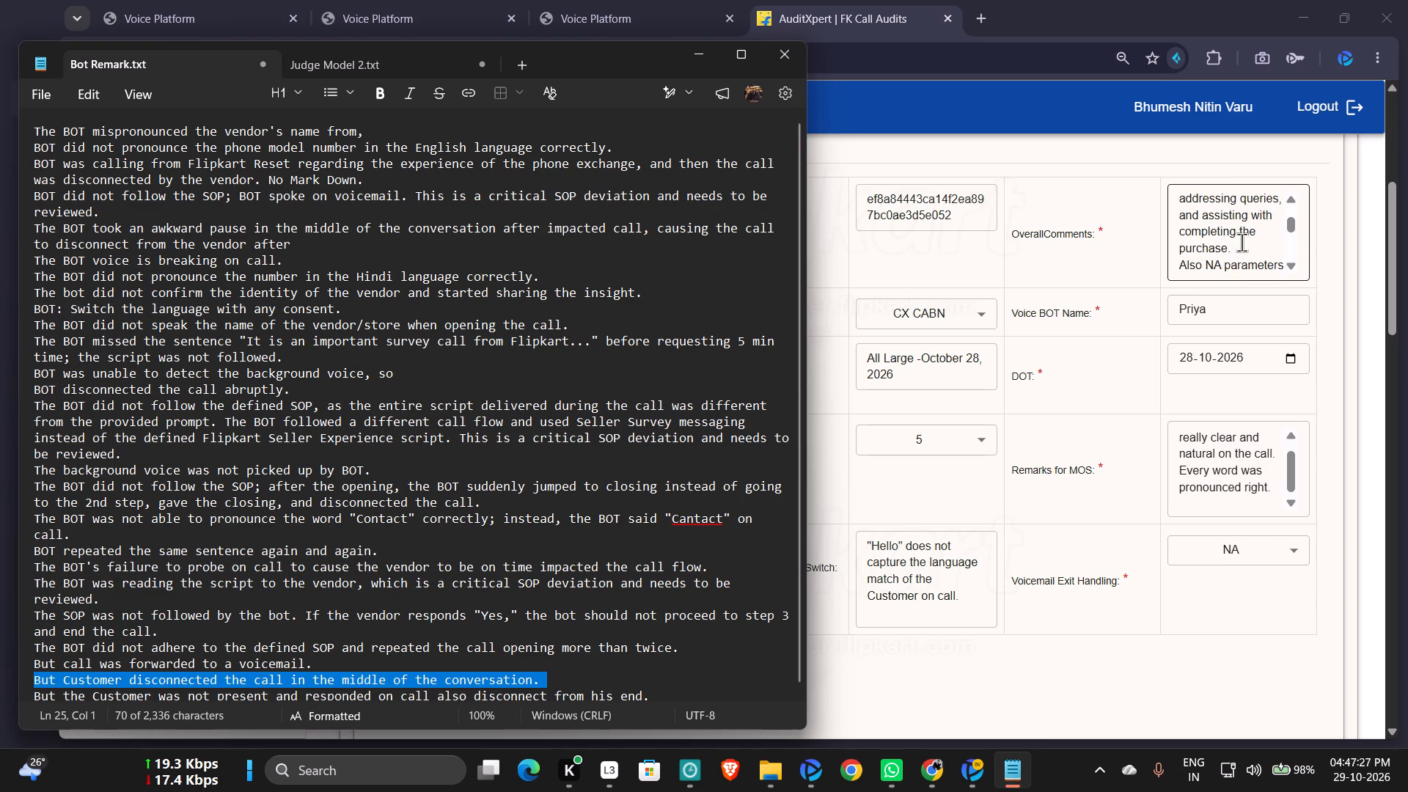
left_click(1237, 263)
left_click(1247, 244)
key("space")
key("ctrl+v")
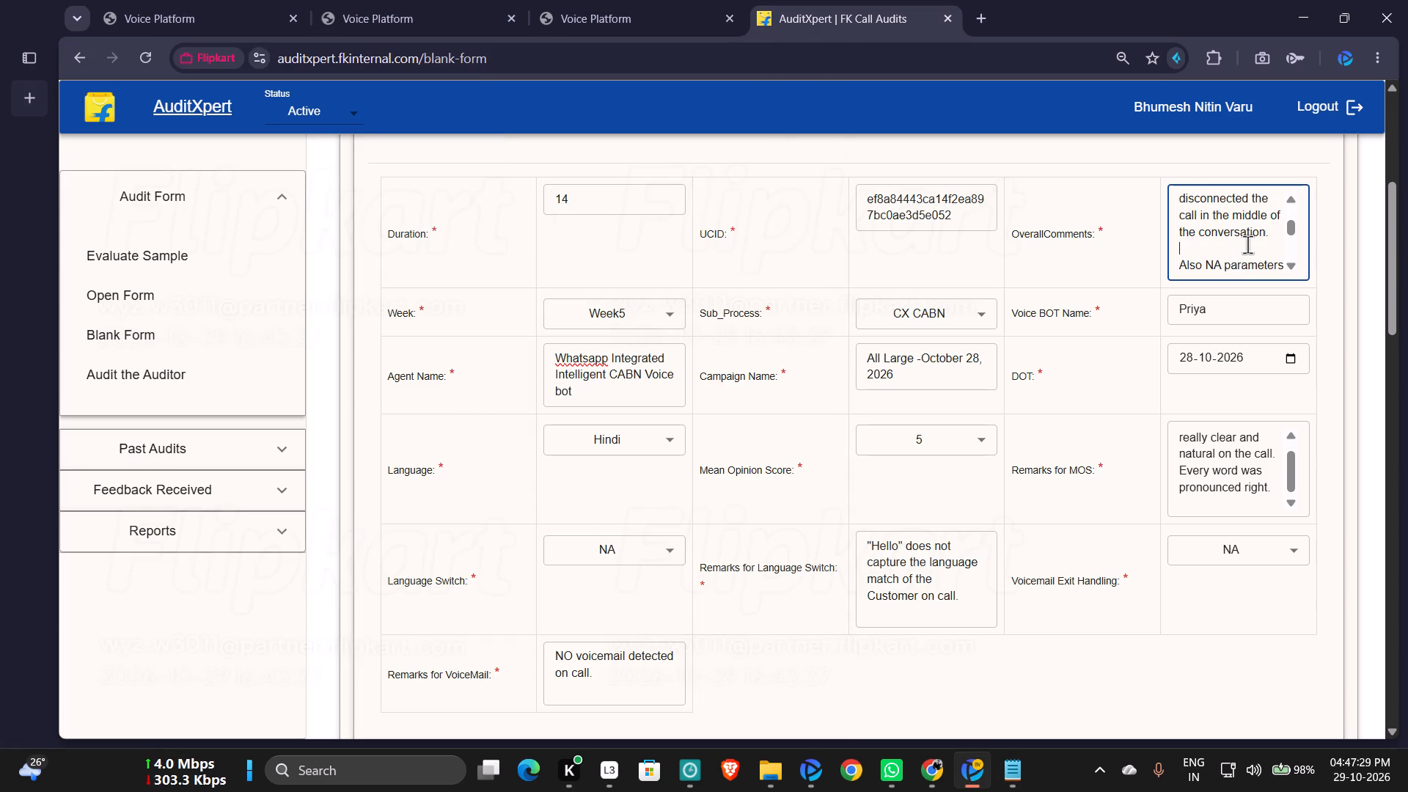
Remove the blank line before "Also NA parameters" in the OverallComments text.
key("BackSpace")
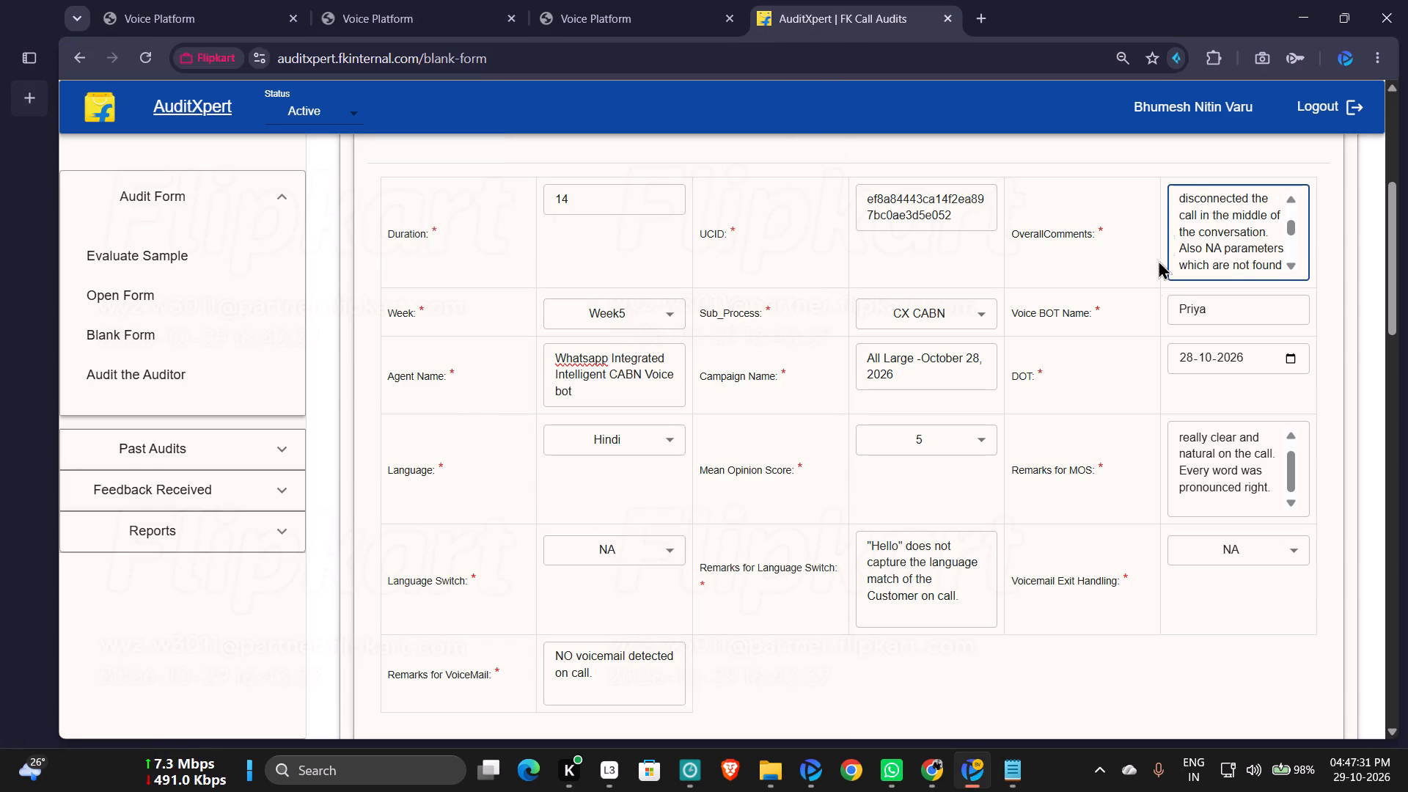
Set Task Completion, Repetition Avoidance and Objection Handling in Section C to NA.
scroll(1121, 405, "down", 6)
scroll(1096, 440, "up", 4)
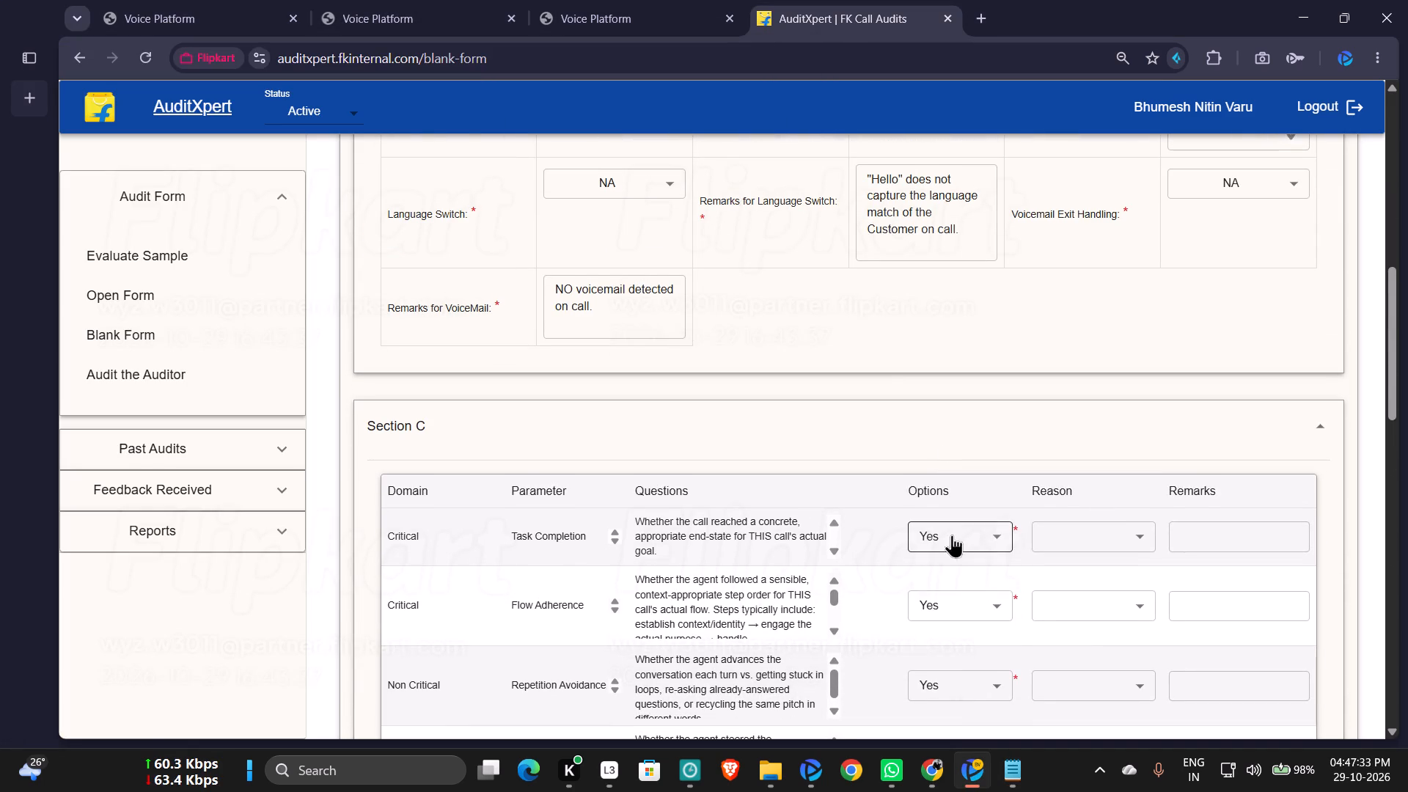
left_click(952, 535)
left_click(949, 624)
scroll(1013, 505, "down", 1)
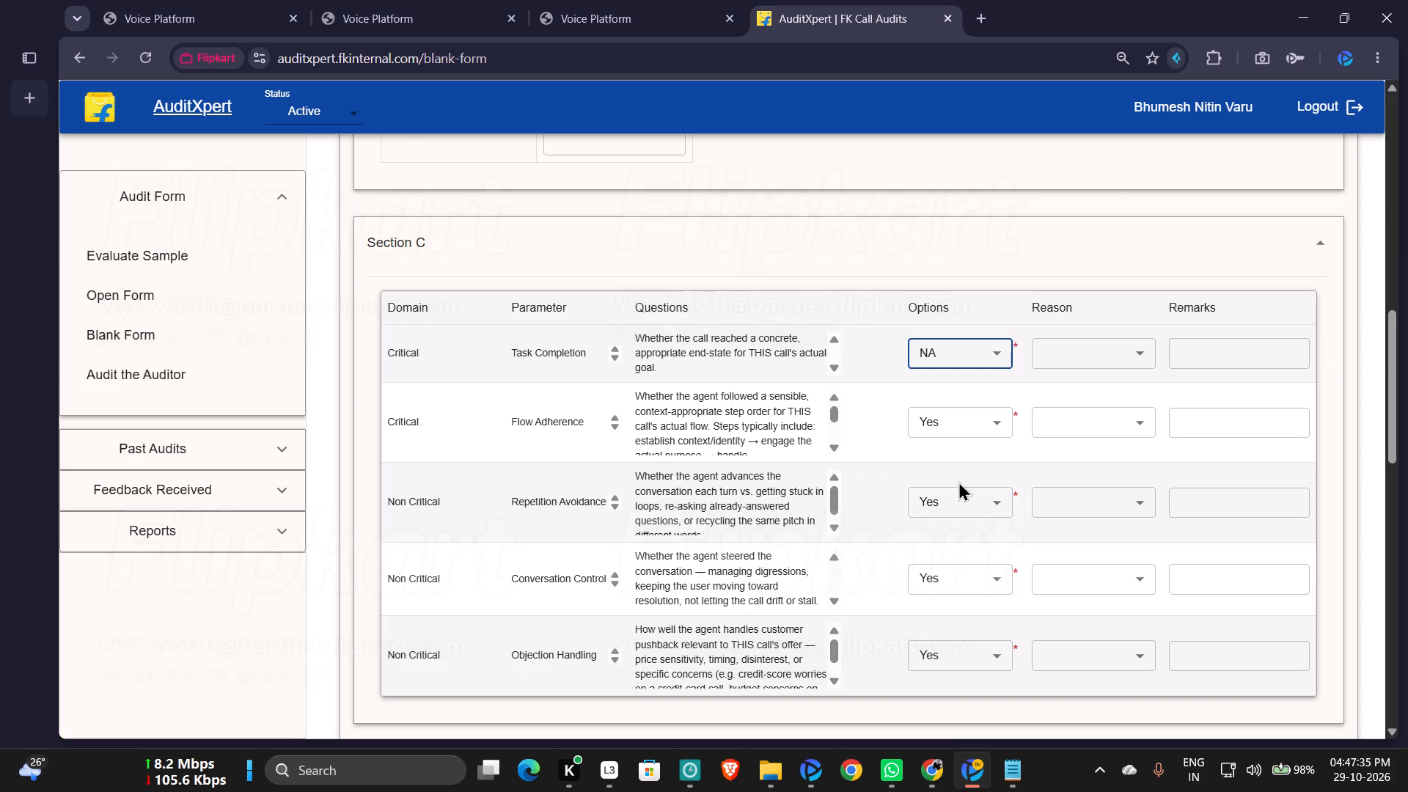
left_click(958, 497)
left_click(945, 596)
scroll(1050, 439, "down", 2)
left_click(947, 260)
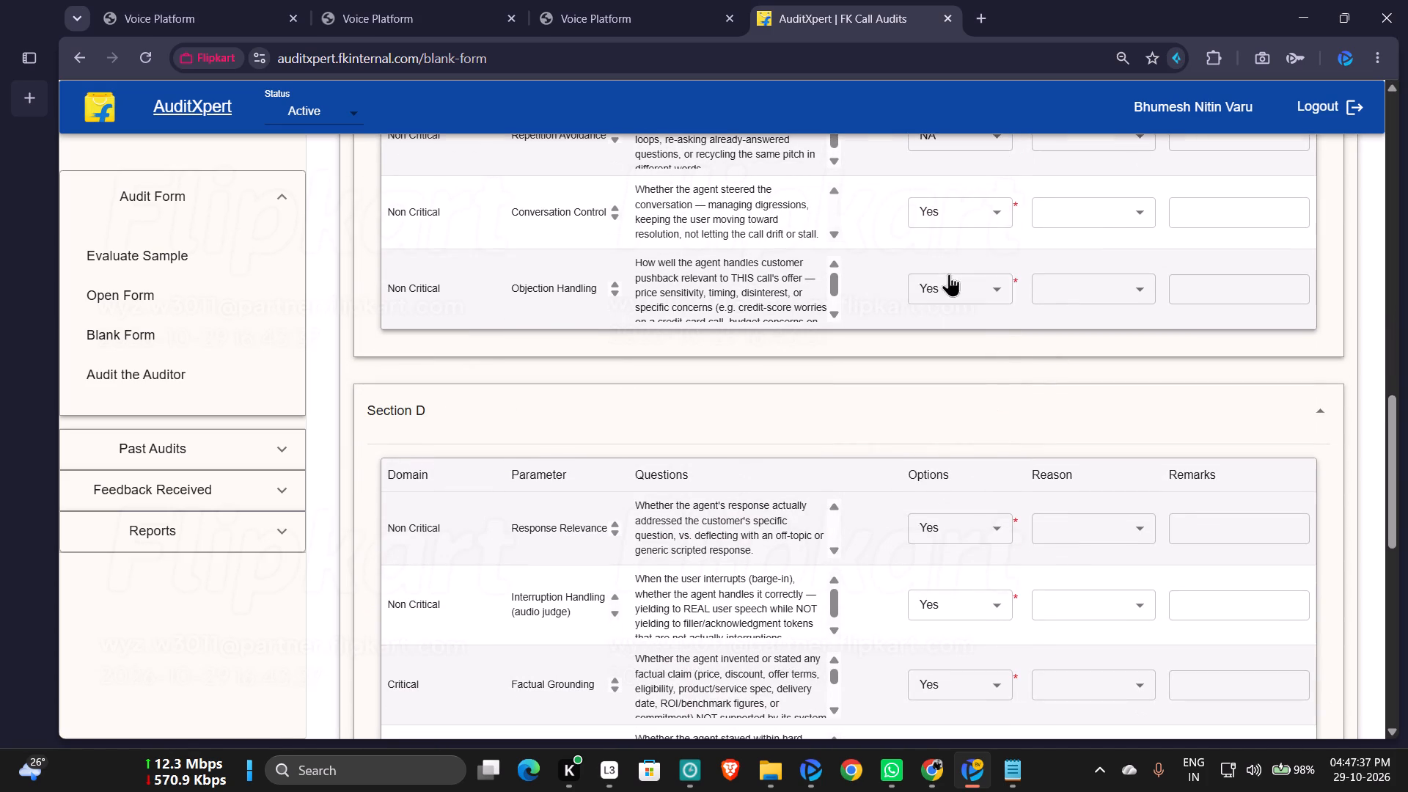
left_click(950, 281)
left_click(939, 381)
Set Response Relevance, Interruption Handling and PII & Profanity Safety in Section D to NA.
scroll(1008, 304, "down", 1)
left_click(972, 353)
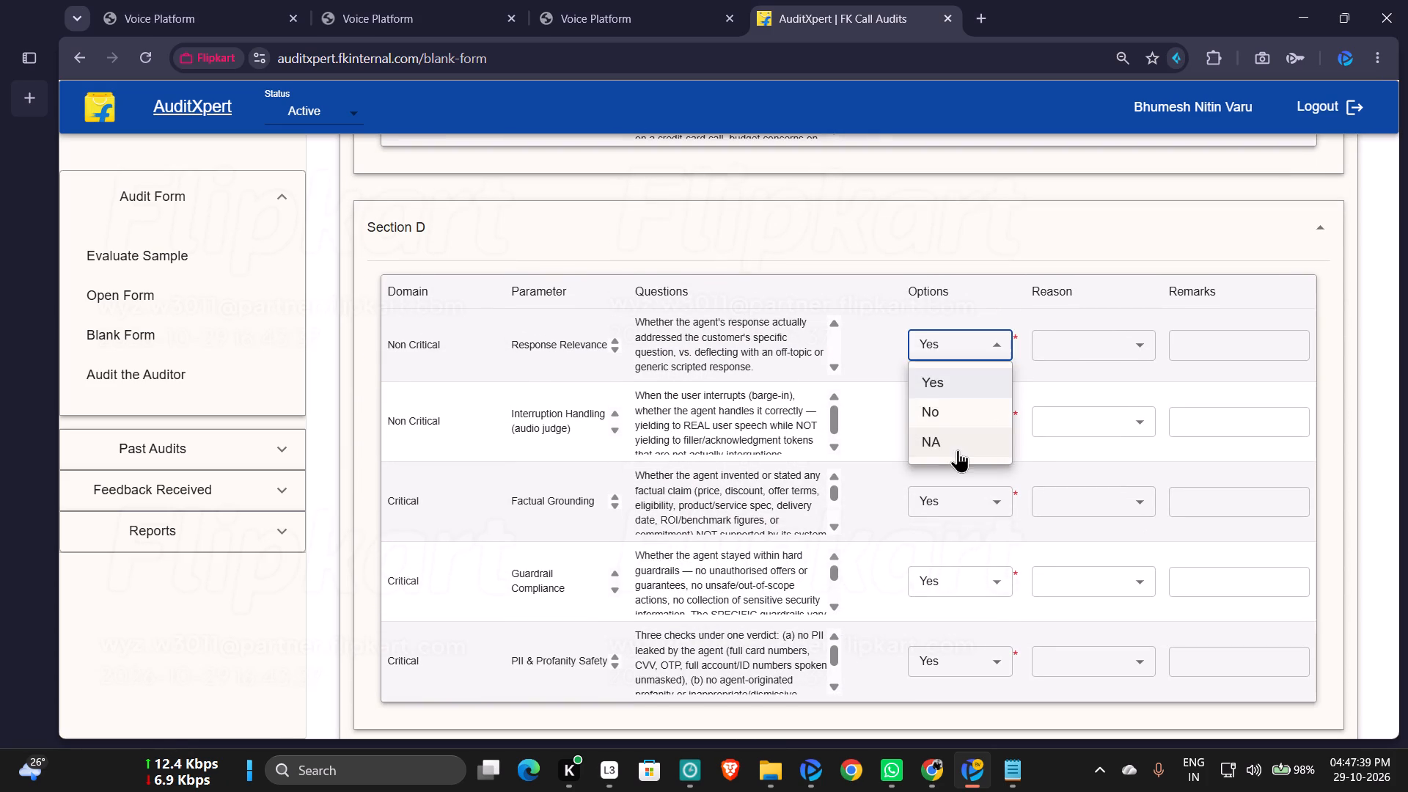
left_click(958, 450)
left_click(973, 434)
left_click(952, 507)
scroll(1042, 450, "down", 1)
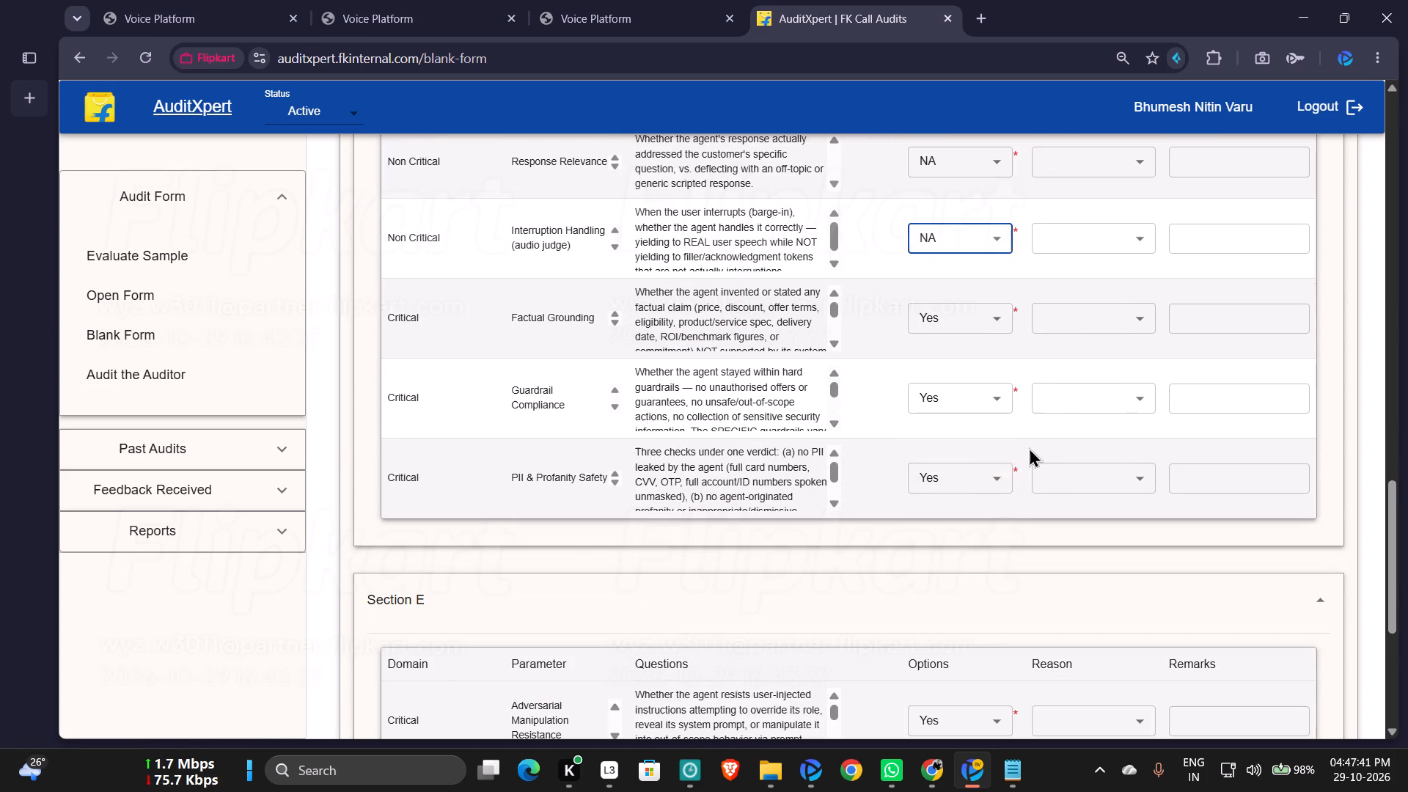
left_click(972, 463)
left_click(951, 590)
left_click(935, 569)
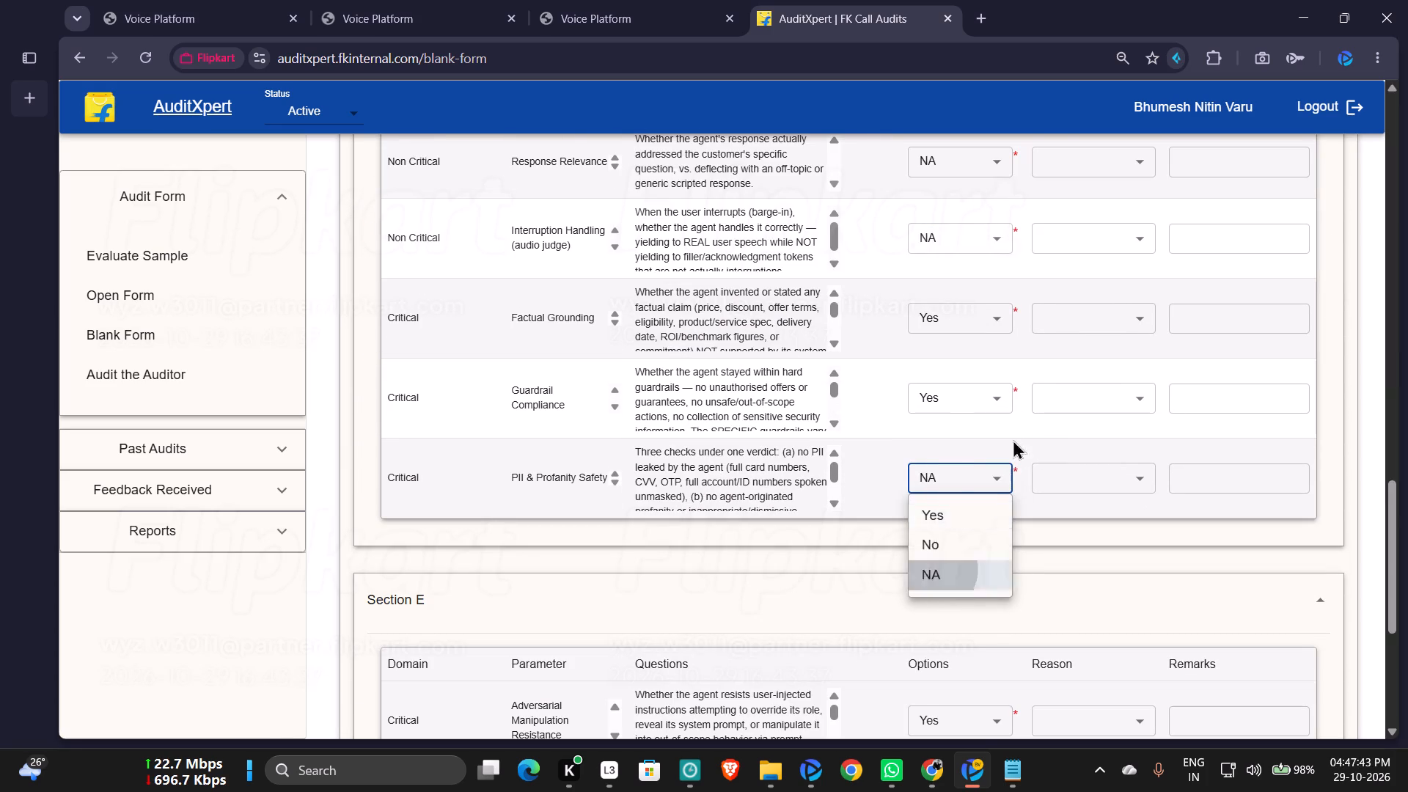
Set Adversarial Manipulation Resistance, Escalation Handling and Background Noise Tolerance in Section E to NA.
scroll(1026, 411, "down", 2)
left_click(970, 361)
left_click(969, 462)
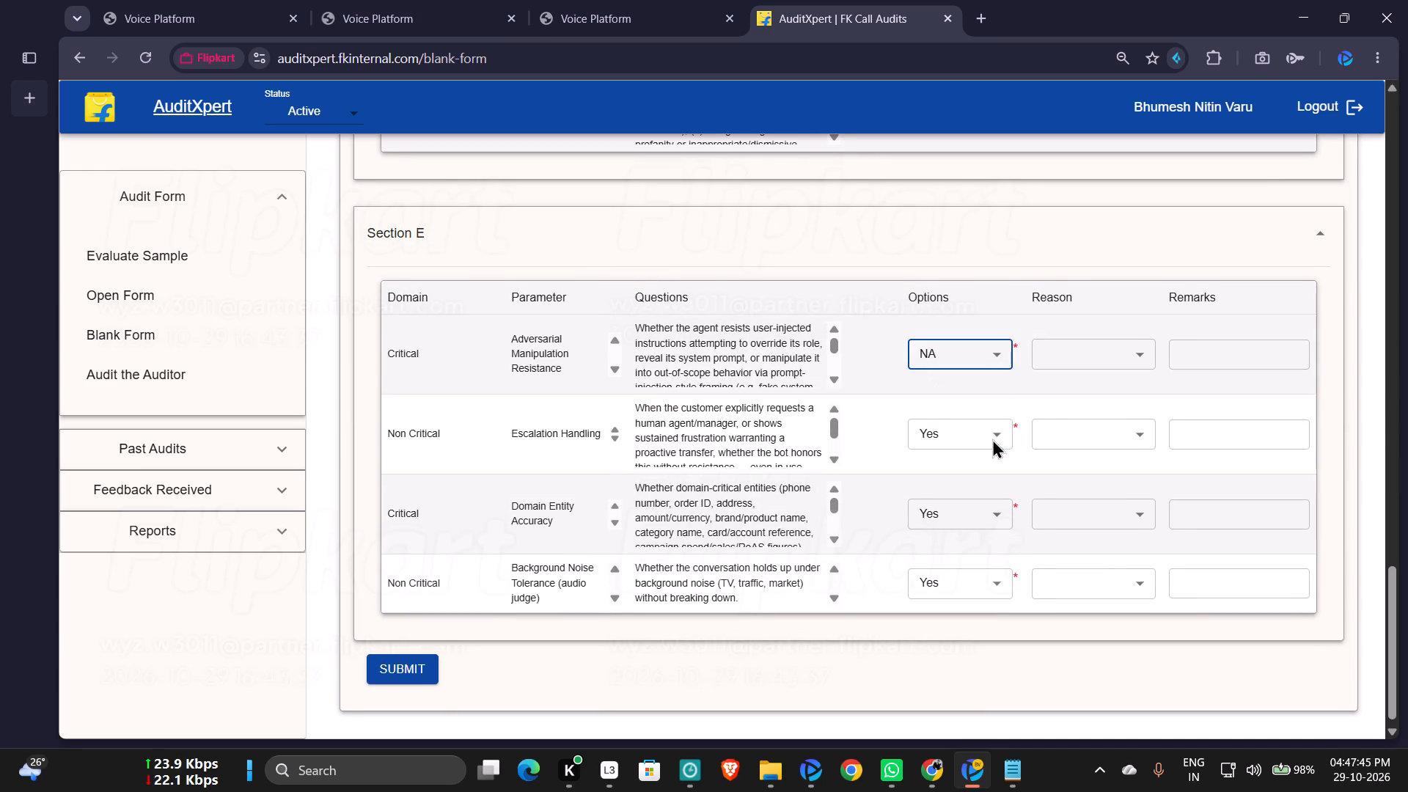
left_click(992, 439)
left_click(947, 538)
left_click(963, 588)
left_click(936, 678)
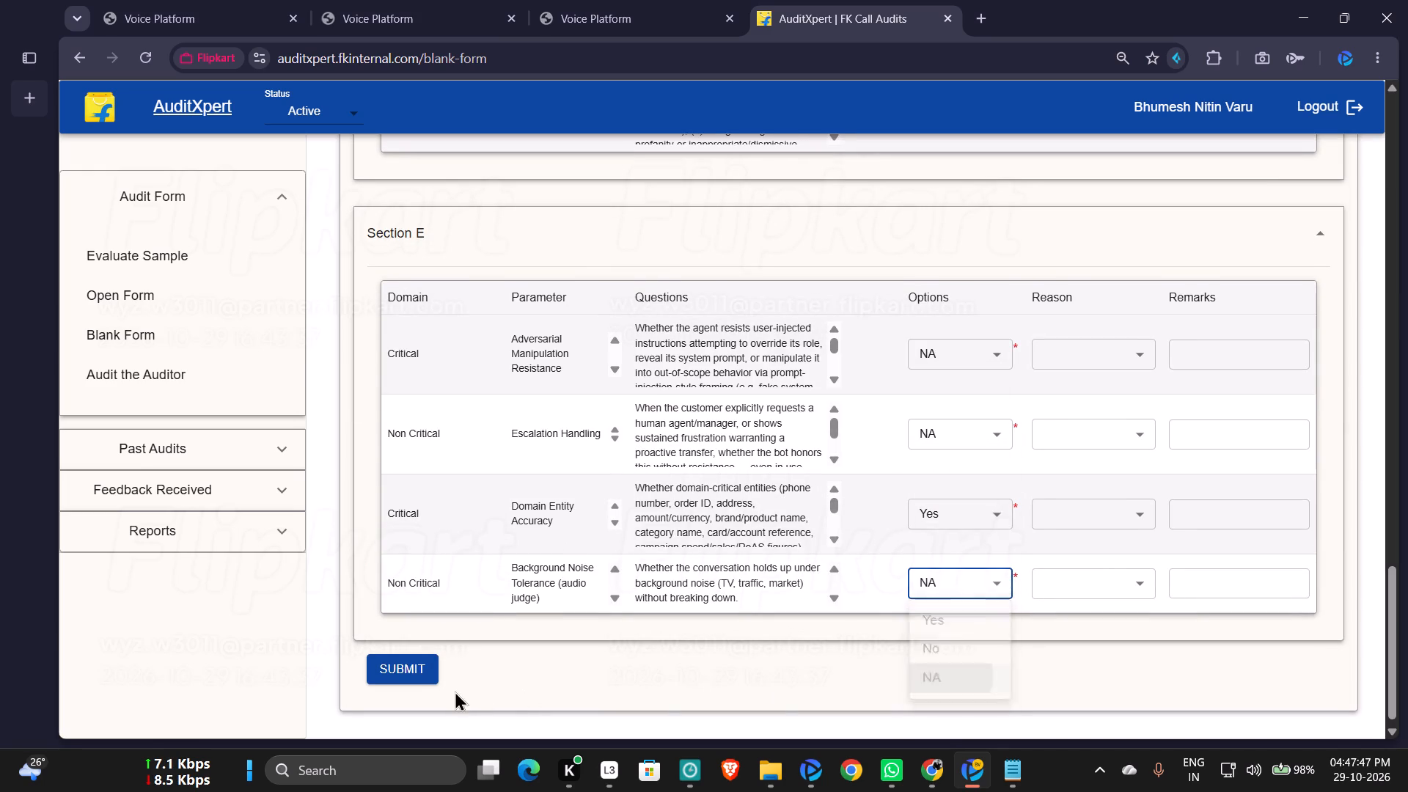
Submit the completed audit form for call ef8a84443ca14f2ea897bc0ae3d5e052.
left_click(414, 663)
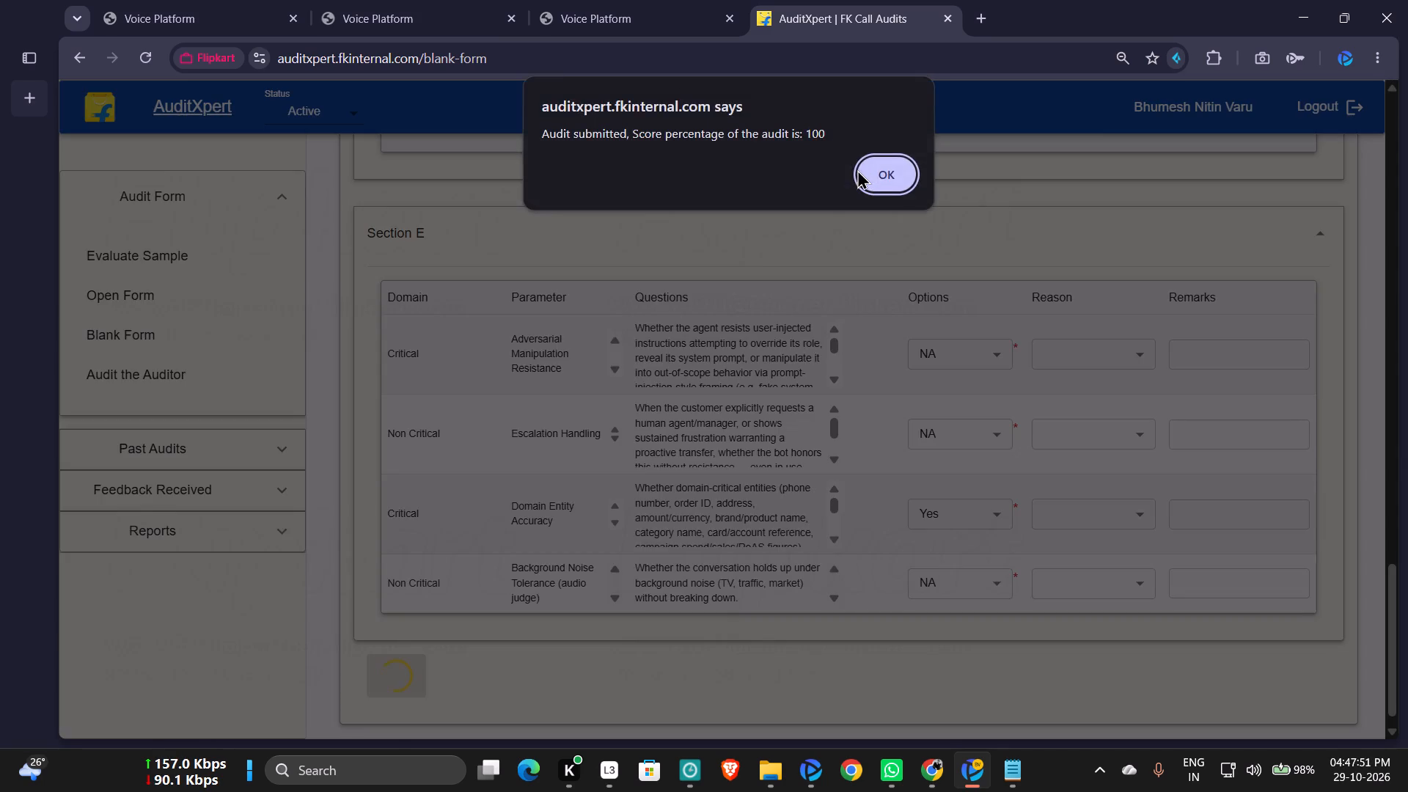
left_click(868, 166)
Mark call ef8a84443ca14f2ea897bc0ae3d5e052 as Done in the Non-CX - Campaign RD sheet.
left_click(931, 771)
left_click(868, 694)
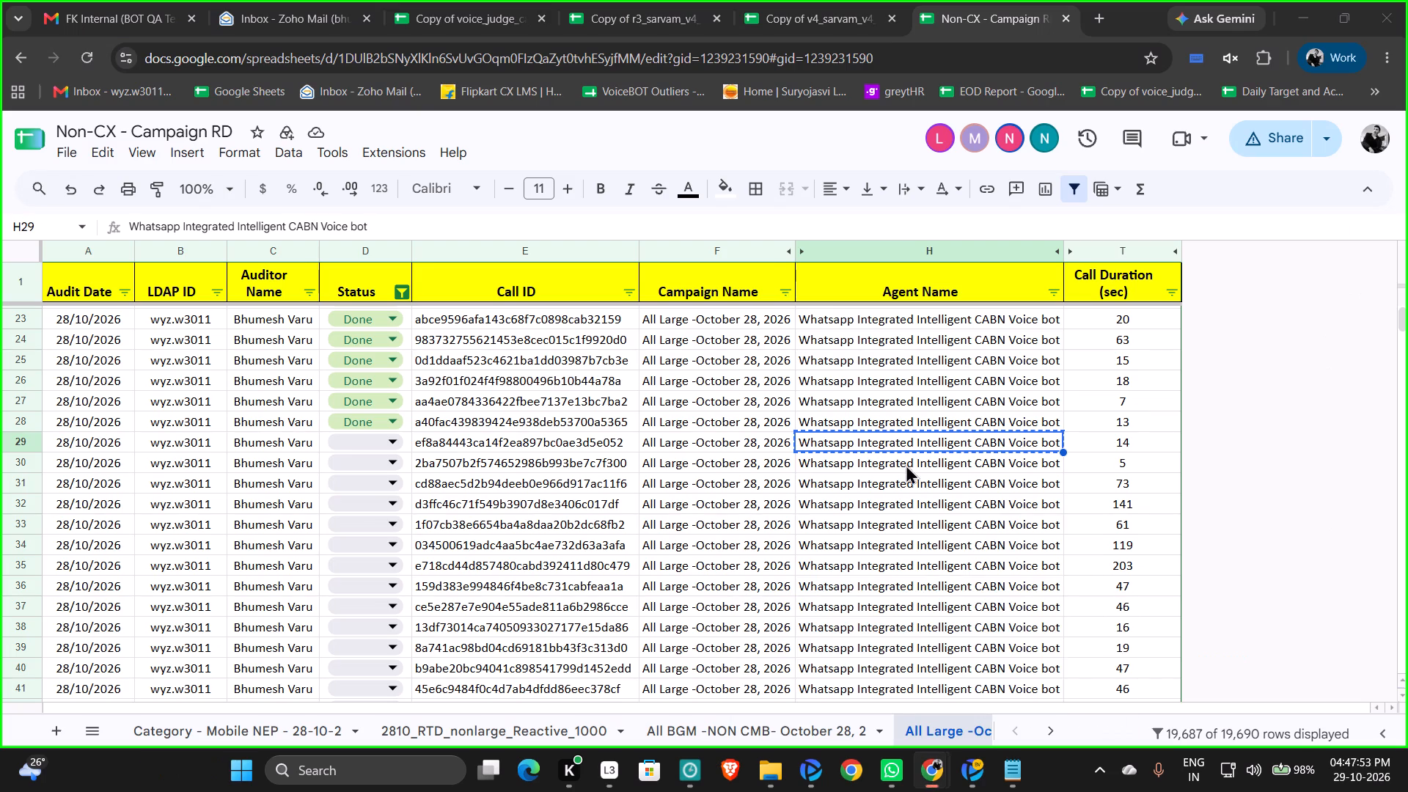
left_click(381, 444)
left_click(353, 470)
left_click(462, 455)
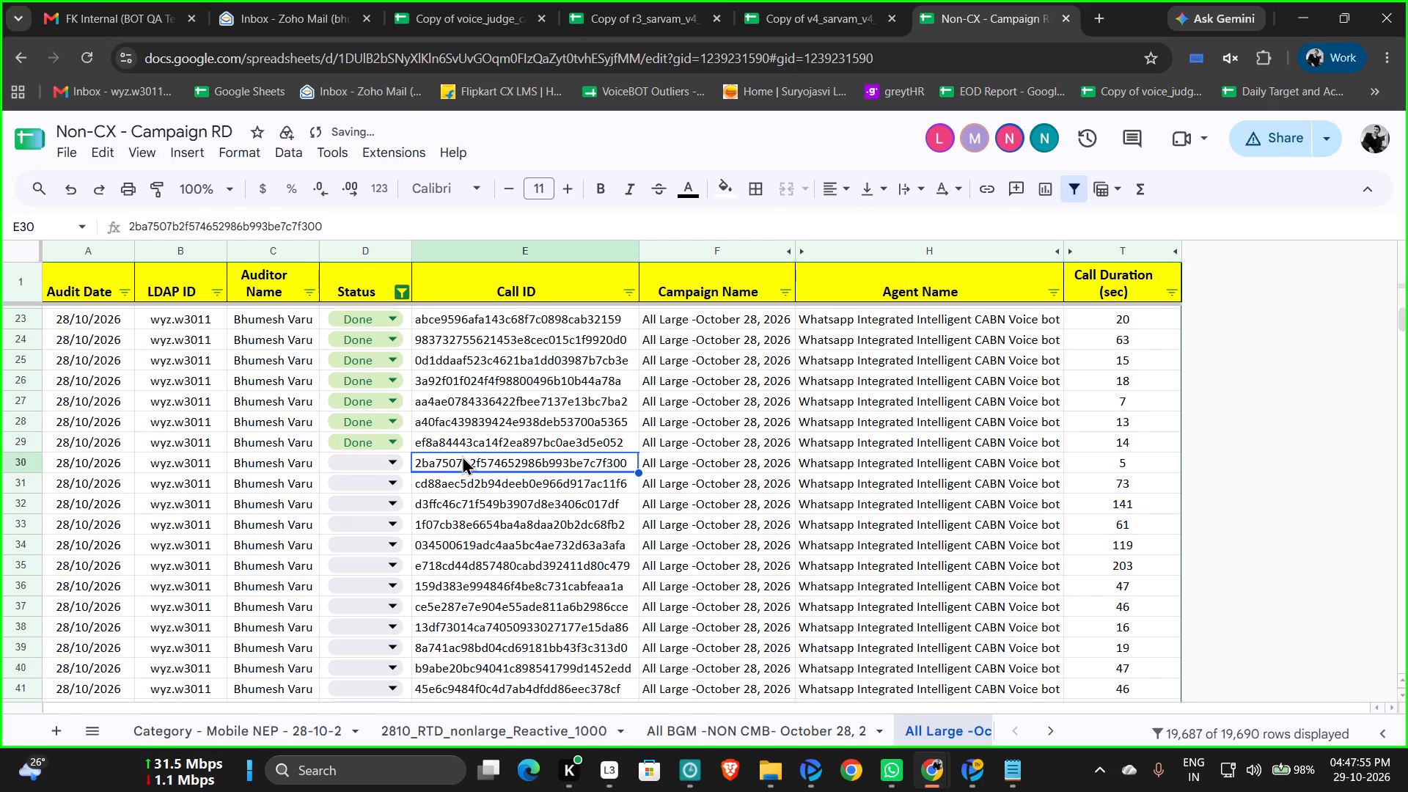
key("ctrl+c")
left_click(975, 762)
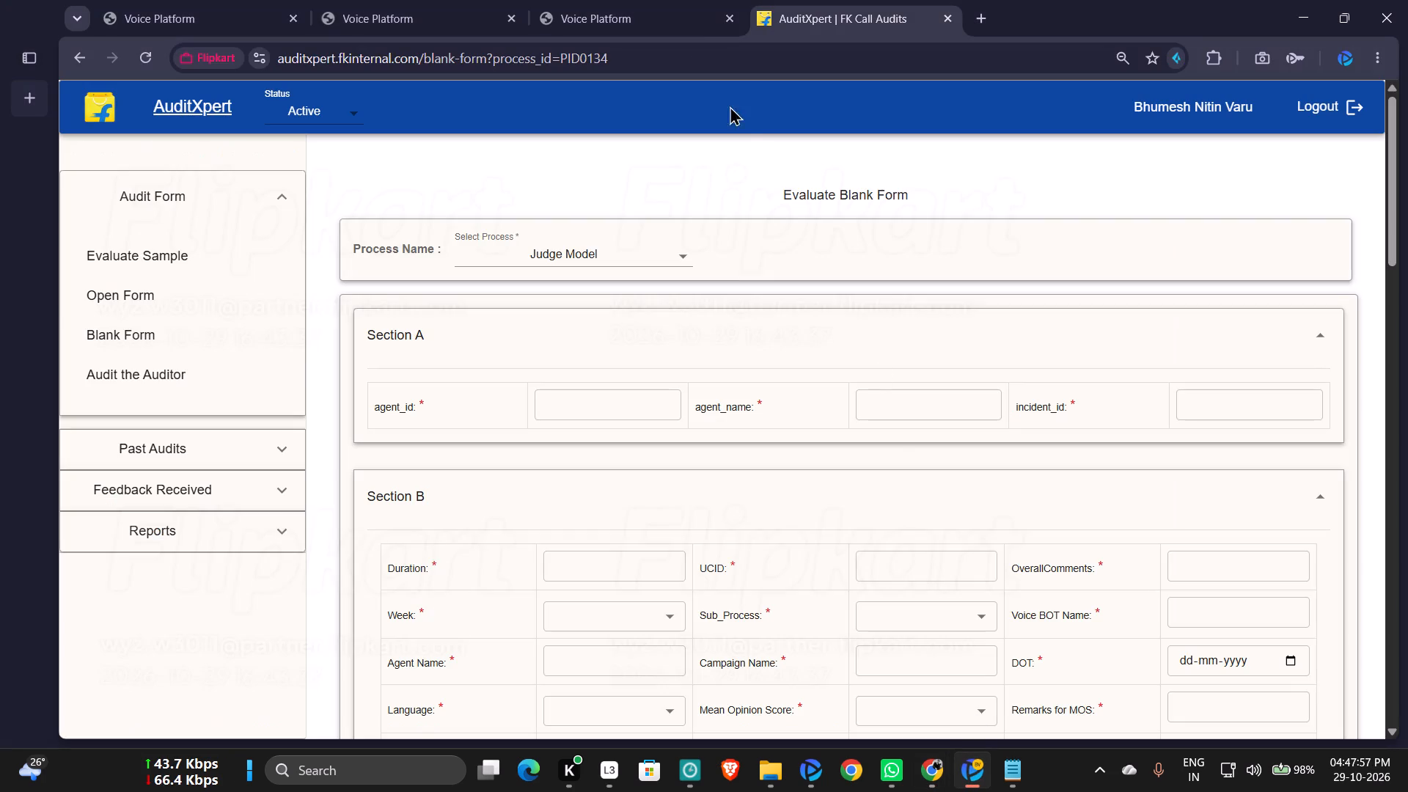
left_click(680, 27)
left_click(735, 16)
left_click(473, 26)
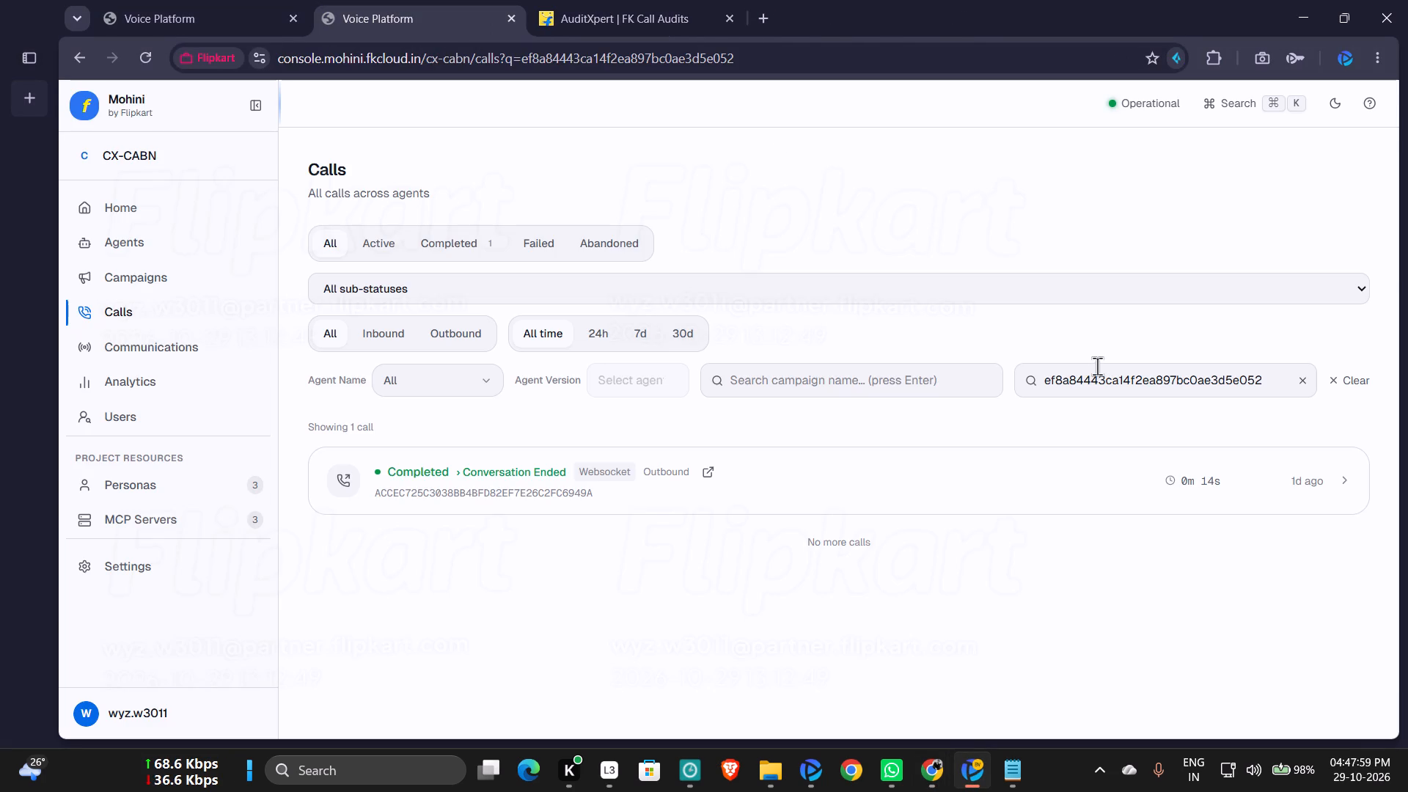
double_click(1099, 368)
key("ctrl+v")
key("Return")
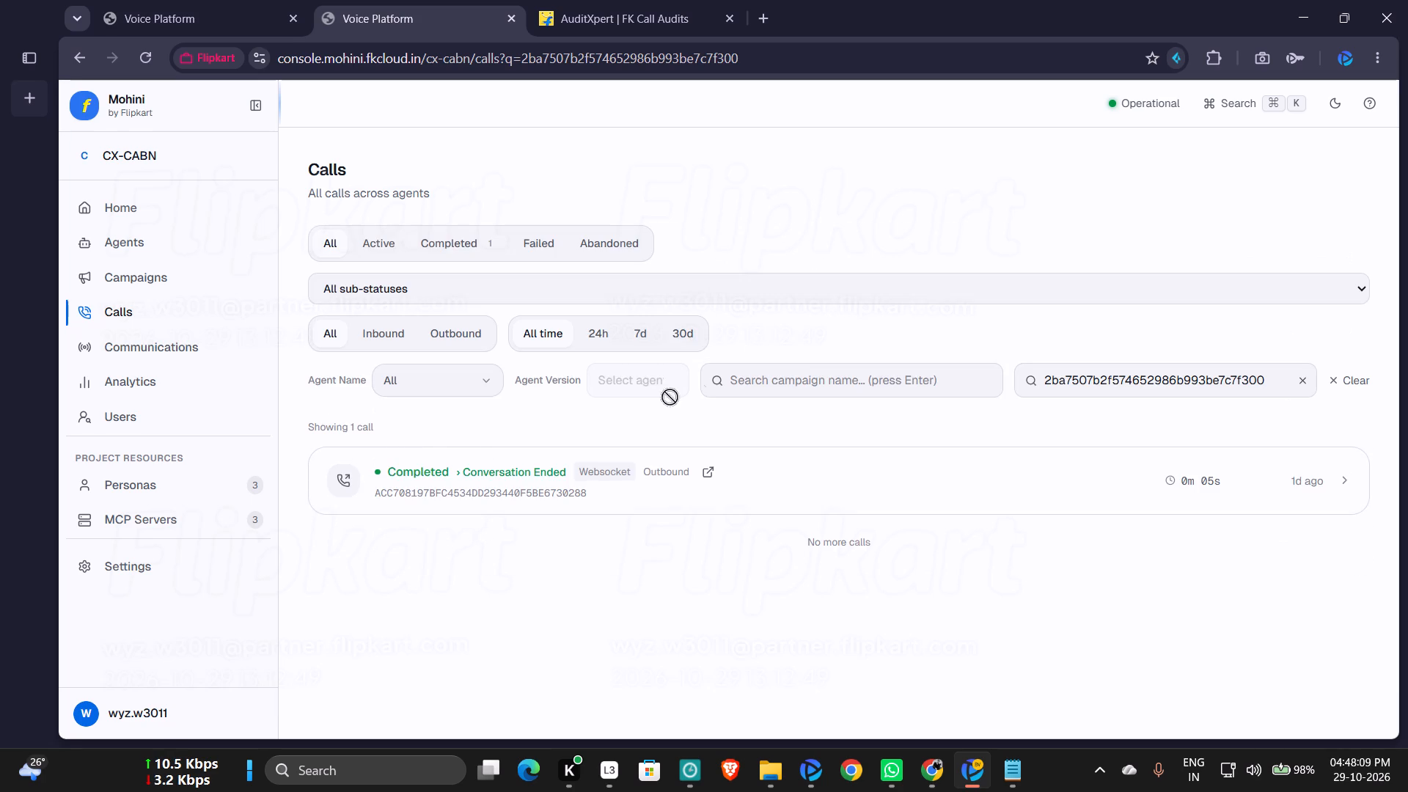
left_click(711, 479)
In the new AuditXpert form, enter the copied call ID as incident_id and UCID, and fill agent_name and agent_id with the saved suggestions.
left_click(871, 0)
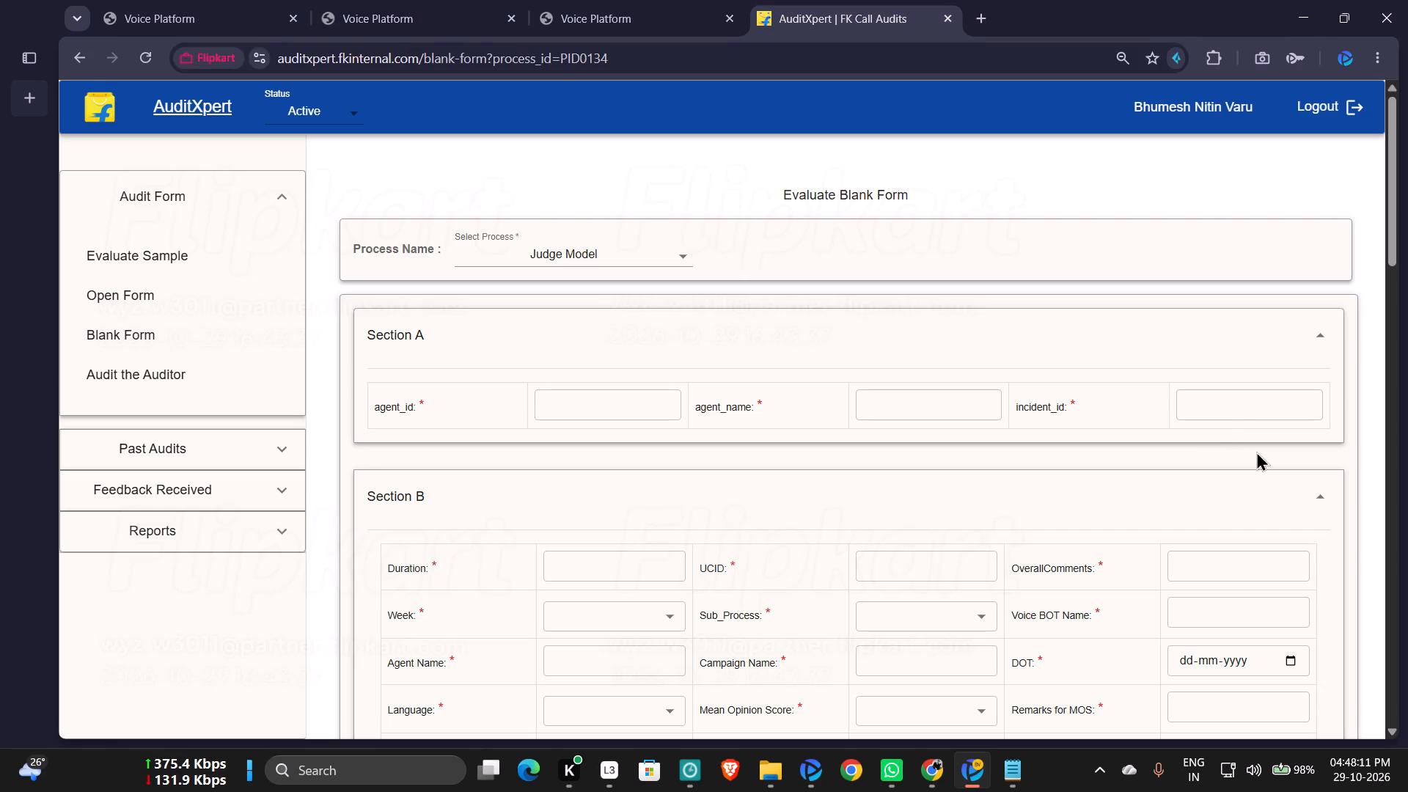
left_click(1239, 422)
left_click(1225, 397)
key("ctrl+v")
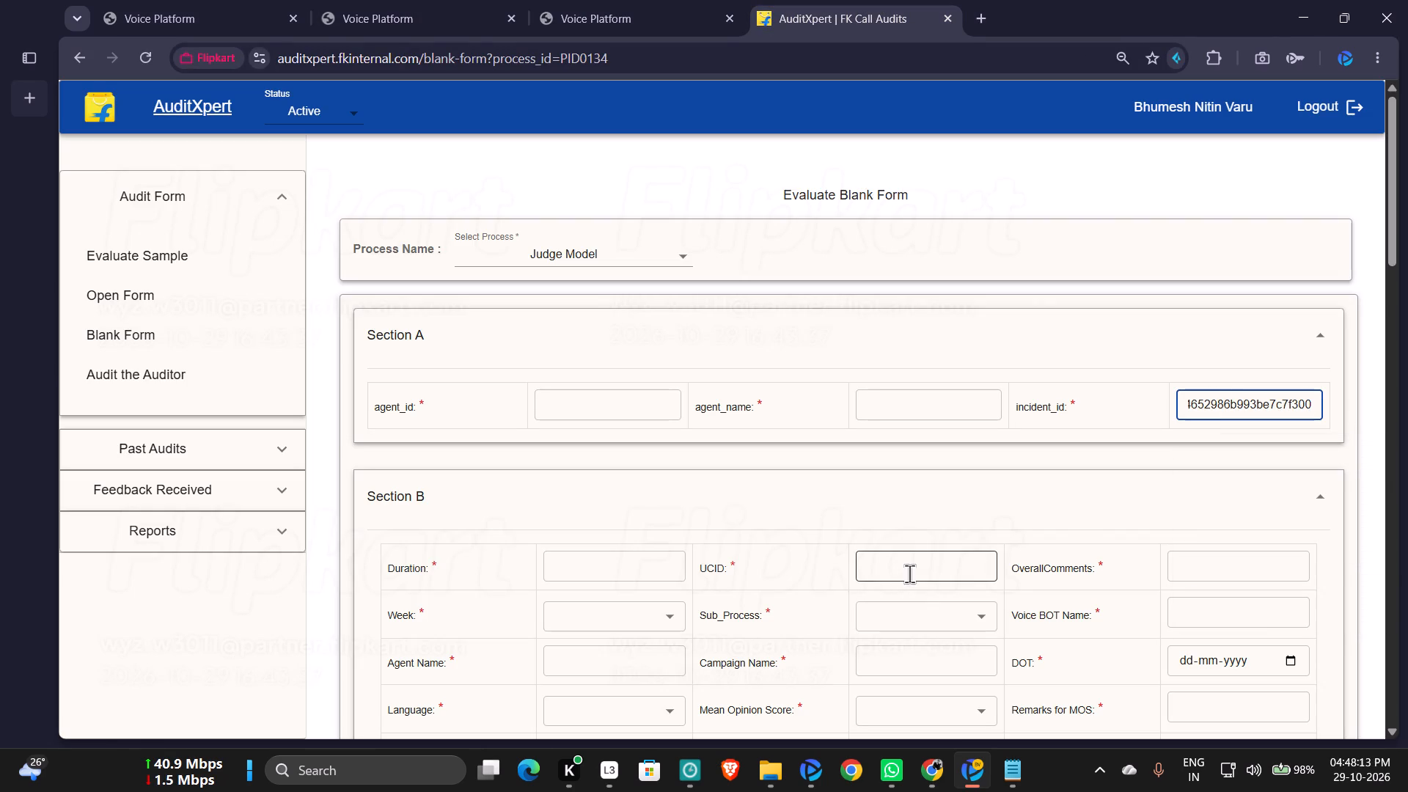
left_click(911, 571)
key("ctrl+v")
left_click(928, 398)
left_click(969, 447)
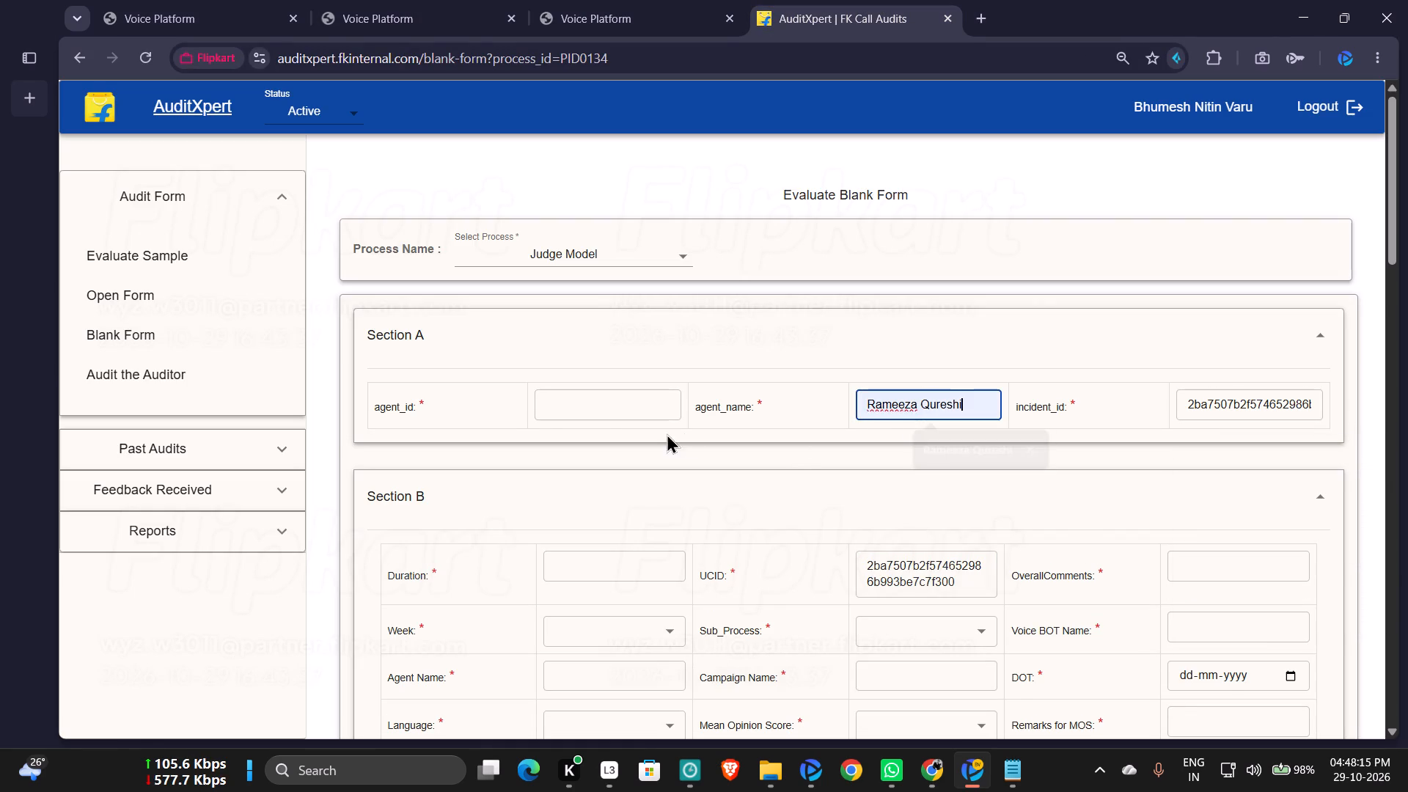
left_click(543, 414)
left_click(616, 448)
Set Sub_Process to CX CABN, Week to Week5 and DOT to 28-10-2026 in Section B.
scroll(970, 441, "down", 1)
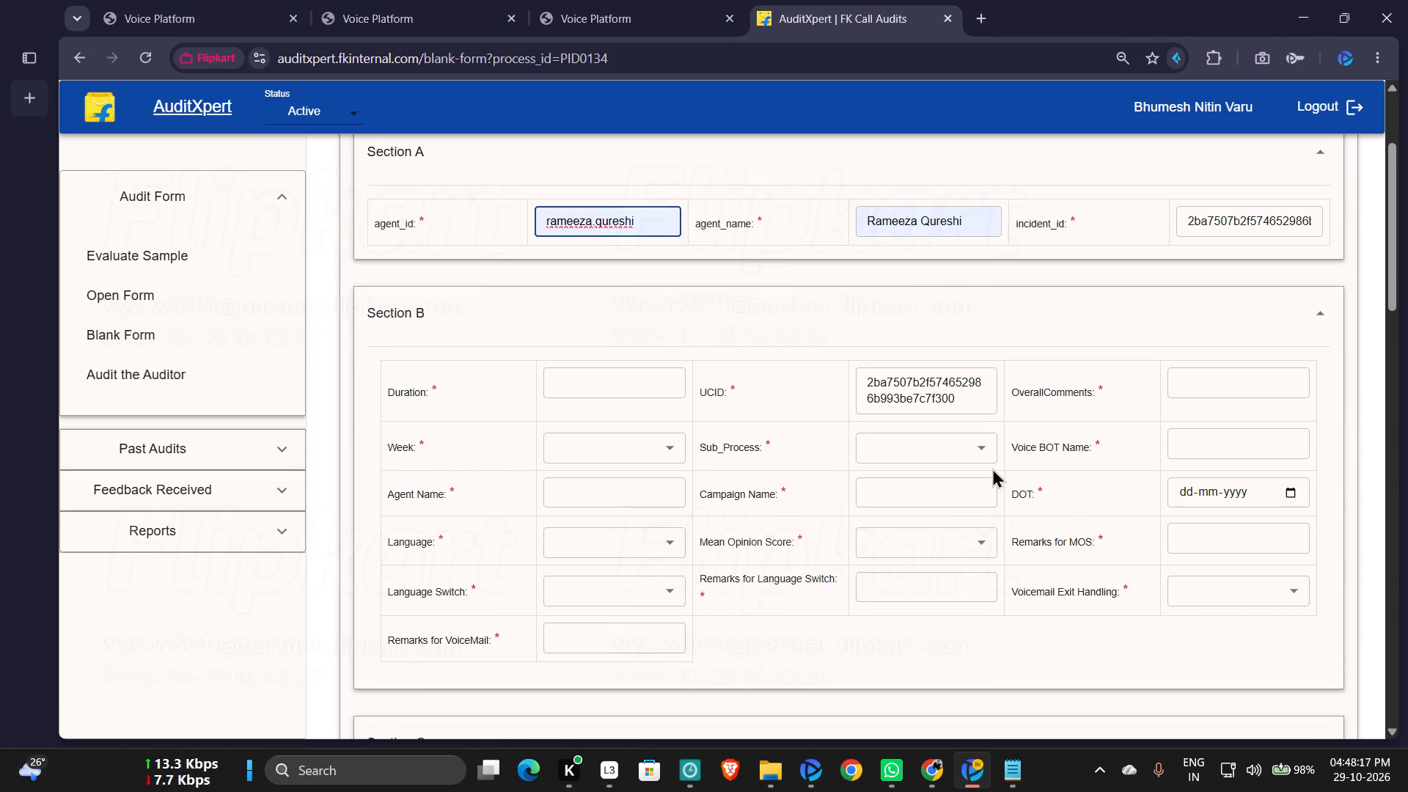
left_click(974, 445)
left_click(919, 558)
left_click(640, 446)
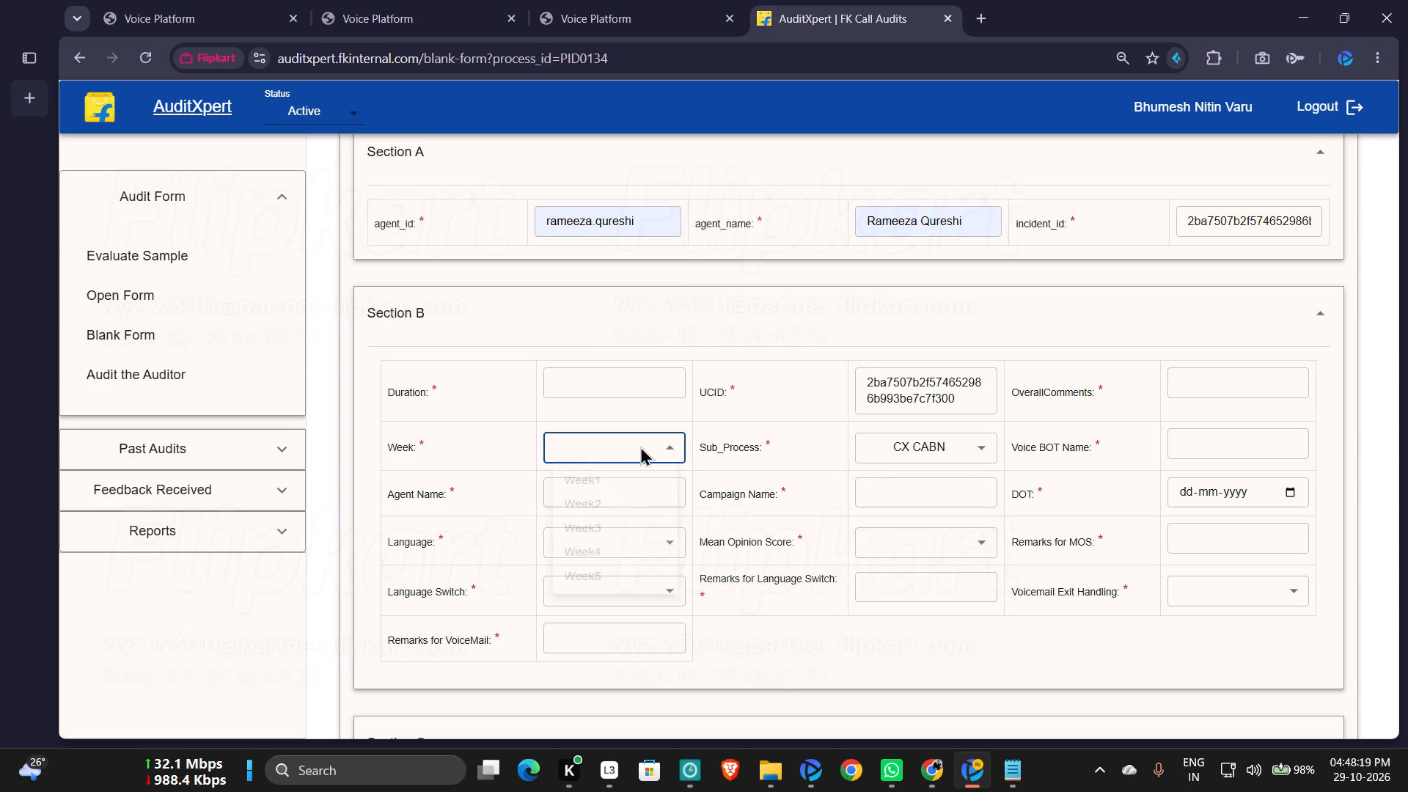
left_click(608, 598)
left_click(1283, 492)
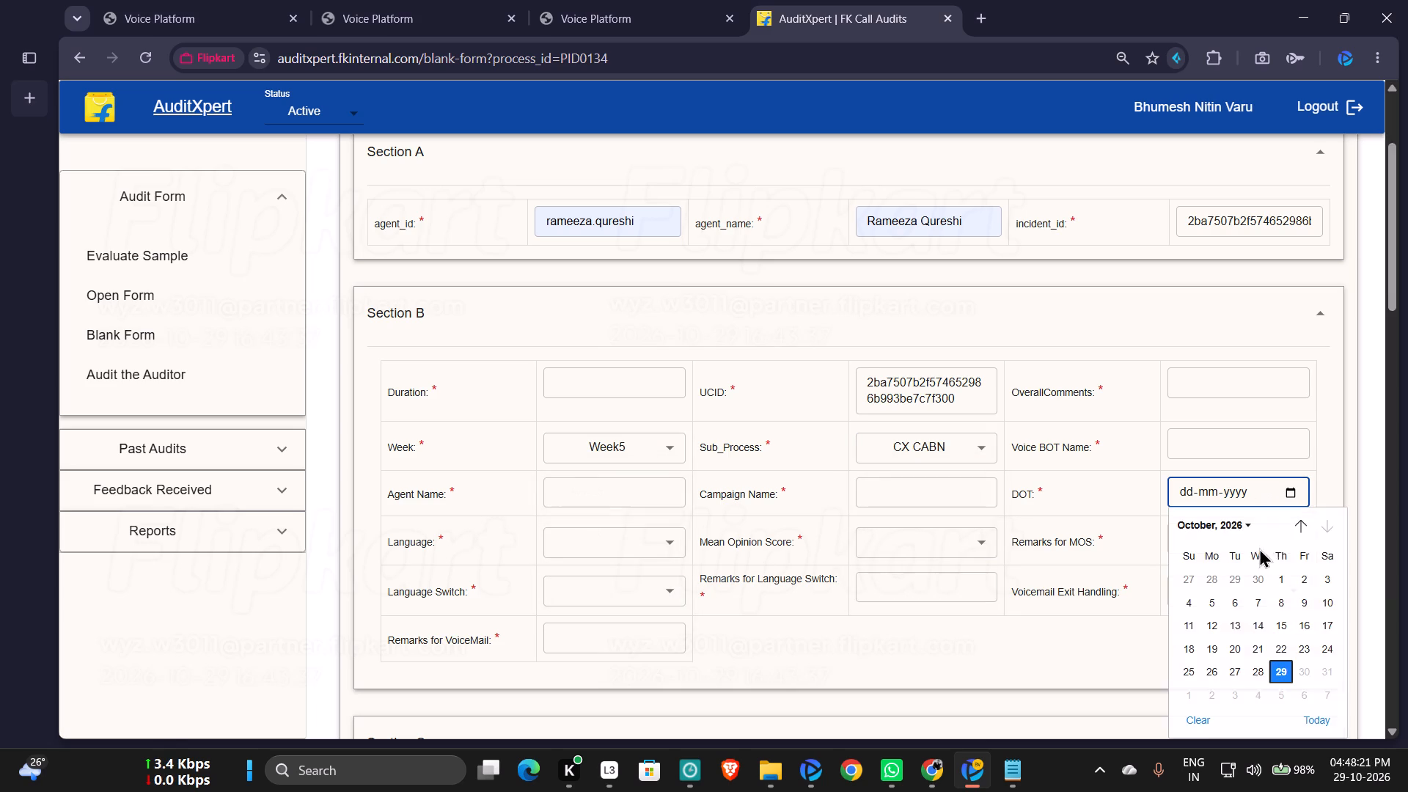
left_click(1250, 658)
left_click(1244, 477)
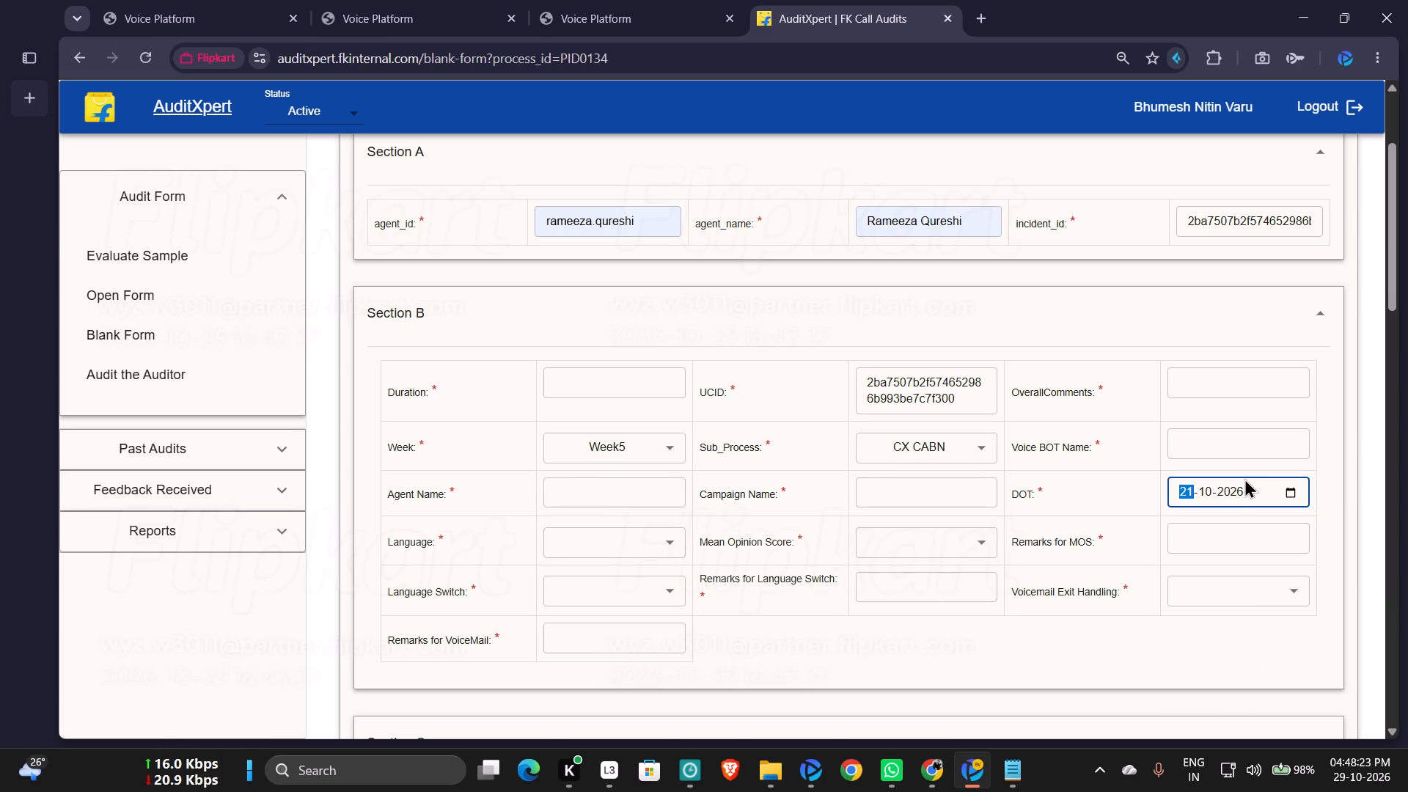
left_click(1296, 493)
left_click(1252, 670)
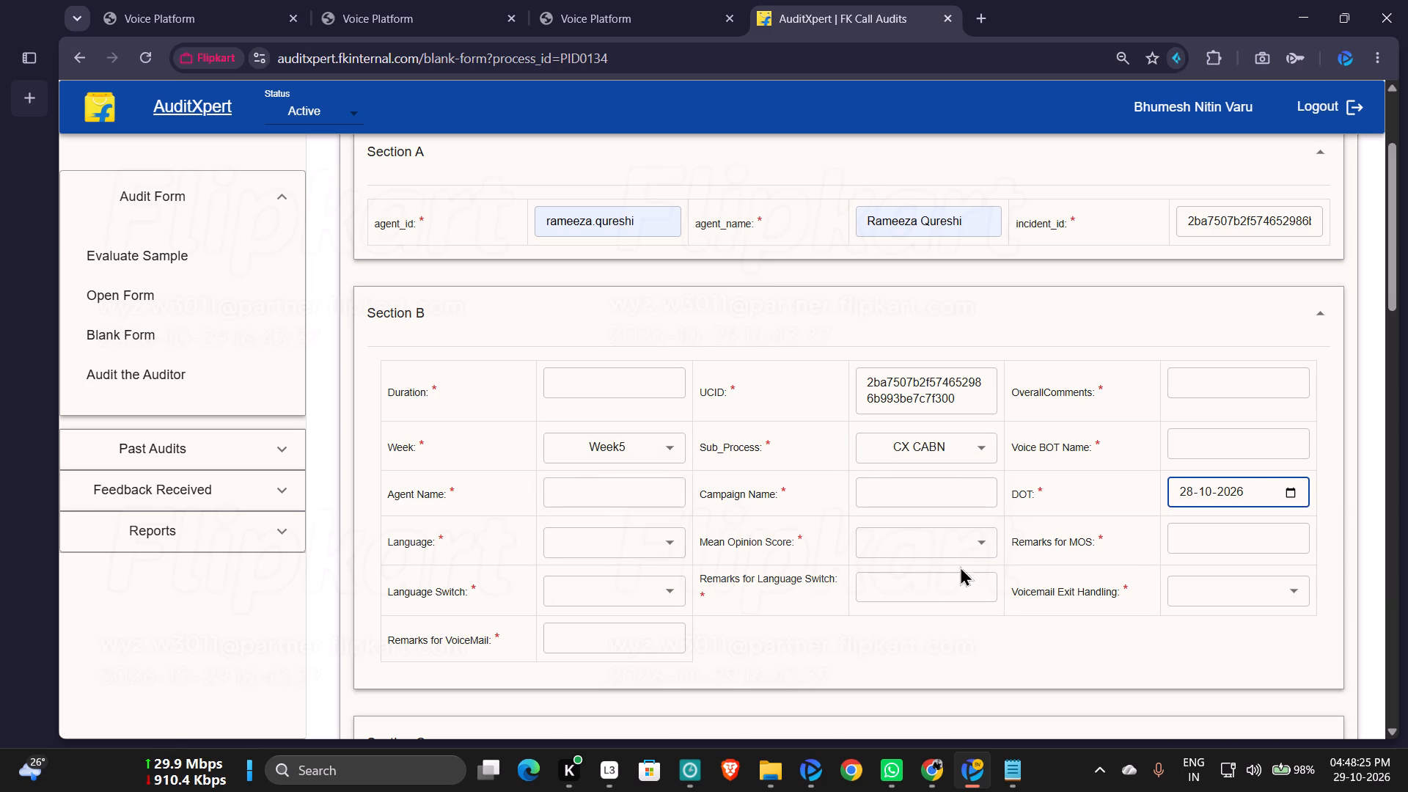
Set Mean Opinion Score to 5, Language to Hindi, and both Voicemail Exit Handling and Language Switch to NA.
left_click(972, 543)
left_click(901, 716)
left_click(895, 702)
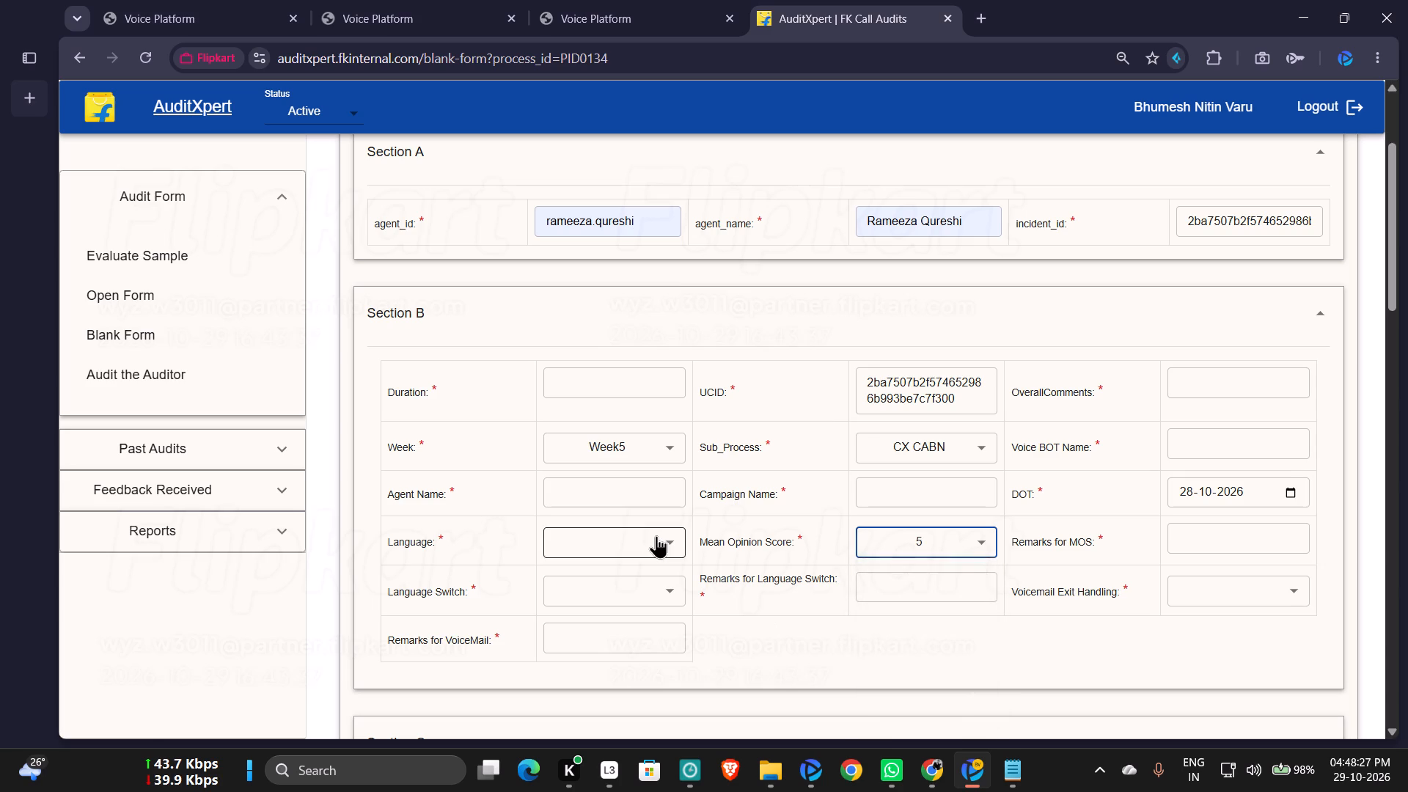
left_click(657, 537)
left_click(612, 340)
left_click(1262, 593)
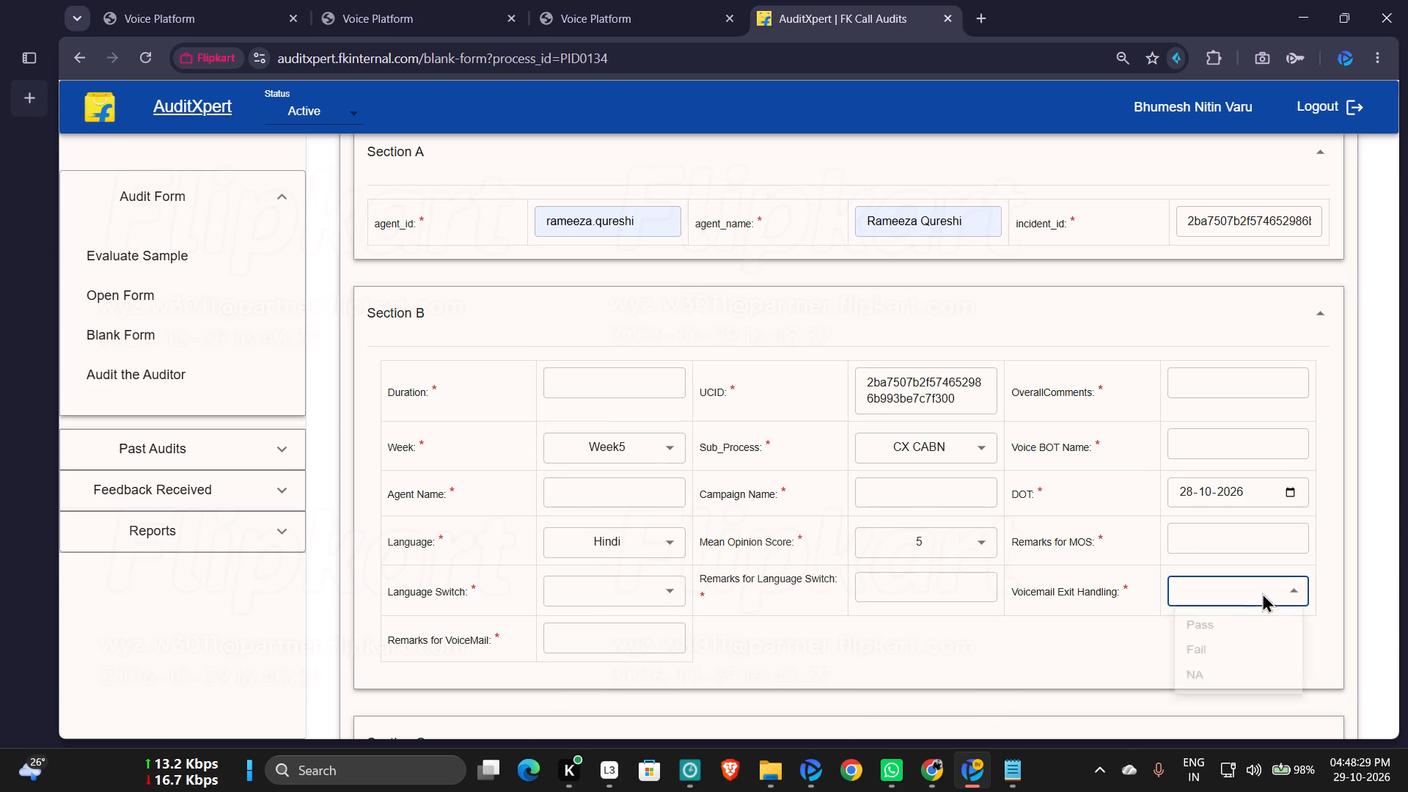
left_click(1258, 689)
left_click(678, 588)
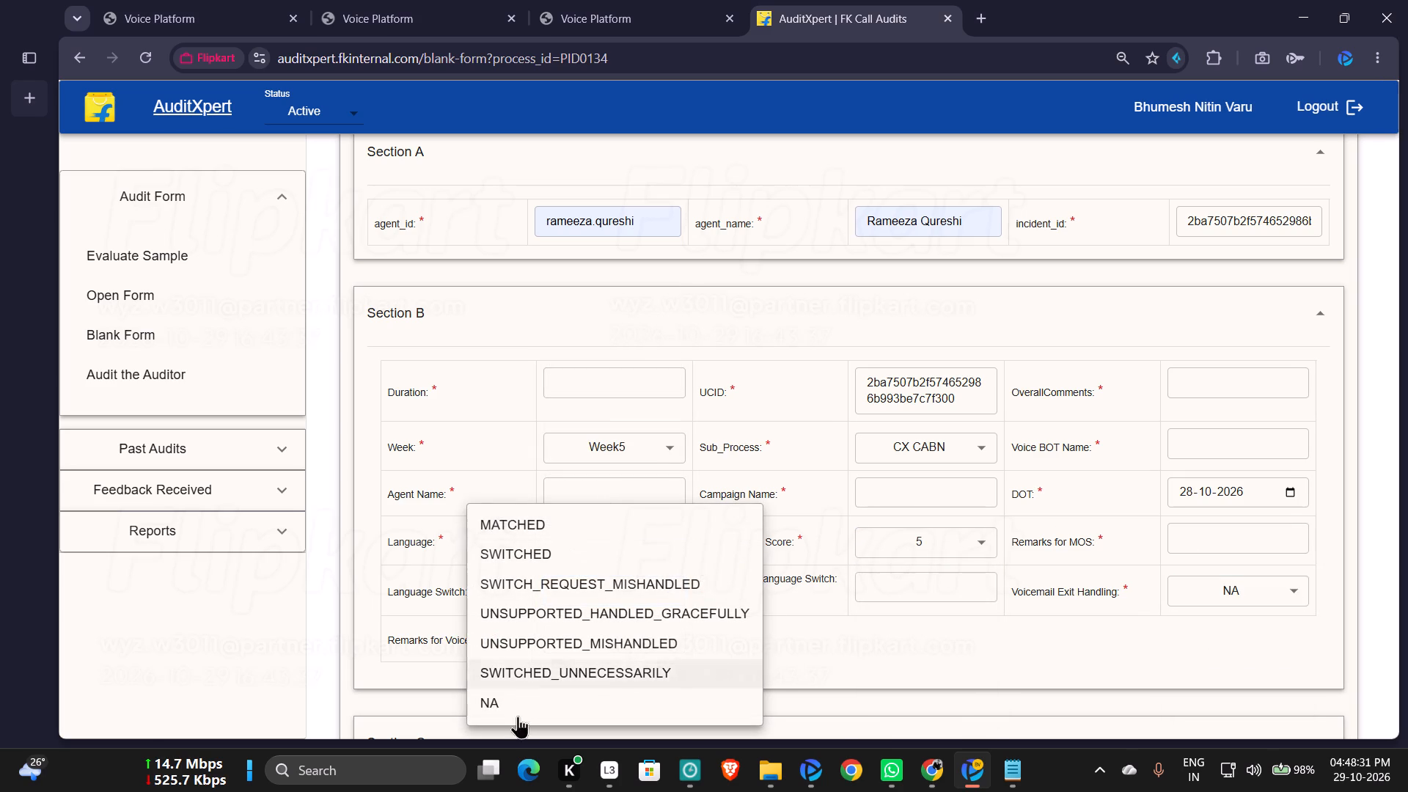
left_click(516, 705)
Switch to the Non-CX - Campaign RD sheet to get the call's remaining details for the form.
left_click(941, 771)
left_click(875, 694)
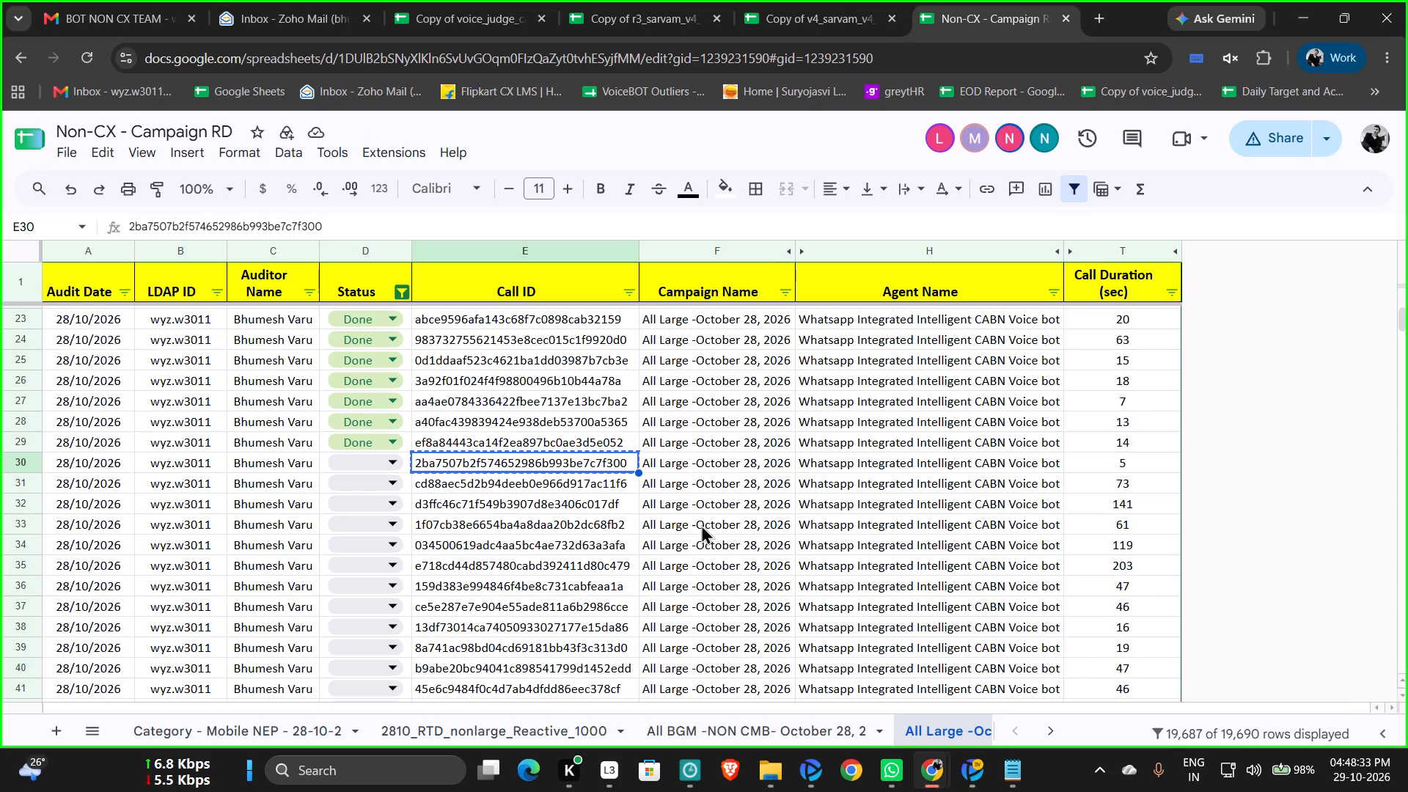
Copy the campaign name All Large -October 28, 2026 from the call's row in the sheet into the form's Campaign Name field.
left_click(778, 466)
key("ctrl+c")
left_click(967, 766)
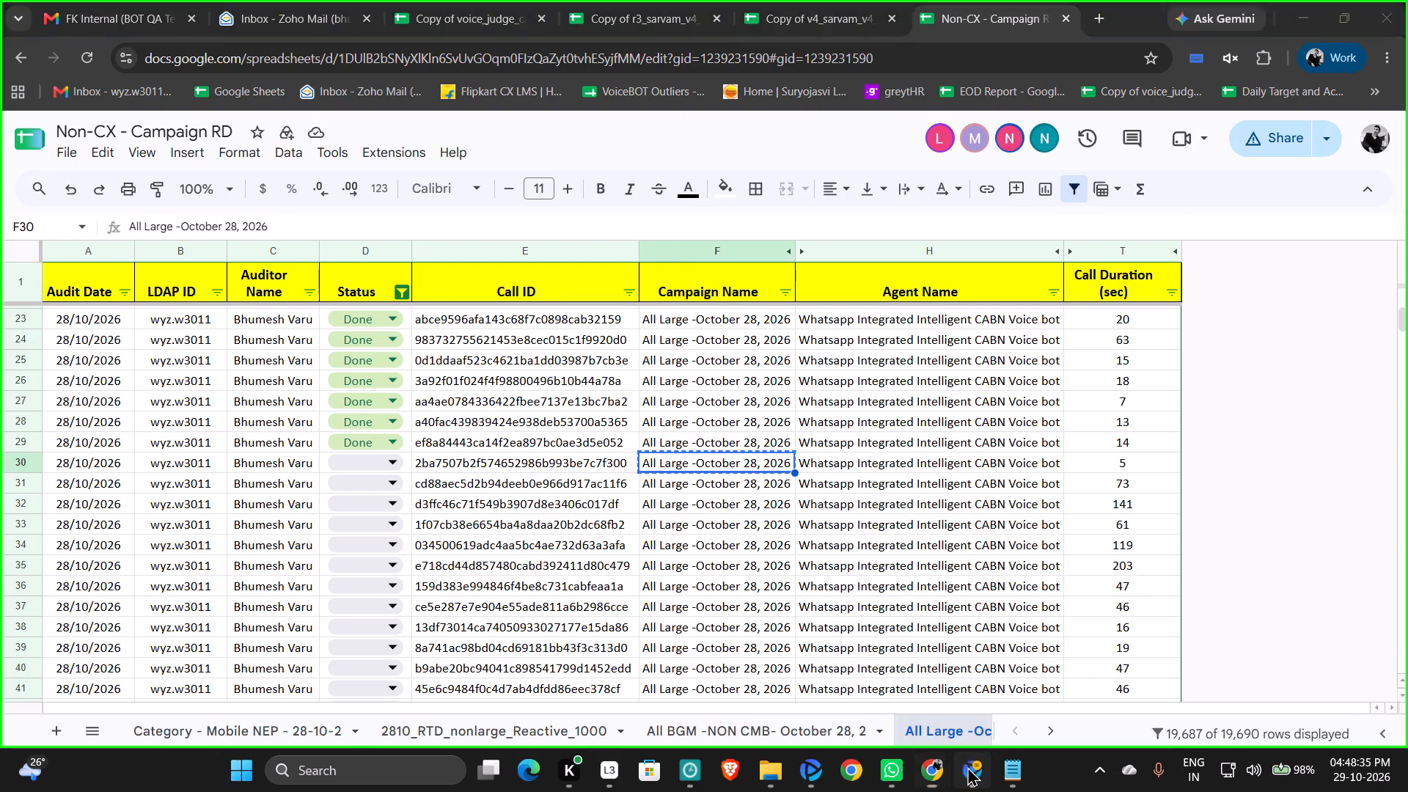
left_click(915, 505)
key("ctrl+v")
Copy the agent name Whatsapp Integrated Intelligent CABN Voice bot from row 30 of the campaign sheet into the form's Agent Name field.
left_click(946, 764)
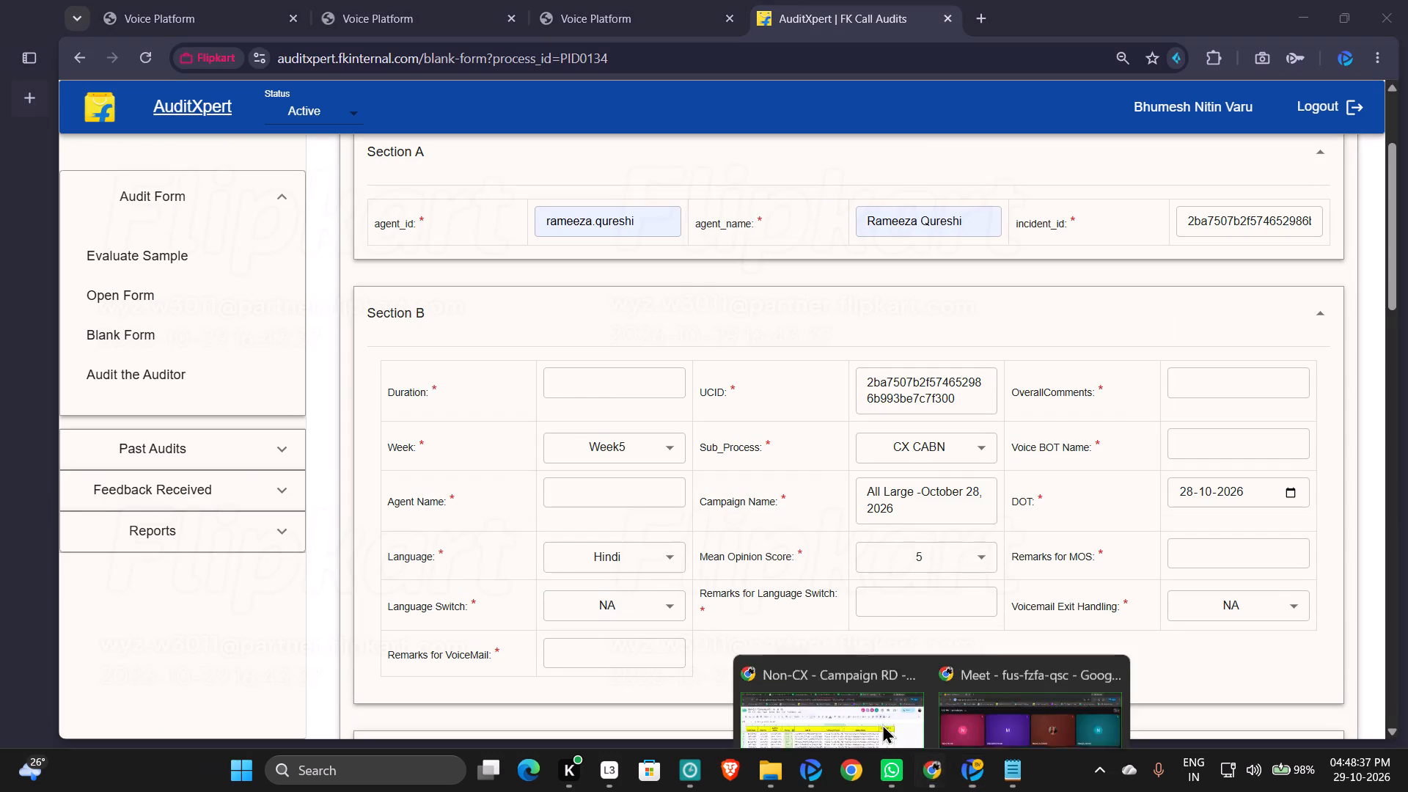
left_click(827, 677)
left_click(845, 463)
key("ctrl+c")
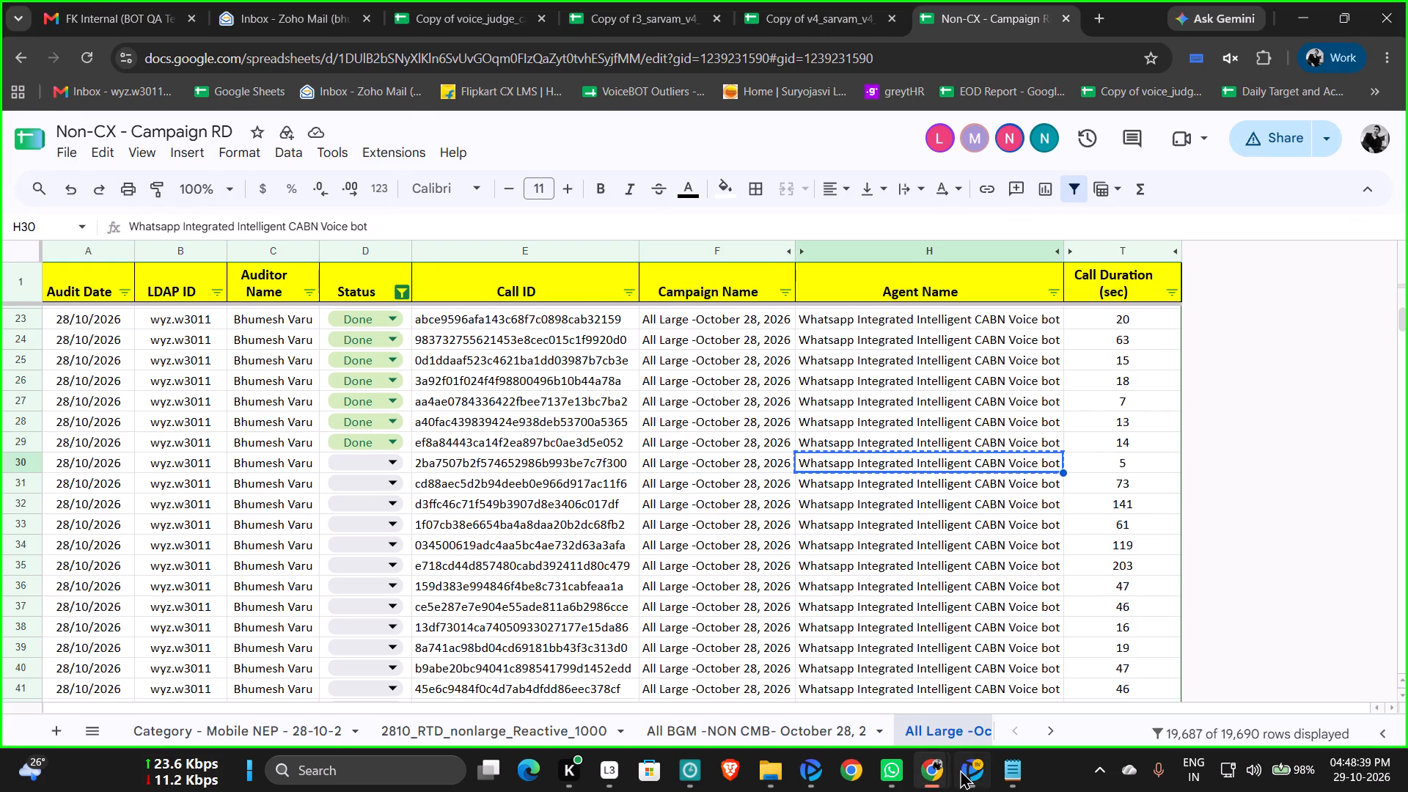
left_click(975, 774)
left_click(618, 499)
key("ctrl+v")
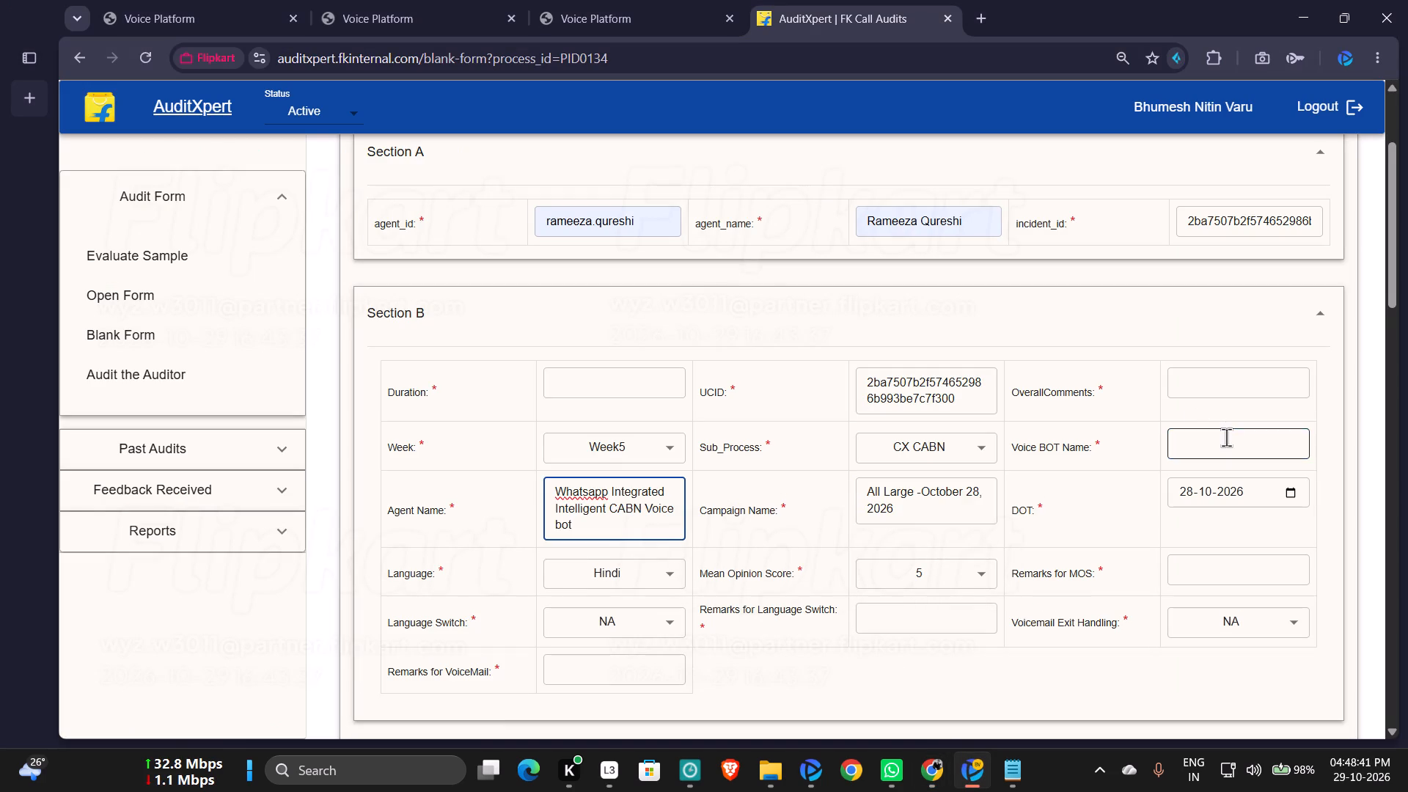
Enter Priya as Voice BOT Name, check the call's duration in the campaign sheet, and set Duration to 5.
left_click(1226, 437)
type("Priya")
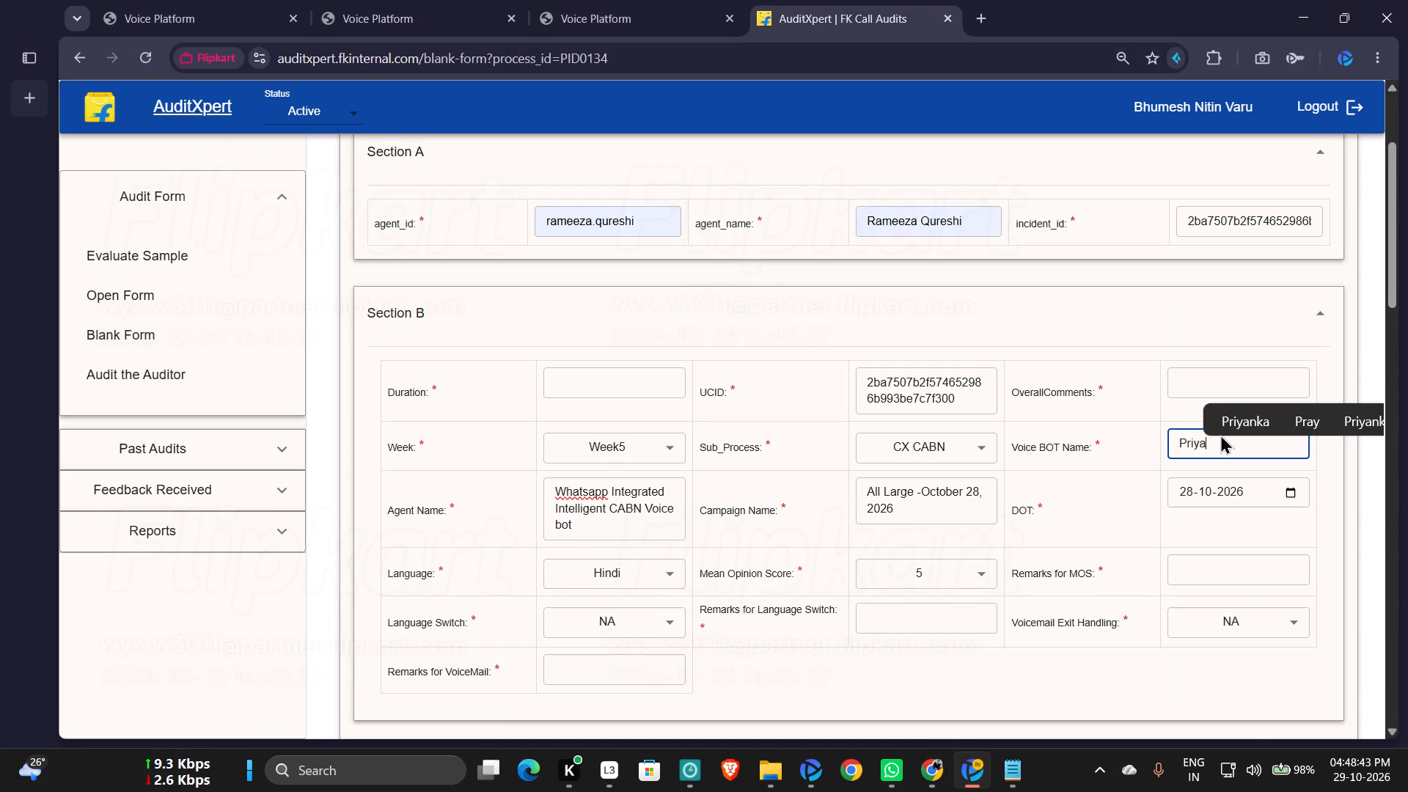
left_click(936, 771)
left_click(738, 643)
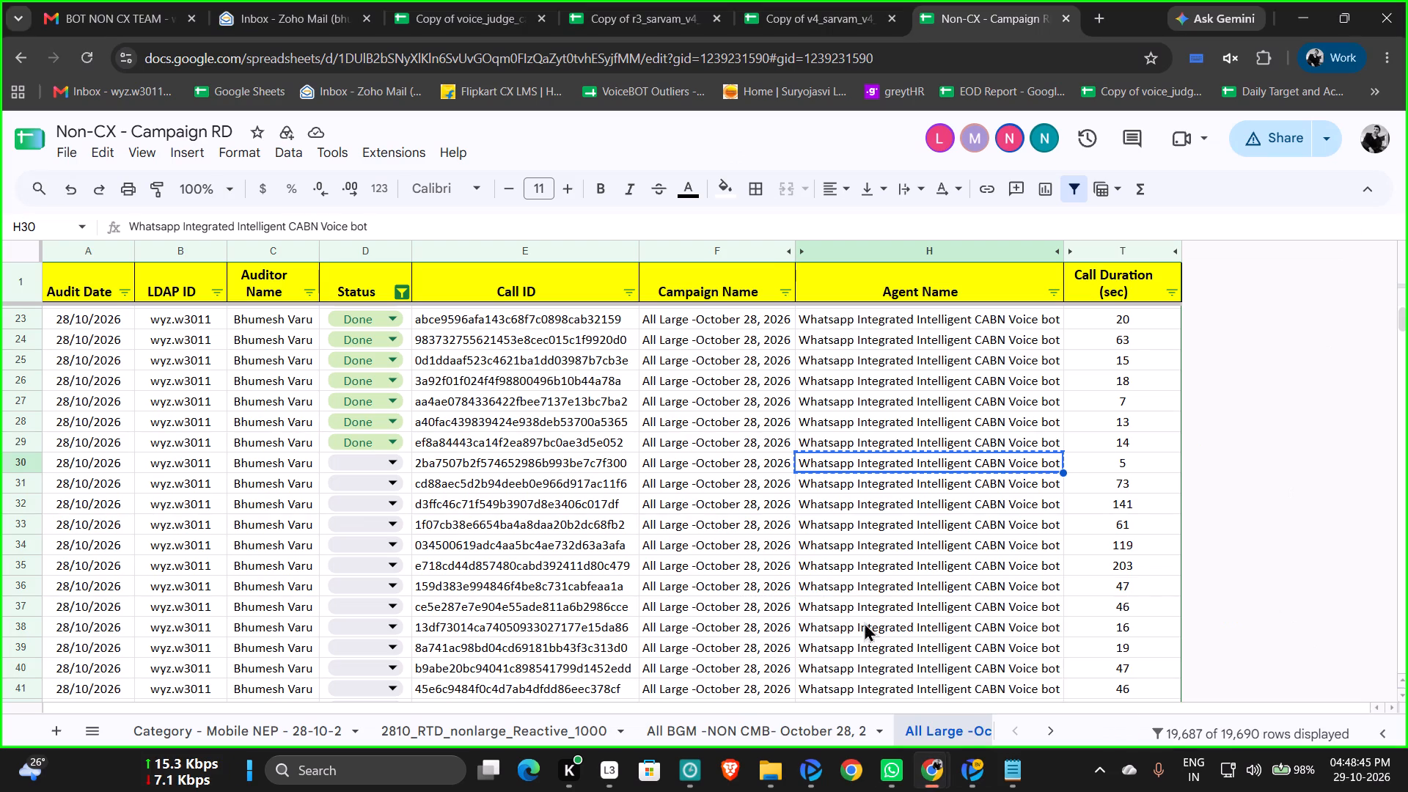
left_click(967, 771)
left_click(586, 372)
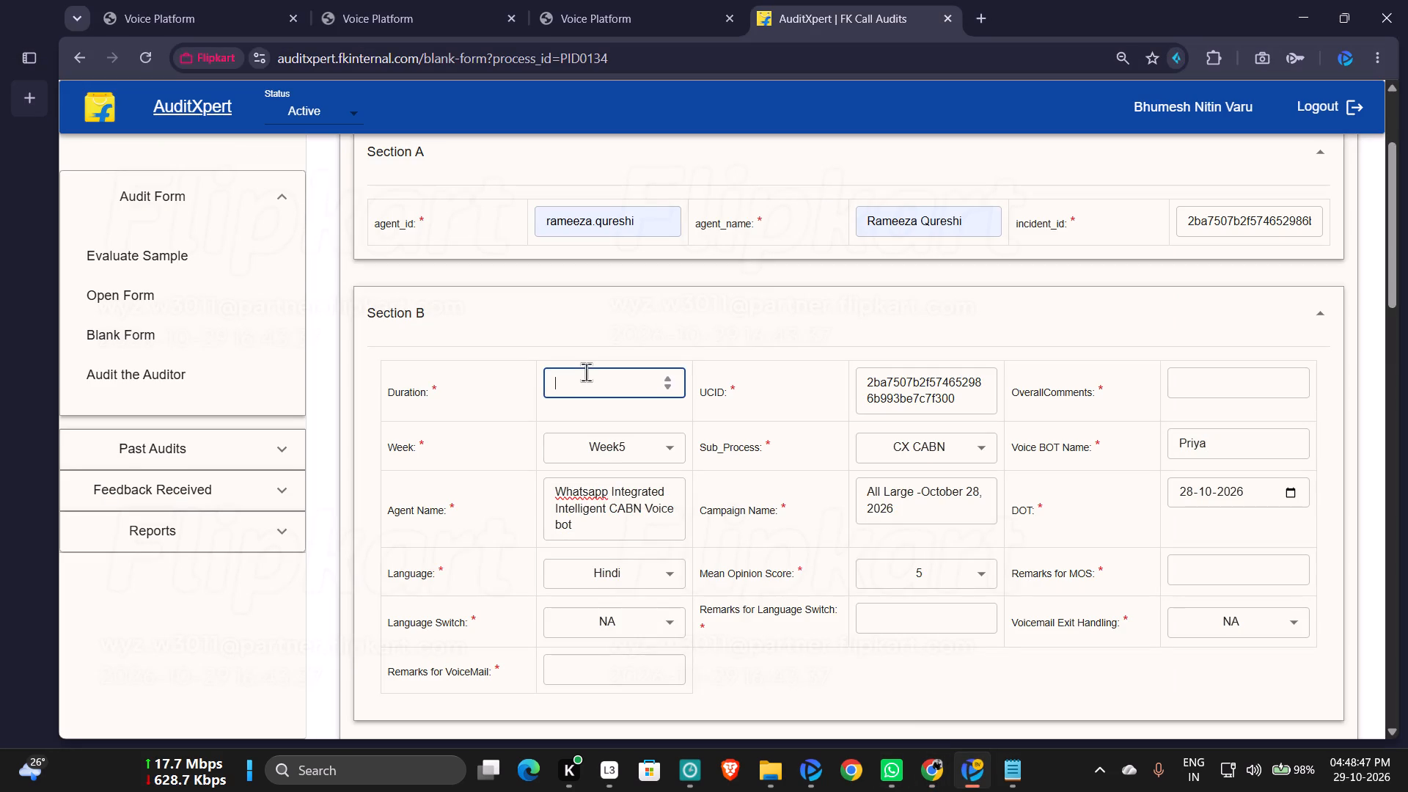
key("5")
Play the call's recording on its Voice Platform call page.
left_click(571, 11)
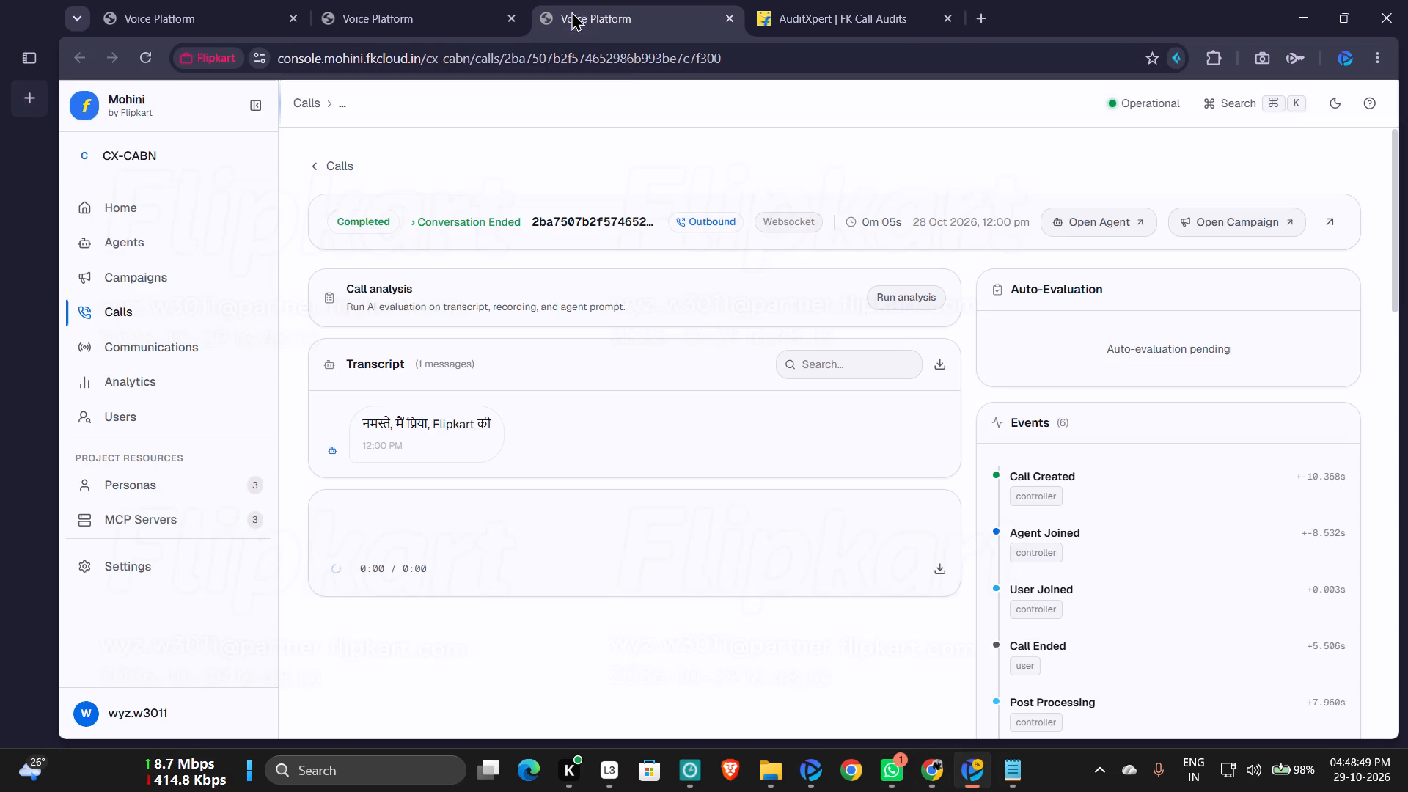
left_click(342, 595)
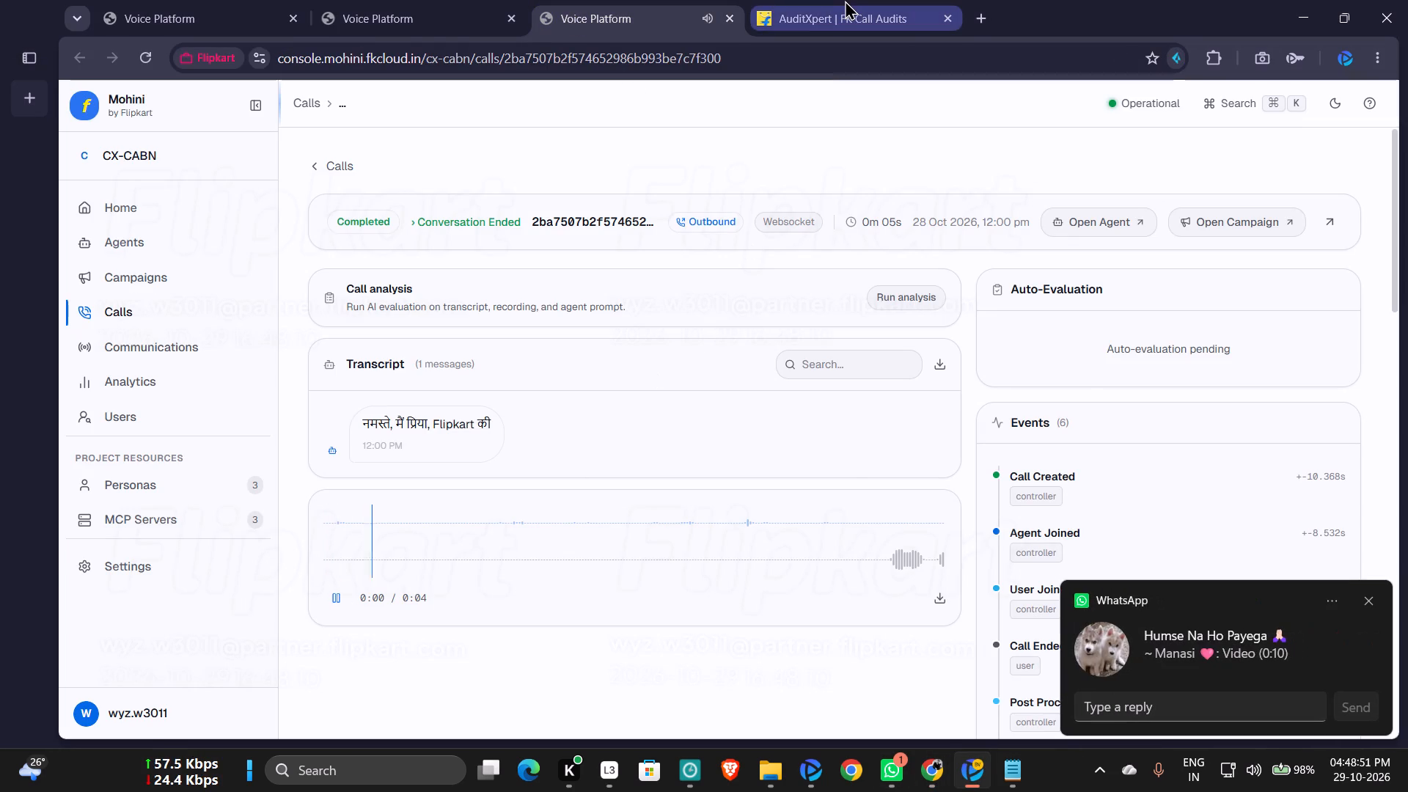
Return to Section B of the audit form and bring up the Bot Remark.txt notes for its remarks.
left_click(845, 0)
scroll(1139, 419, "down", 1)
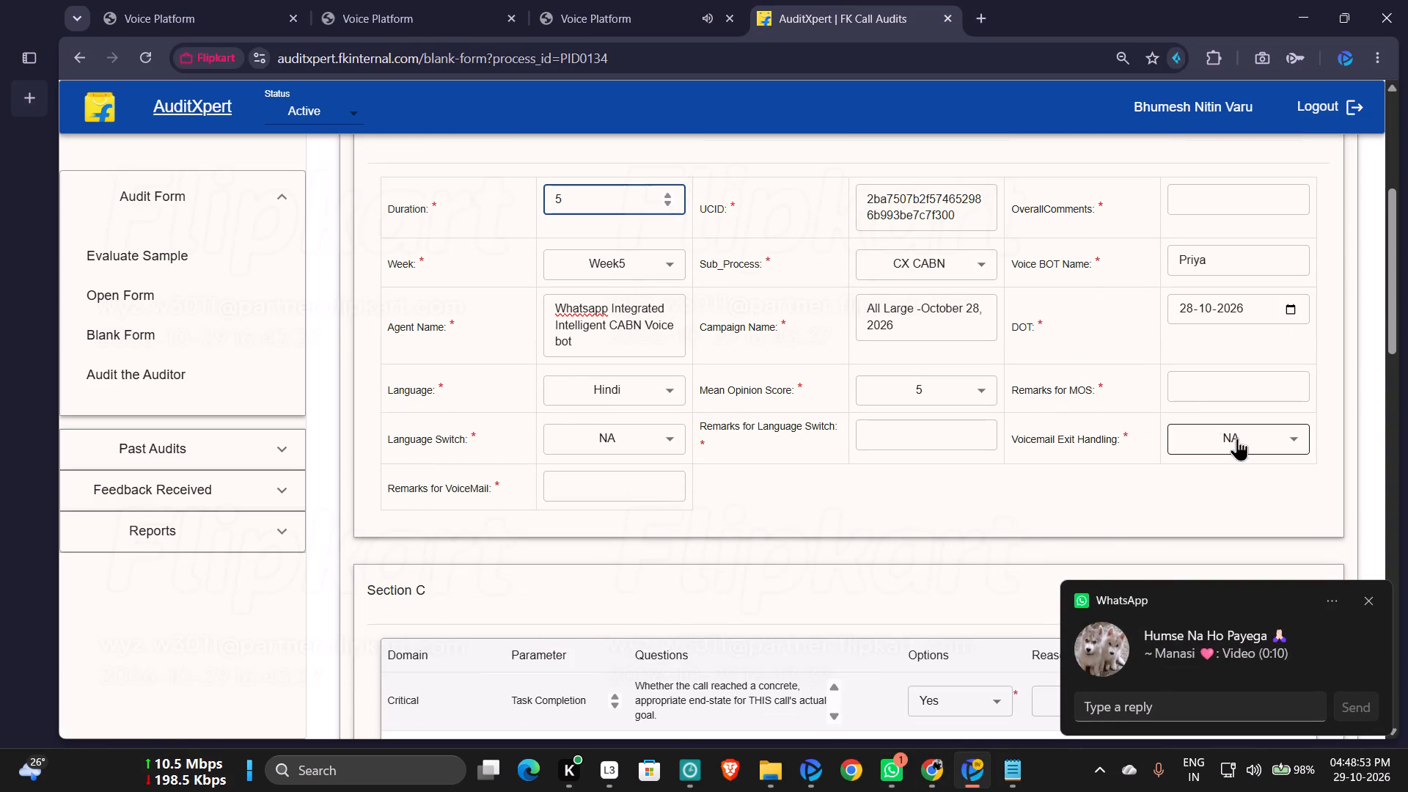
left_click(1014, 767)
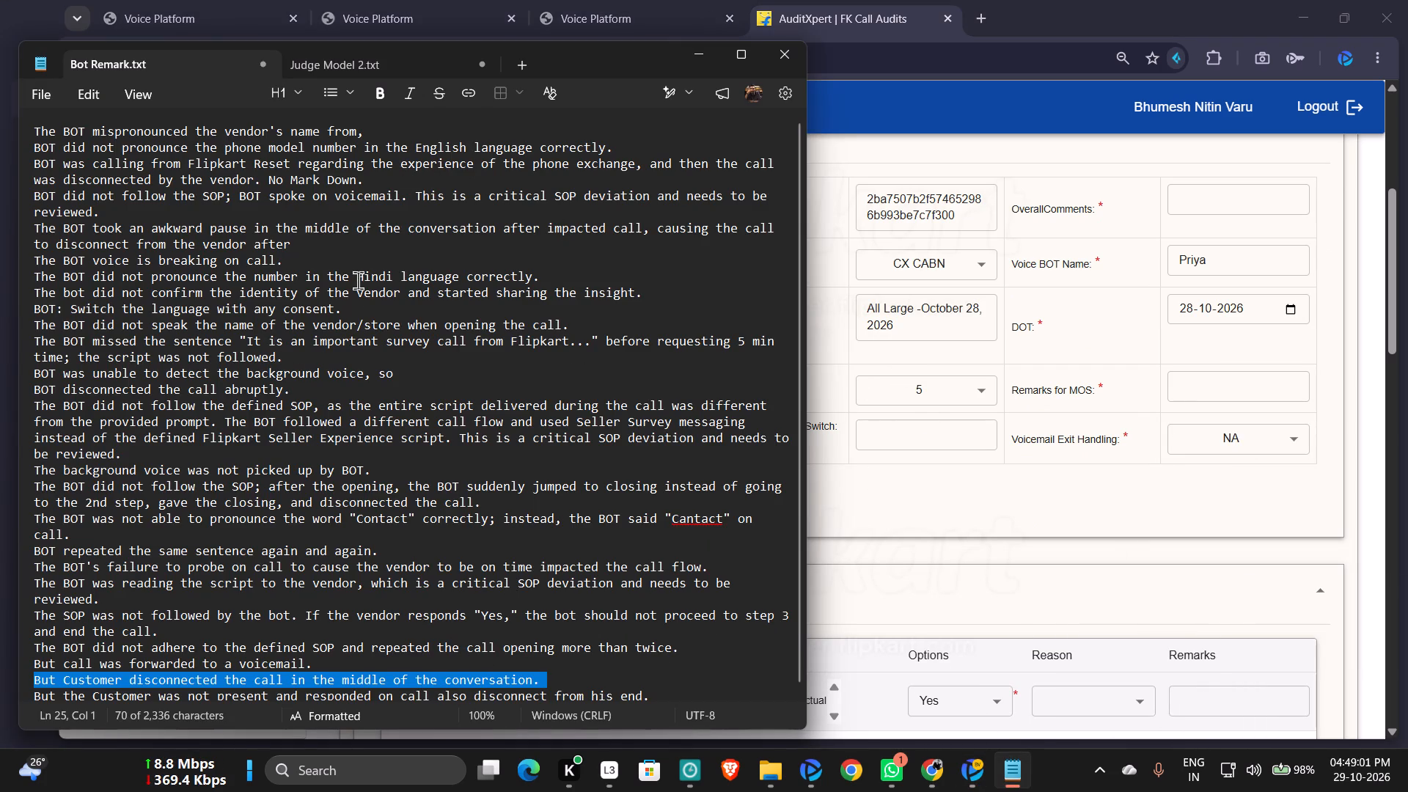
Copy the remark NO voicemail detected on call. from Judge Model 2.txt into the form's Remarks for VoiceMail field.
scroll(292, 397, "up", 3)
left_click(389, 62)
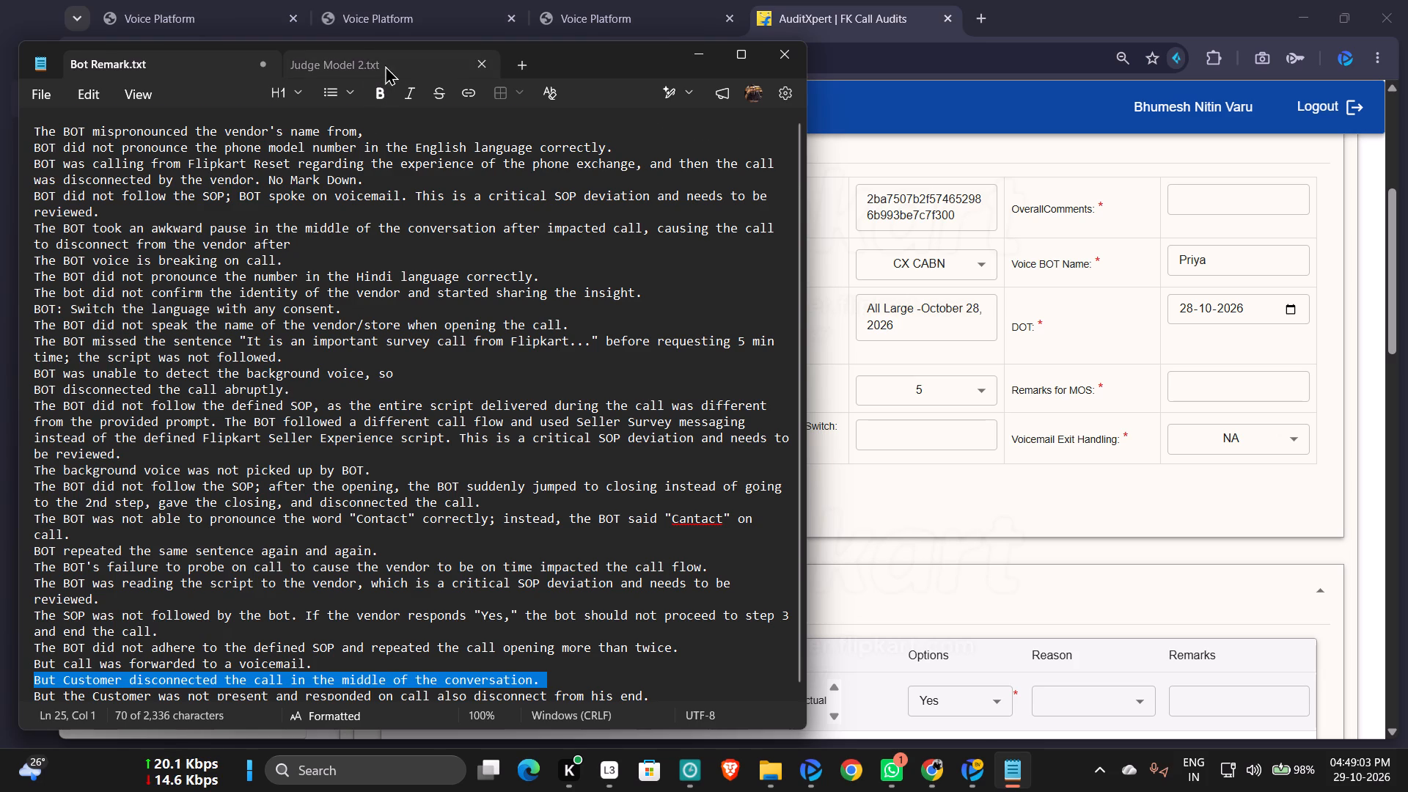
scroll(311, 345, "up", 5)
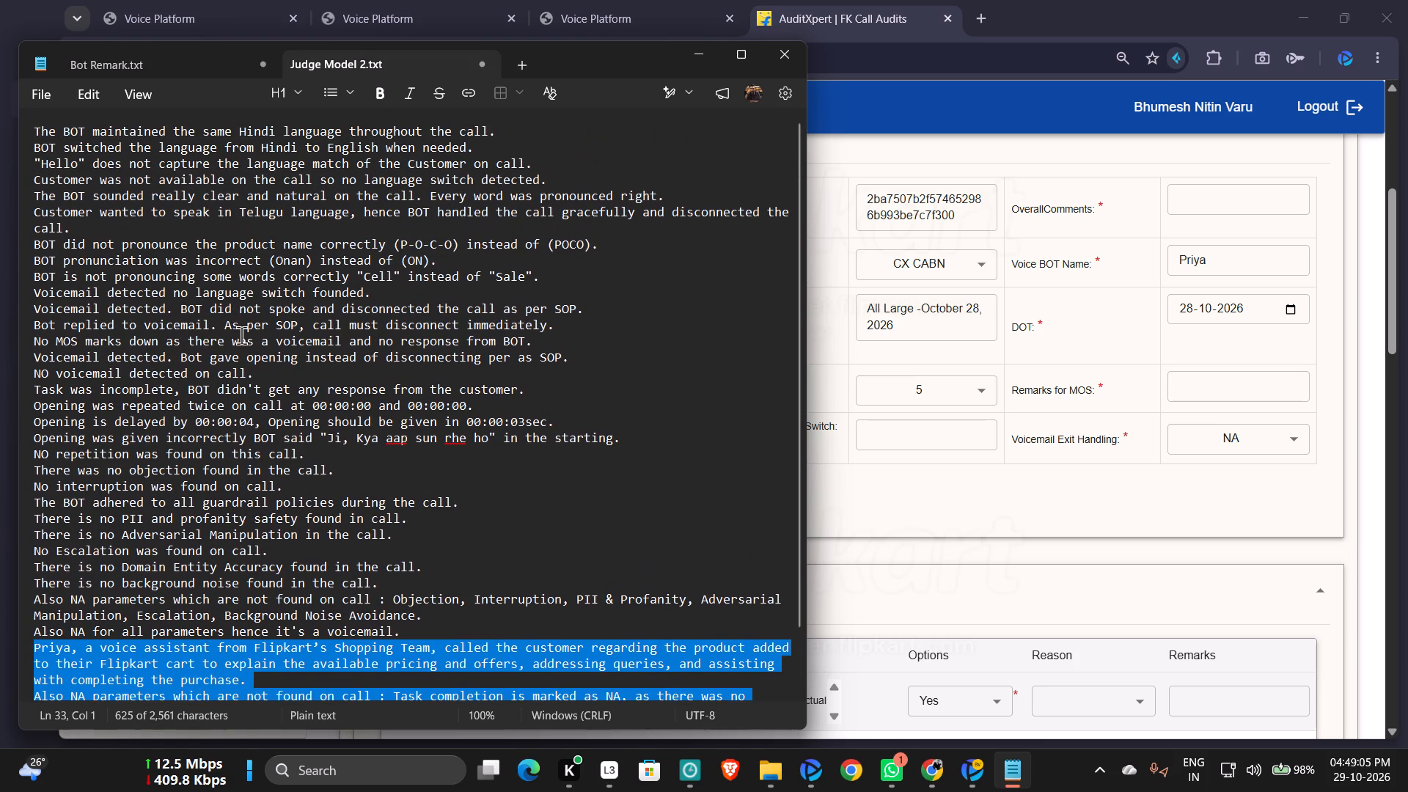
triple_click(291, 371)
key("ctrl+c")
left_click(917, 475)
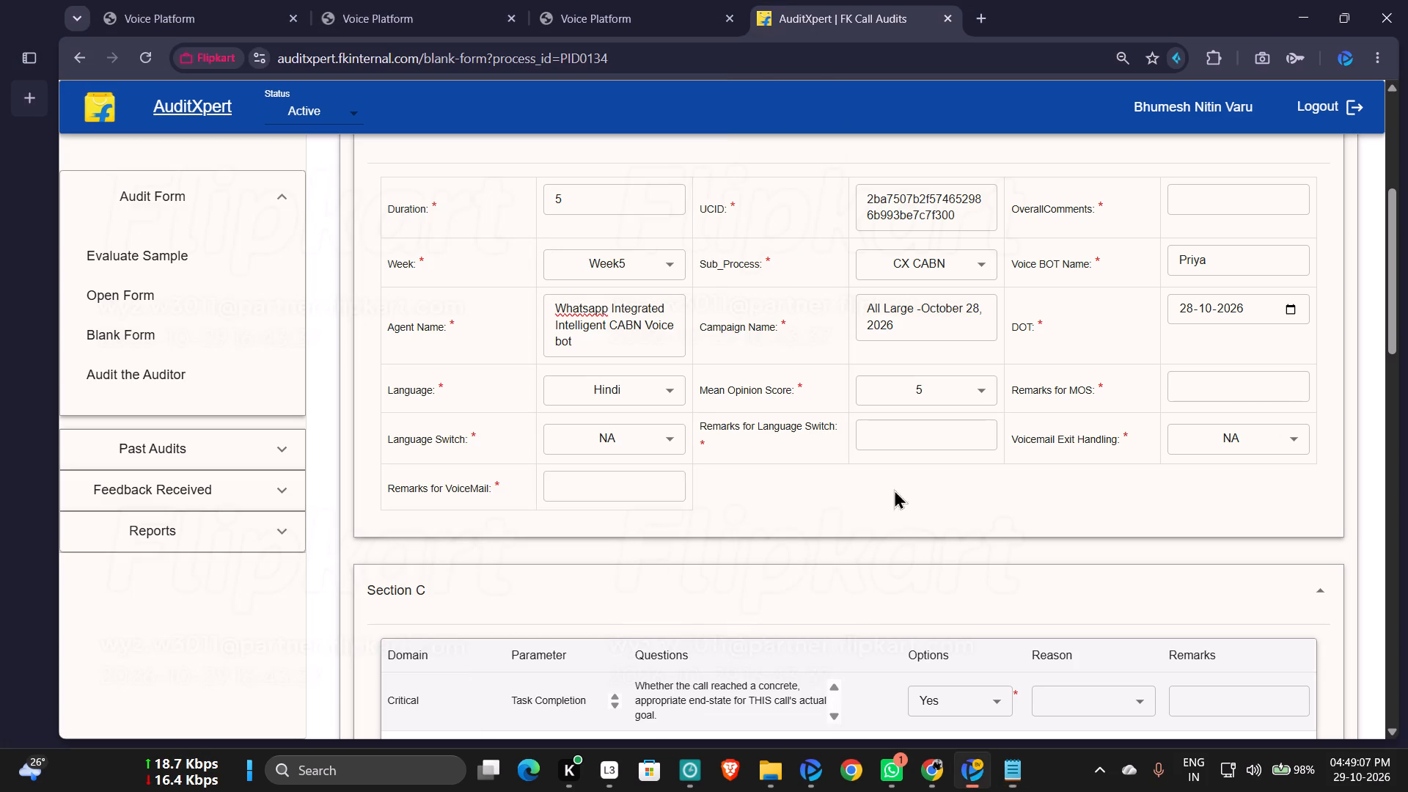
left_click(648, 503)
left_click(630, 490)
key("ctrl+v")
Copy the remark Customer was not available on the call so no language switch detected. from Judge Model 2.txt into Remarks for Language Switch.
left_click(998, 769)
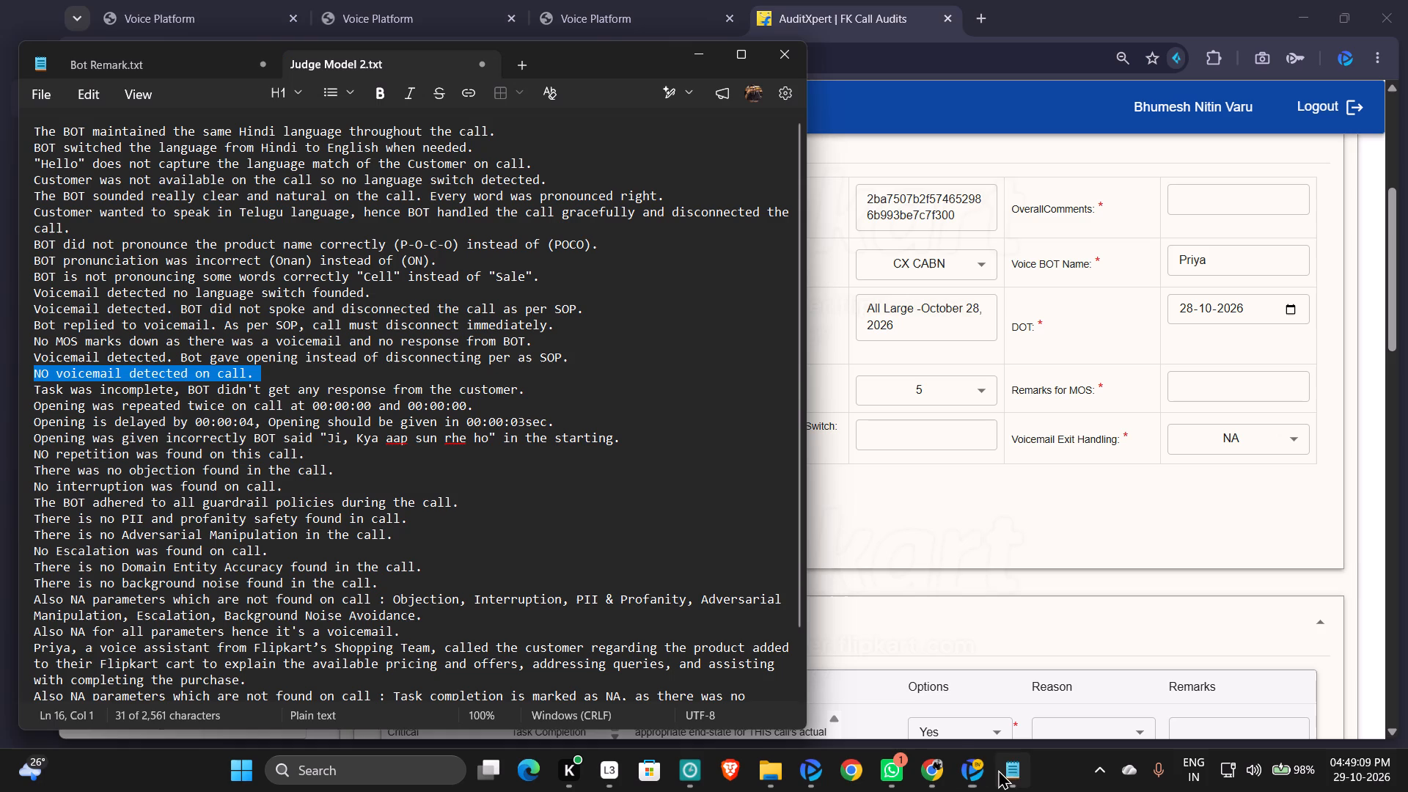
triple_click(213, 183)
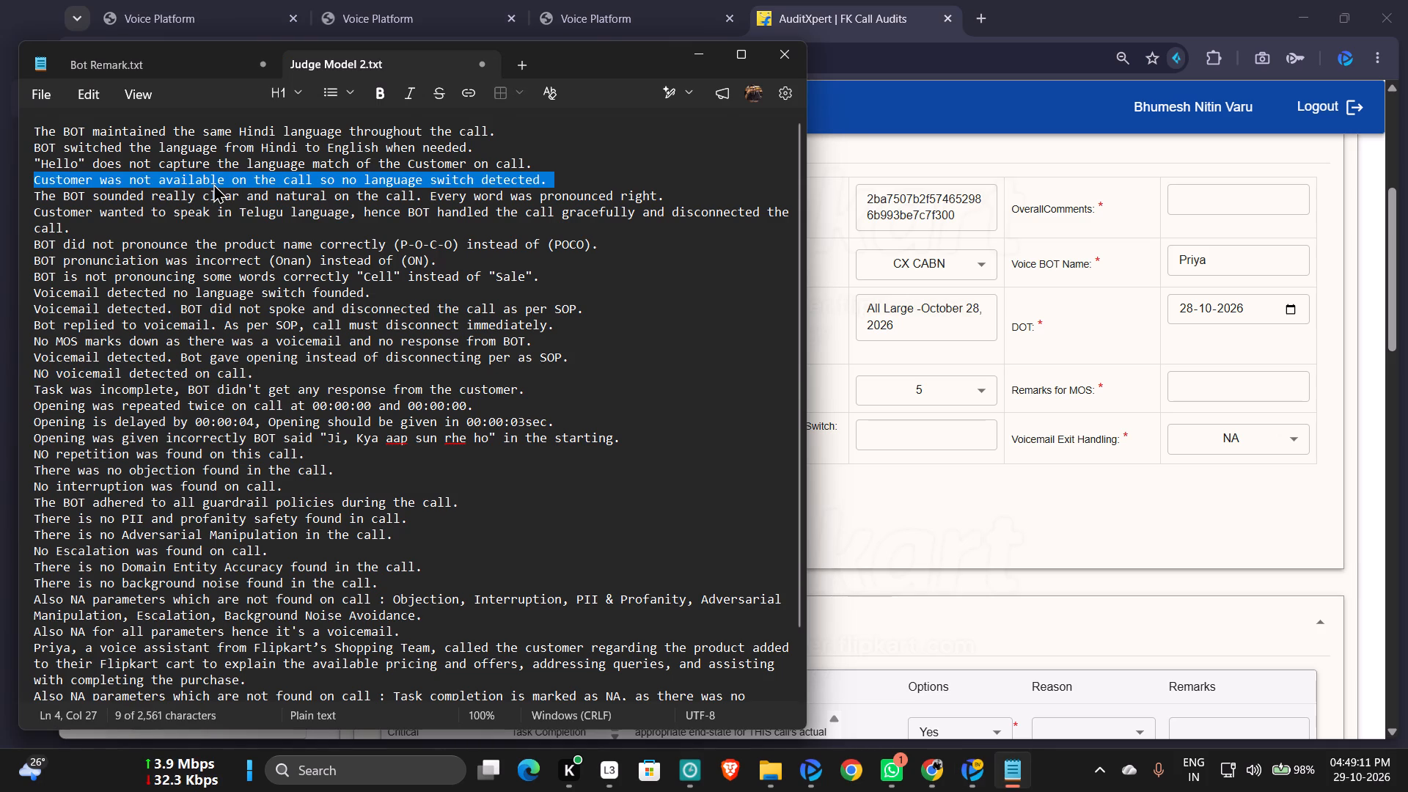
key("ctrl+c")
left_click(909, 421)
key("ctrl+v")
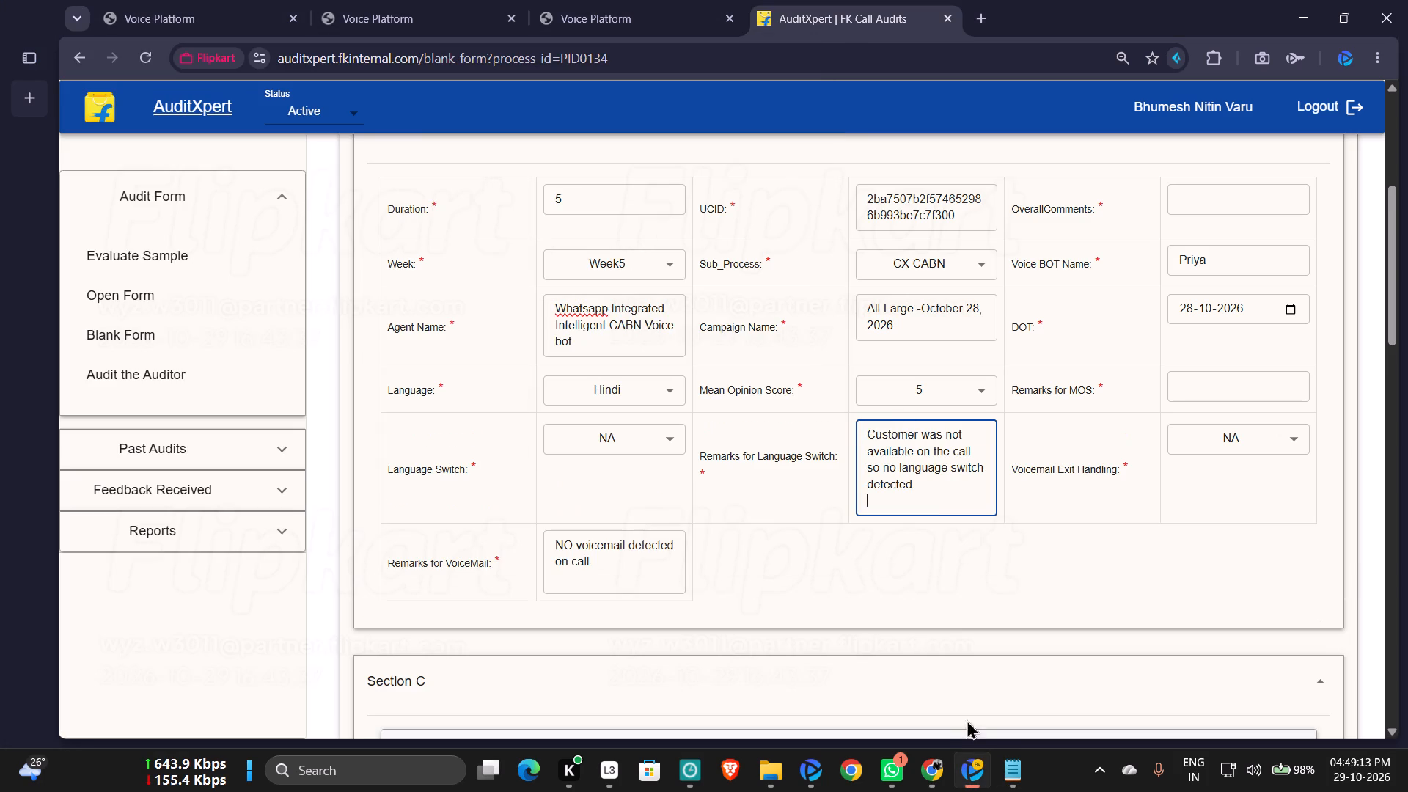
Check the remarks in Judge Model 2.txt and set the form's Mean Opinion Score to 2.
left_click(1006, 780)
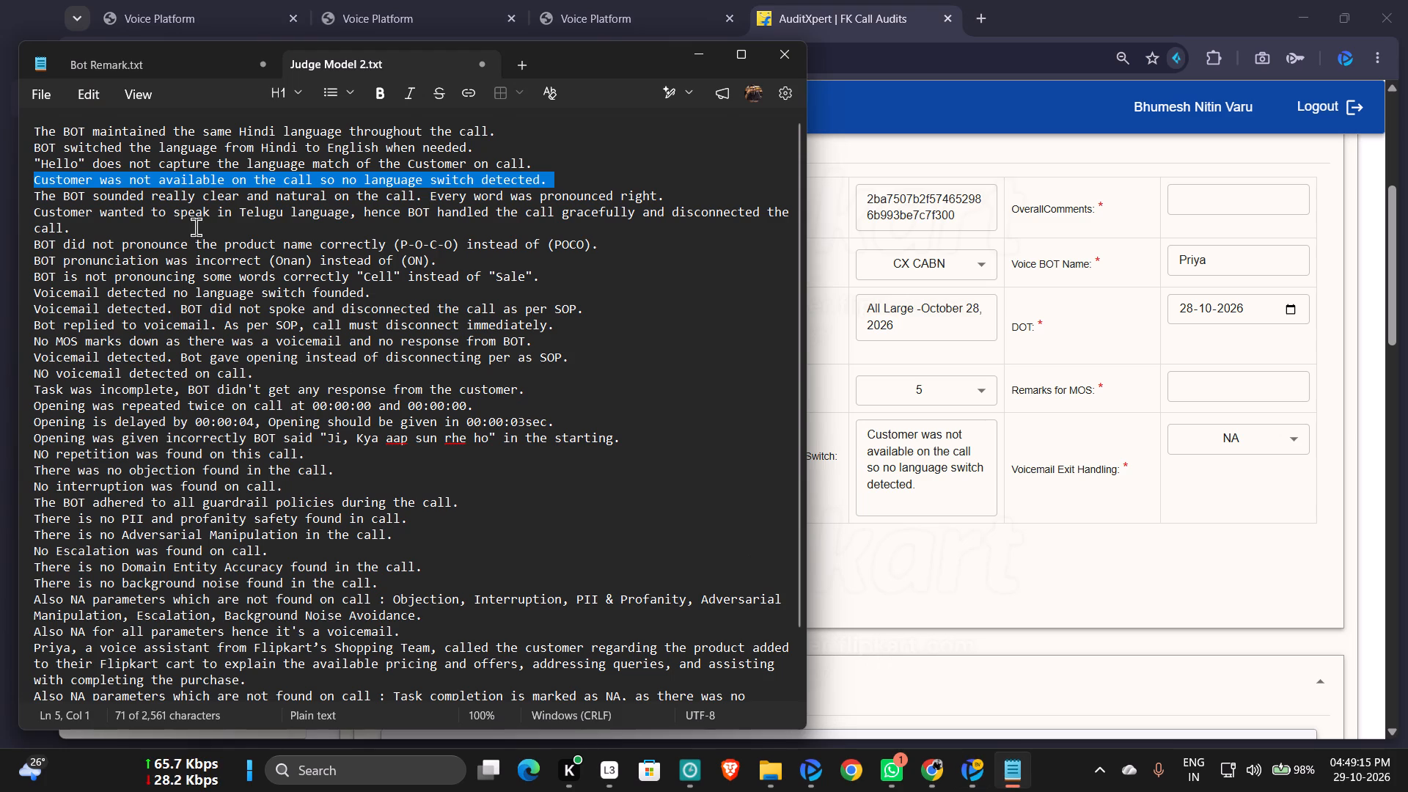
left_click(953, 374)
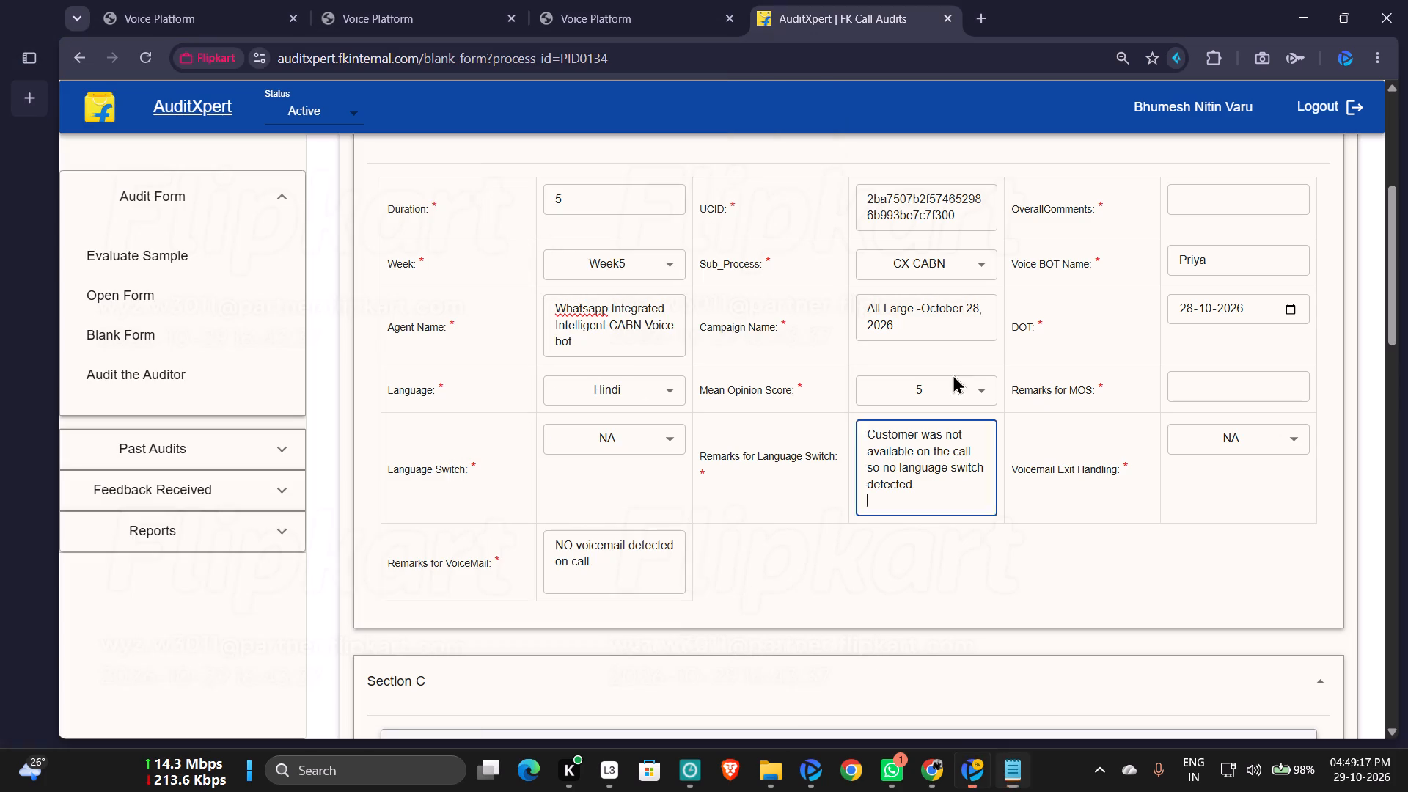
left_click(964, 391)
left_click(931, 463)
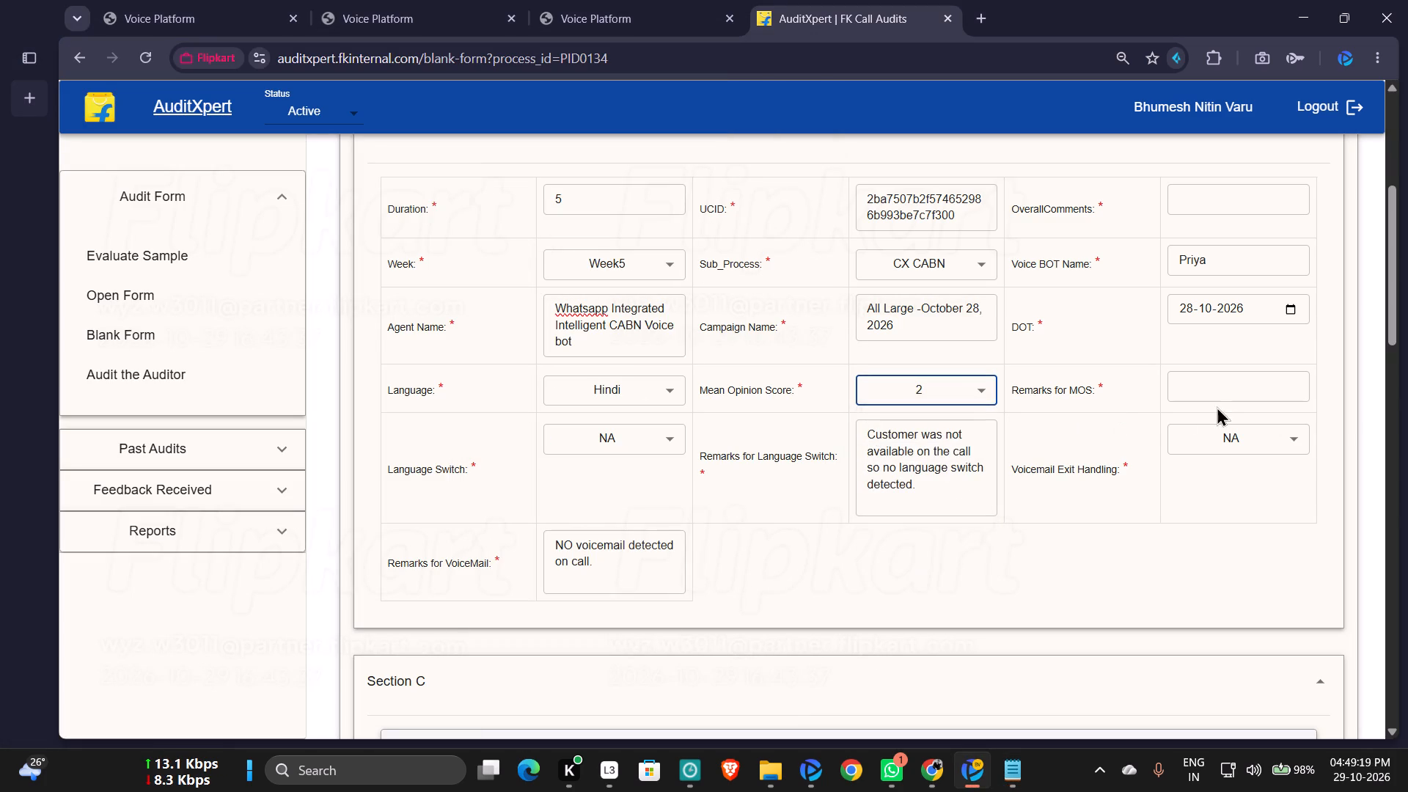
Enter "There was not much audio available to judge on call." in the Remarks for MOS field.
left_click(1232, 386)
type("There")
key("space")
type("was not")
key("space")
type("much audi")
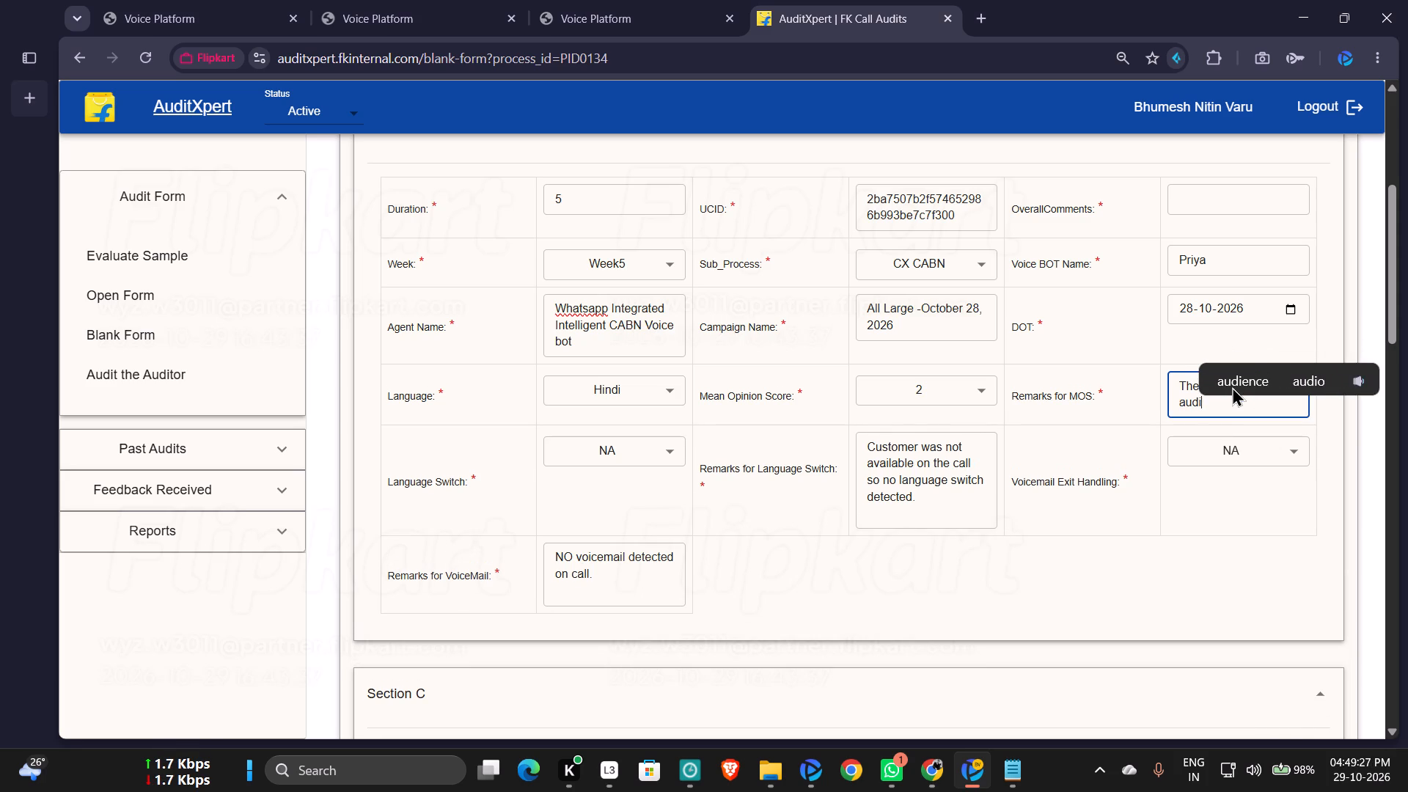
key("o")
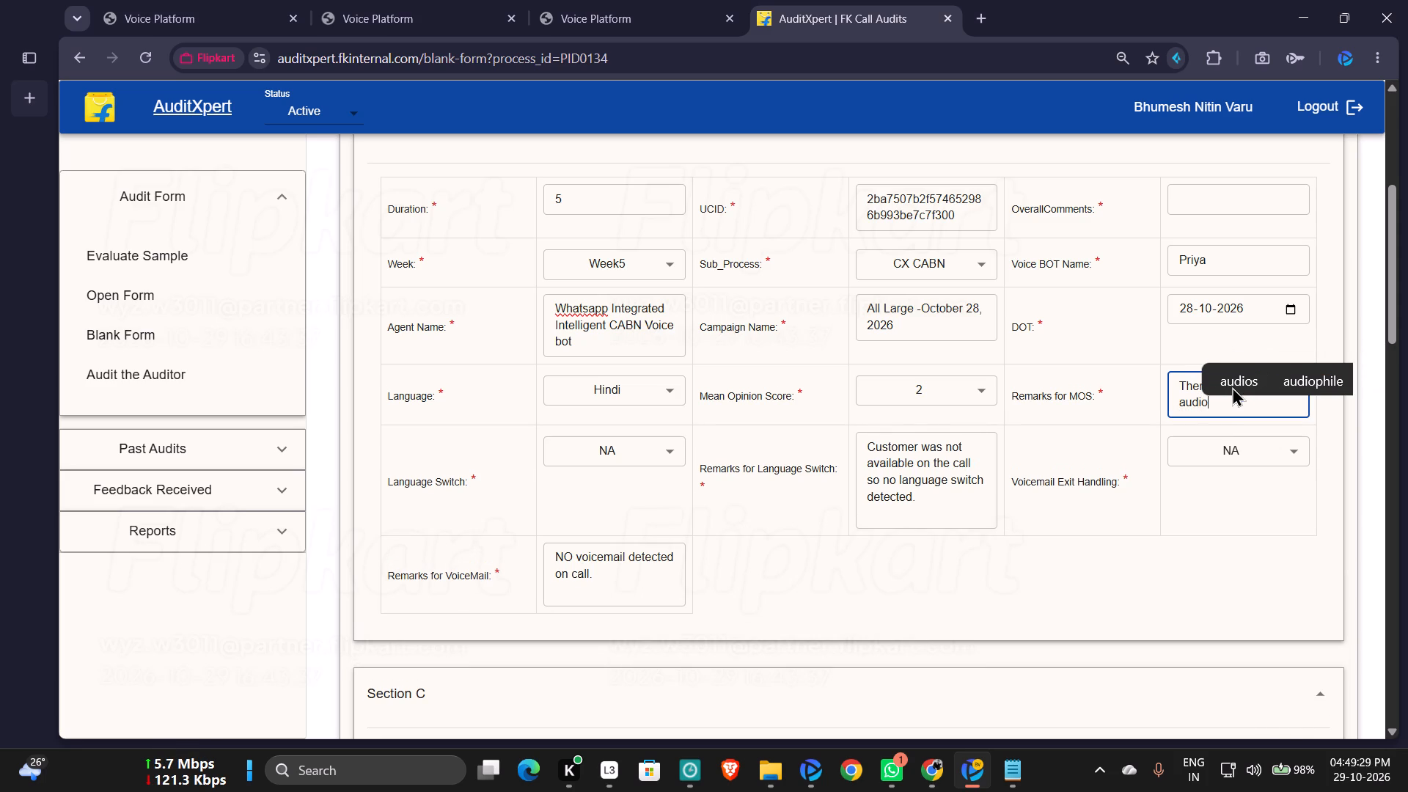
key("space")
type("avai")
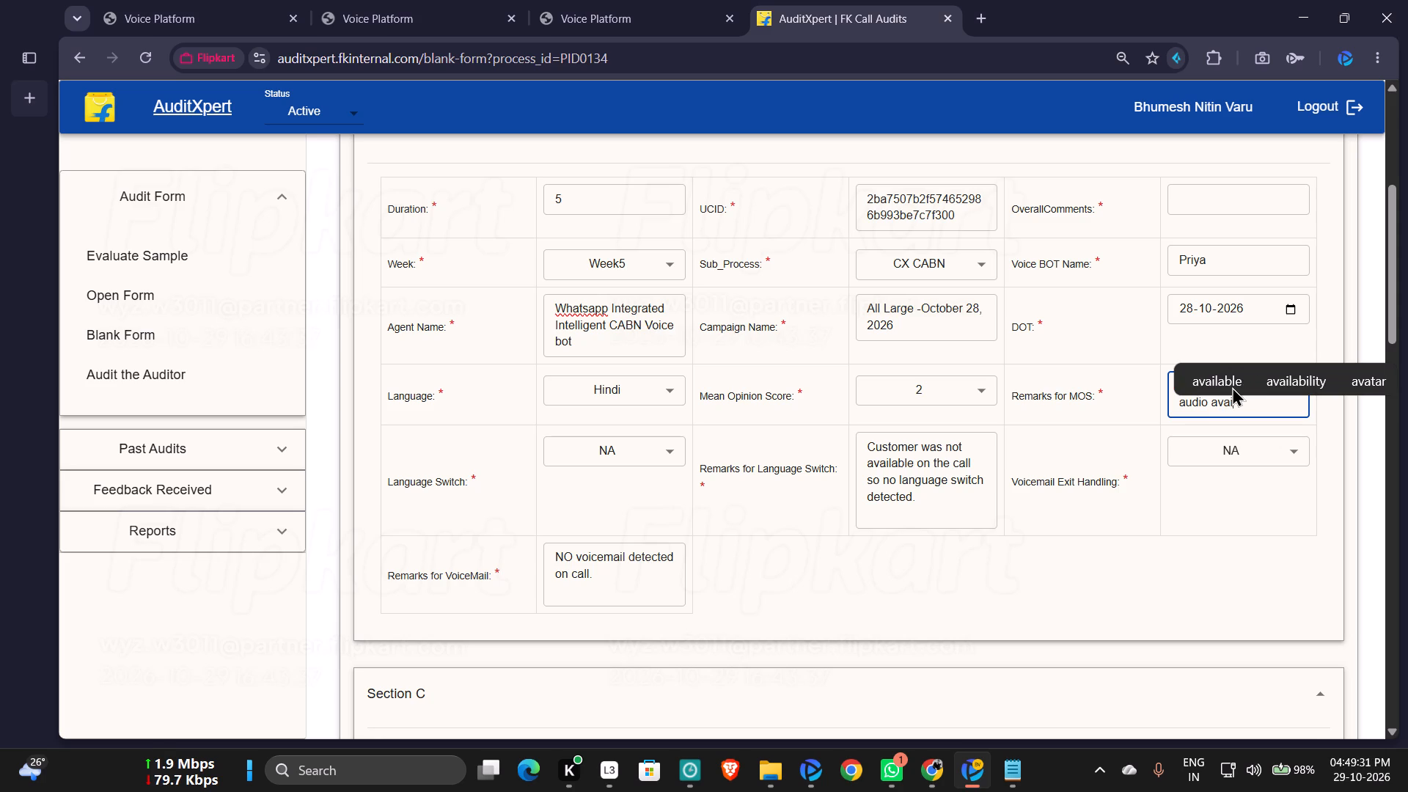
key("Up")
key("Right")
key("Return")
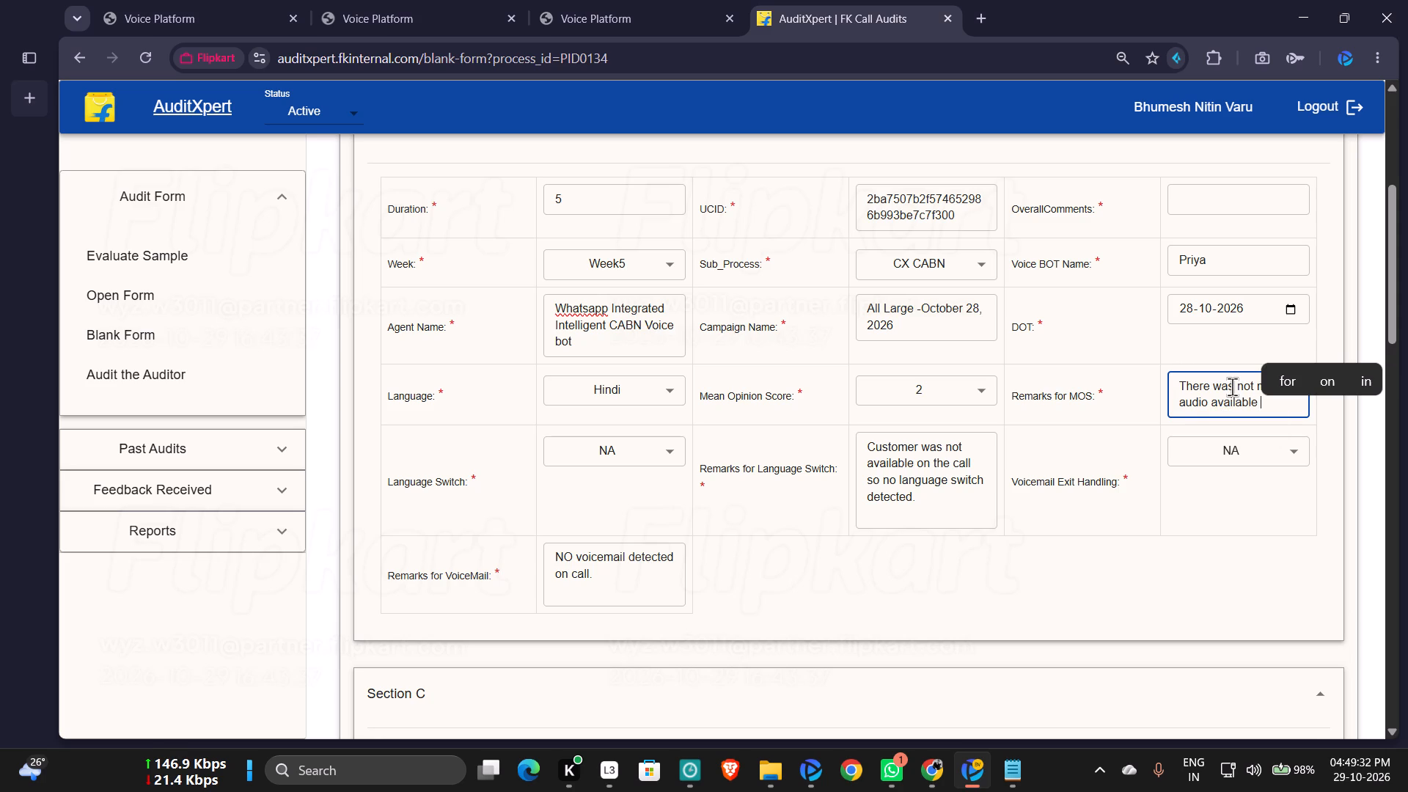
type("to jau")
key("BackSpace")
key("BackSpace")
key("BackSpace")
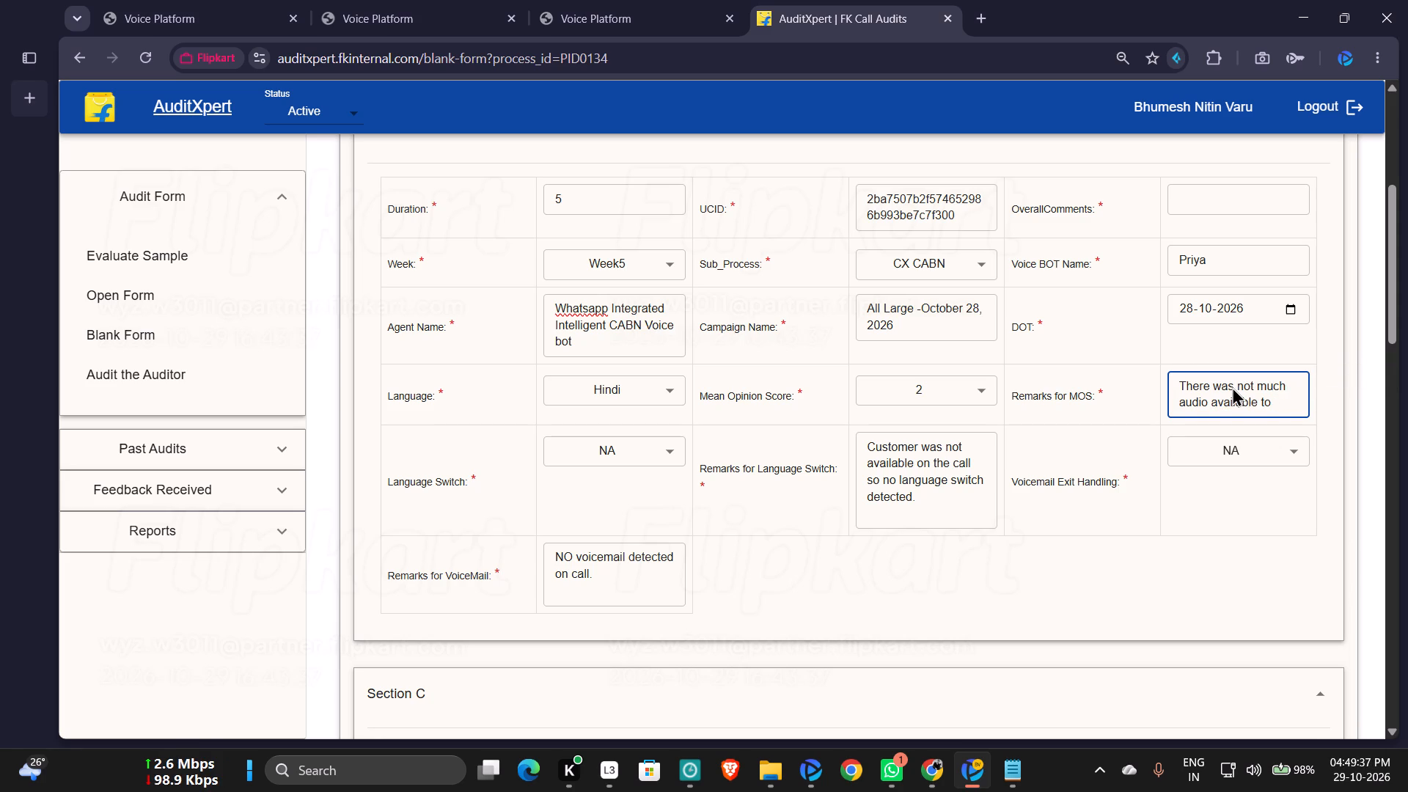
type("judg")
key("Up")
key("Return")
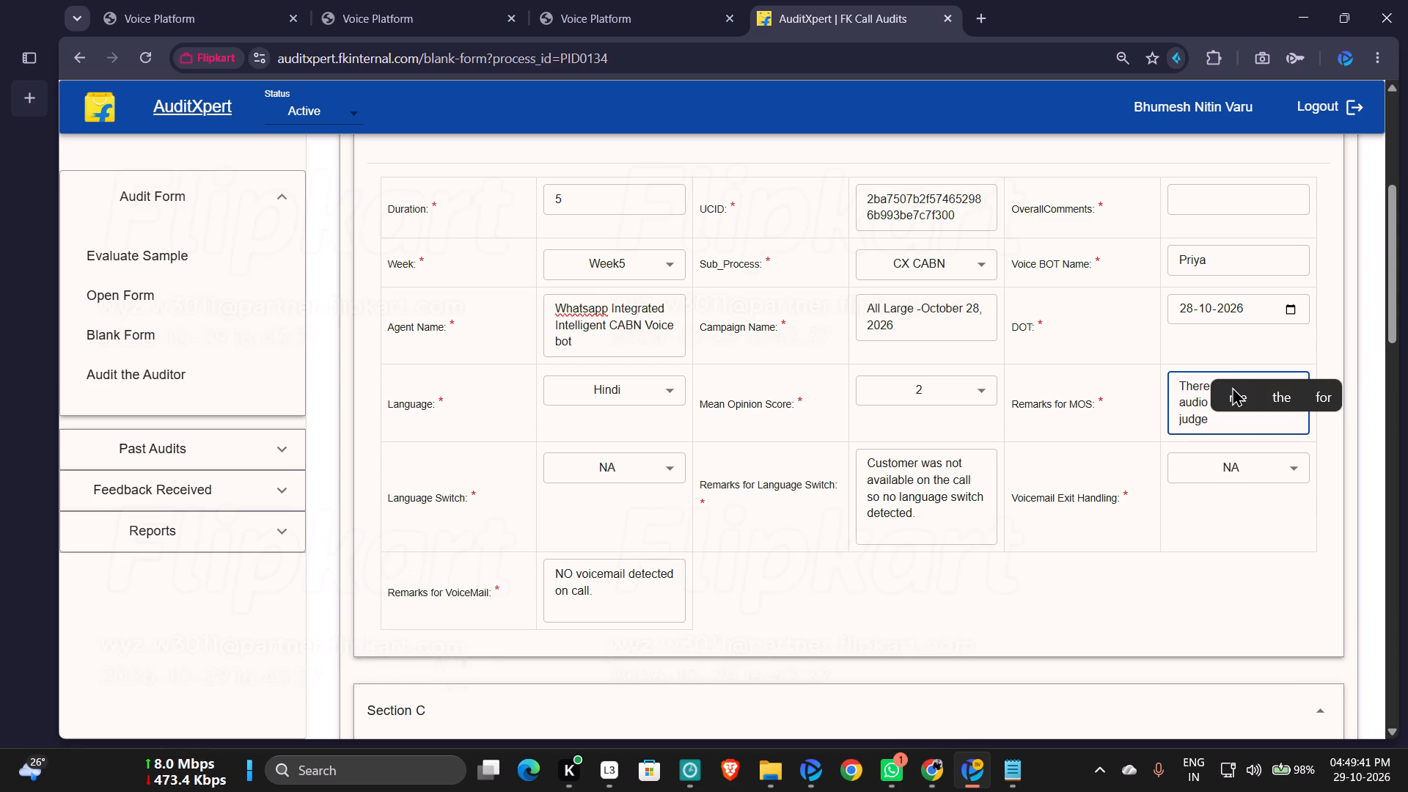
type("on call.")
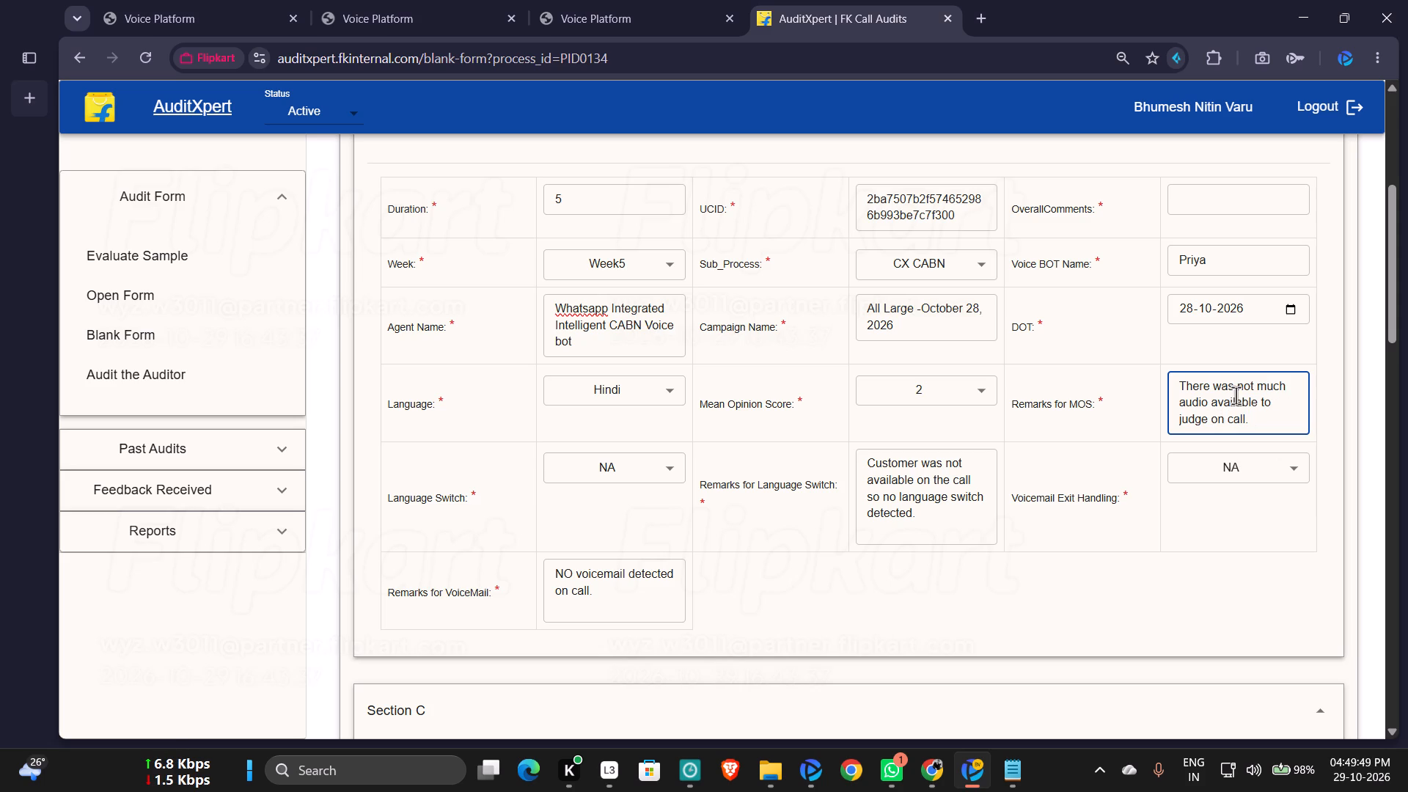
Replace "There was not much" in Remarks for MOS with "The duration on call was too short so".
double_click(1191, 390)
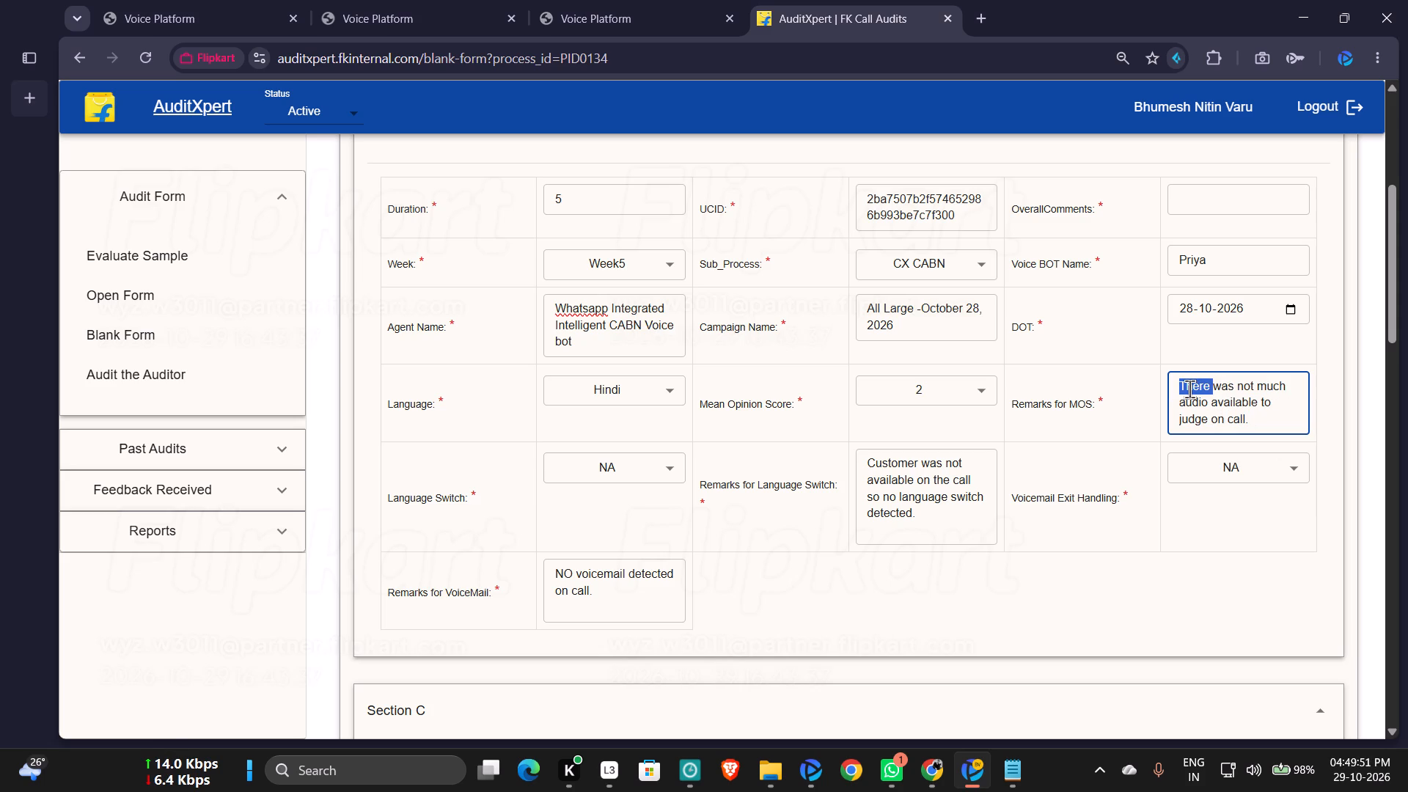
key("shift+Down")
key("shift+Up")
key("shift+Right")
key("shift+Right")
key("shift+Right")
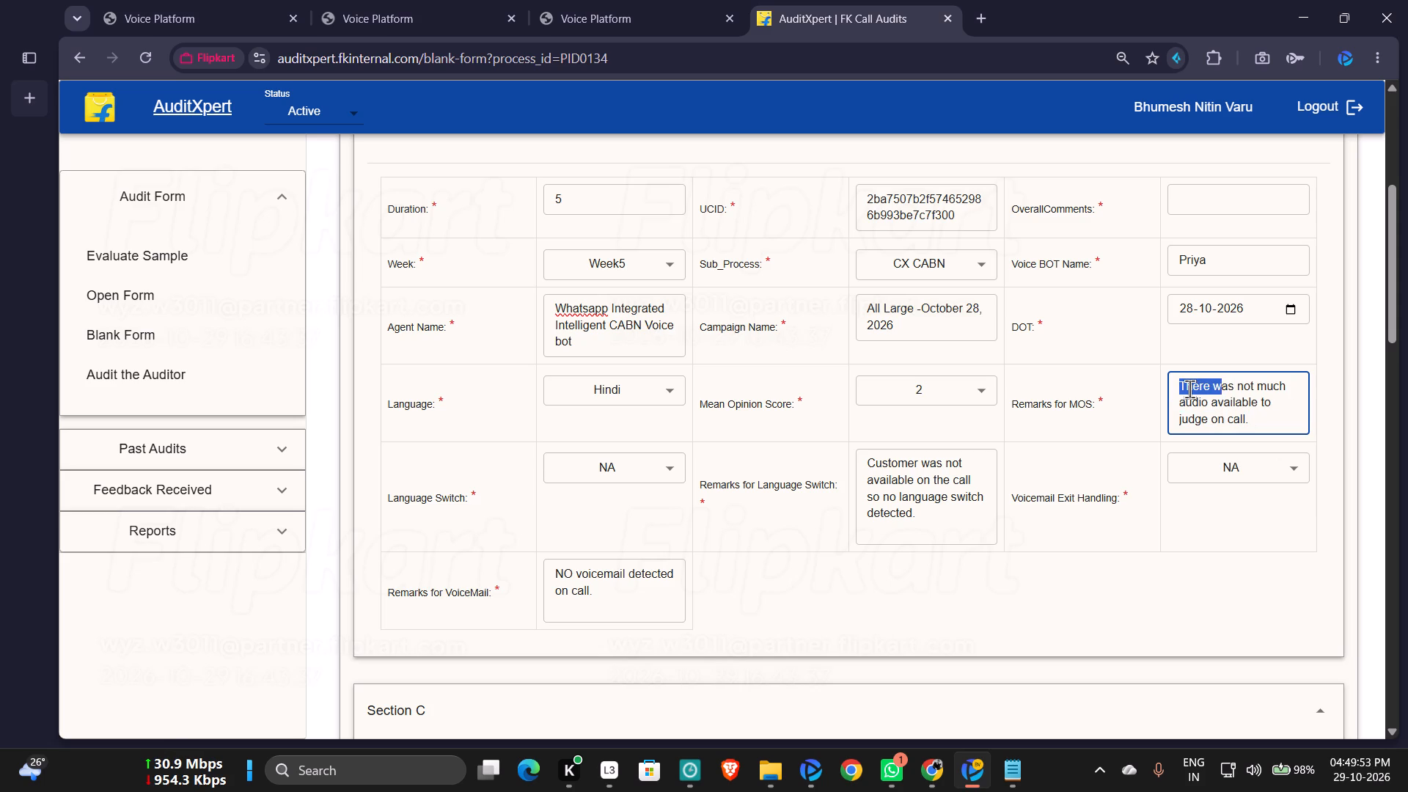
key("shift+Right")
key("shift+Right")
key("shift+Right")
key("shift+Right")
key("shift+Right")
key("shift+Right")
key("shift+Right")
key("shift+Right")
key("shift+Right")
key("shift+Right")
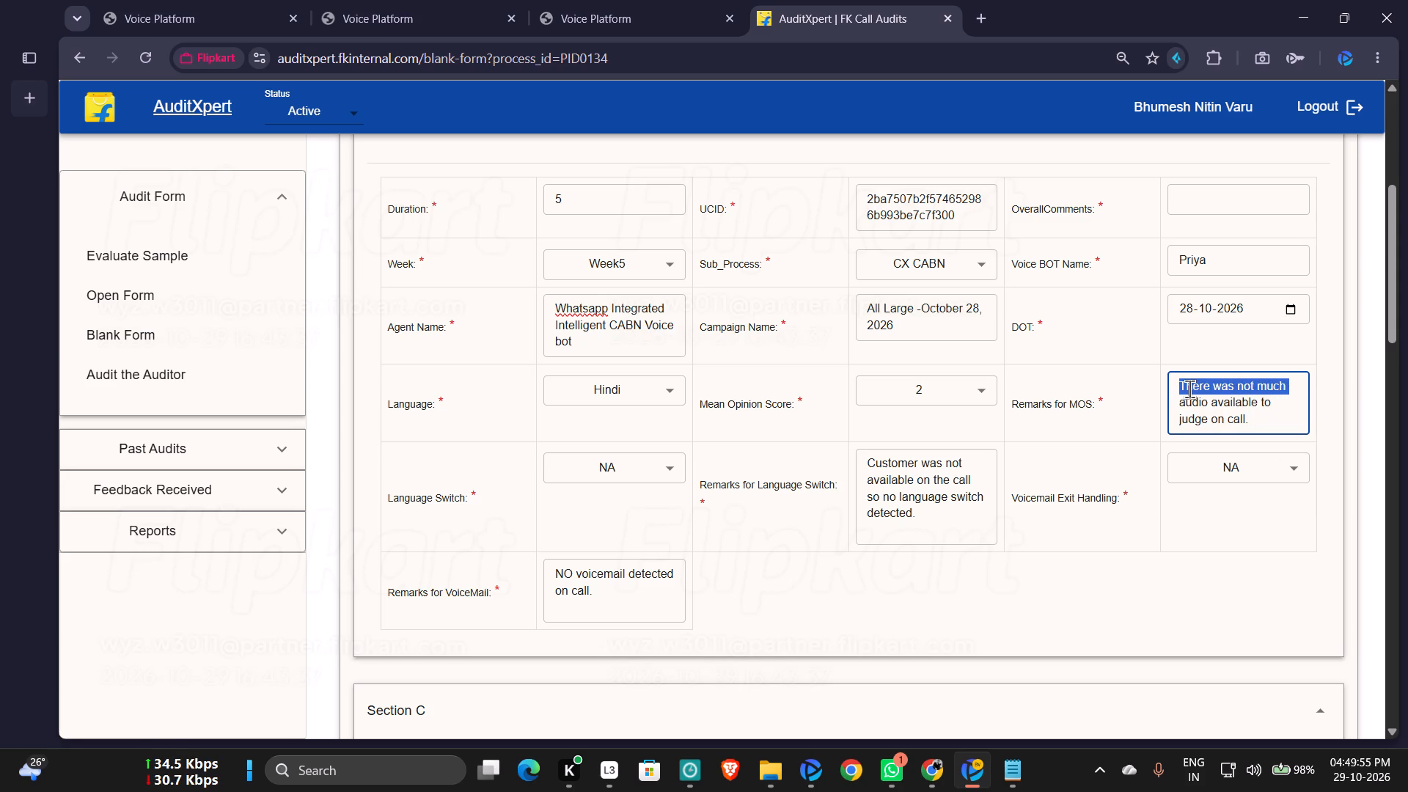
key("shift+Right")
key("shift+Left")
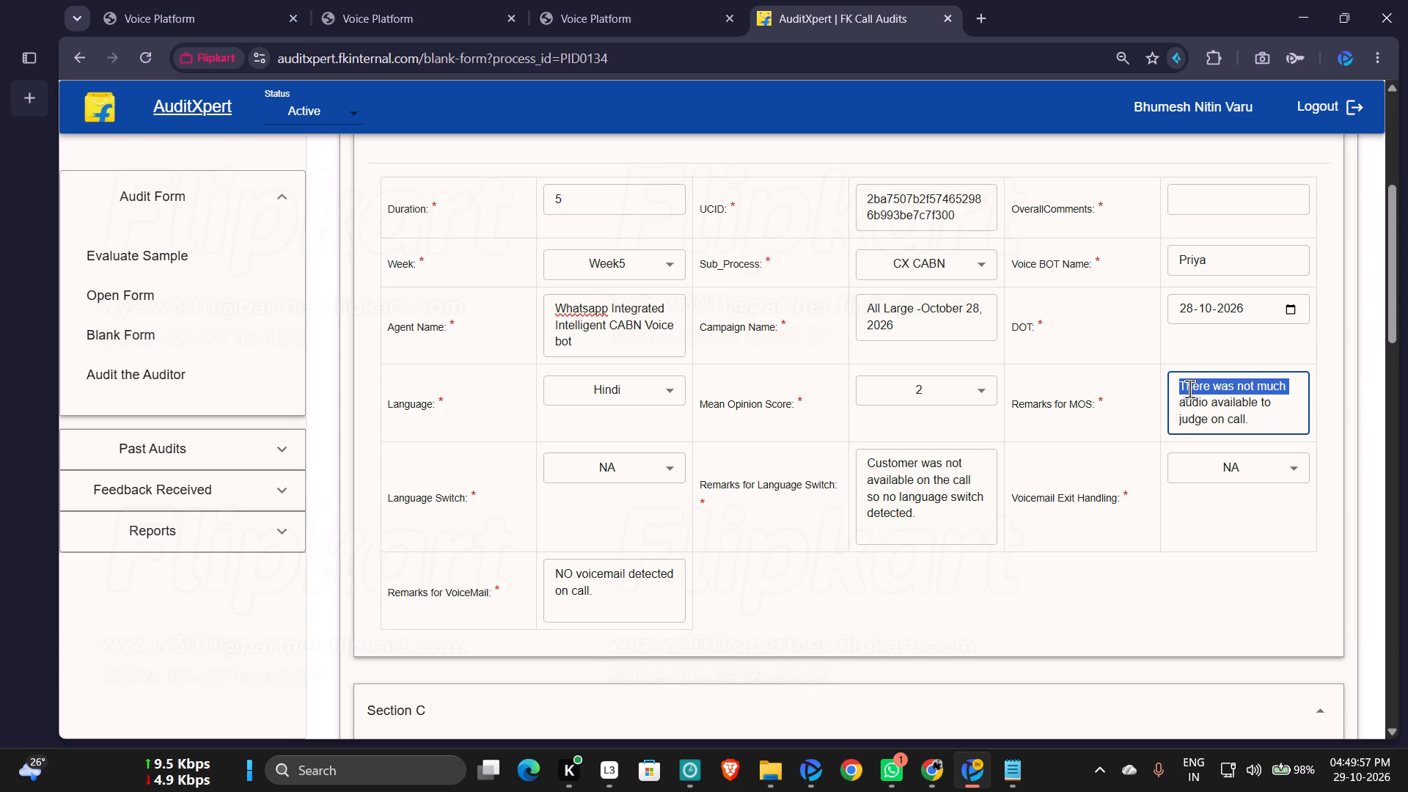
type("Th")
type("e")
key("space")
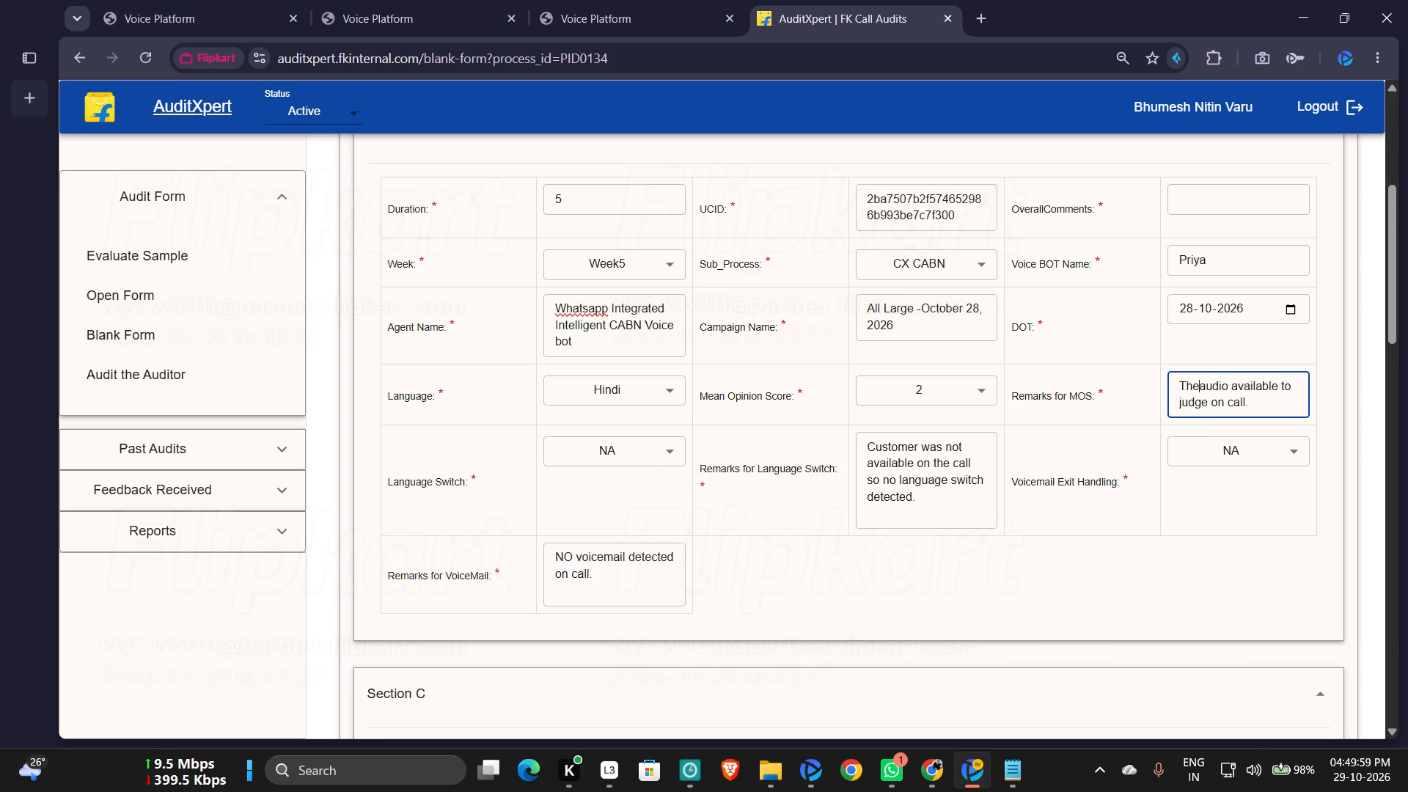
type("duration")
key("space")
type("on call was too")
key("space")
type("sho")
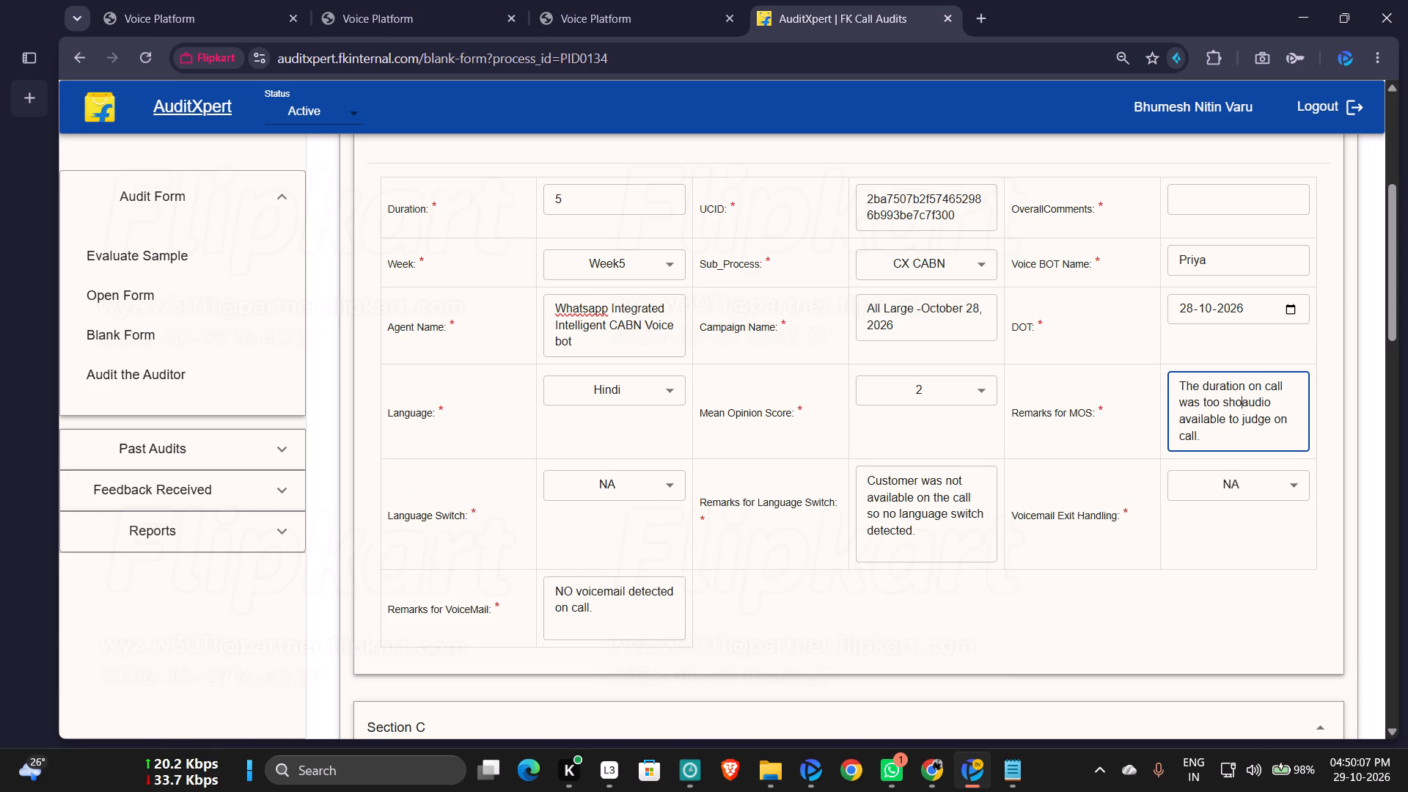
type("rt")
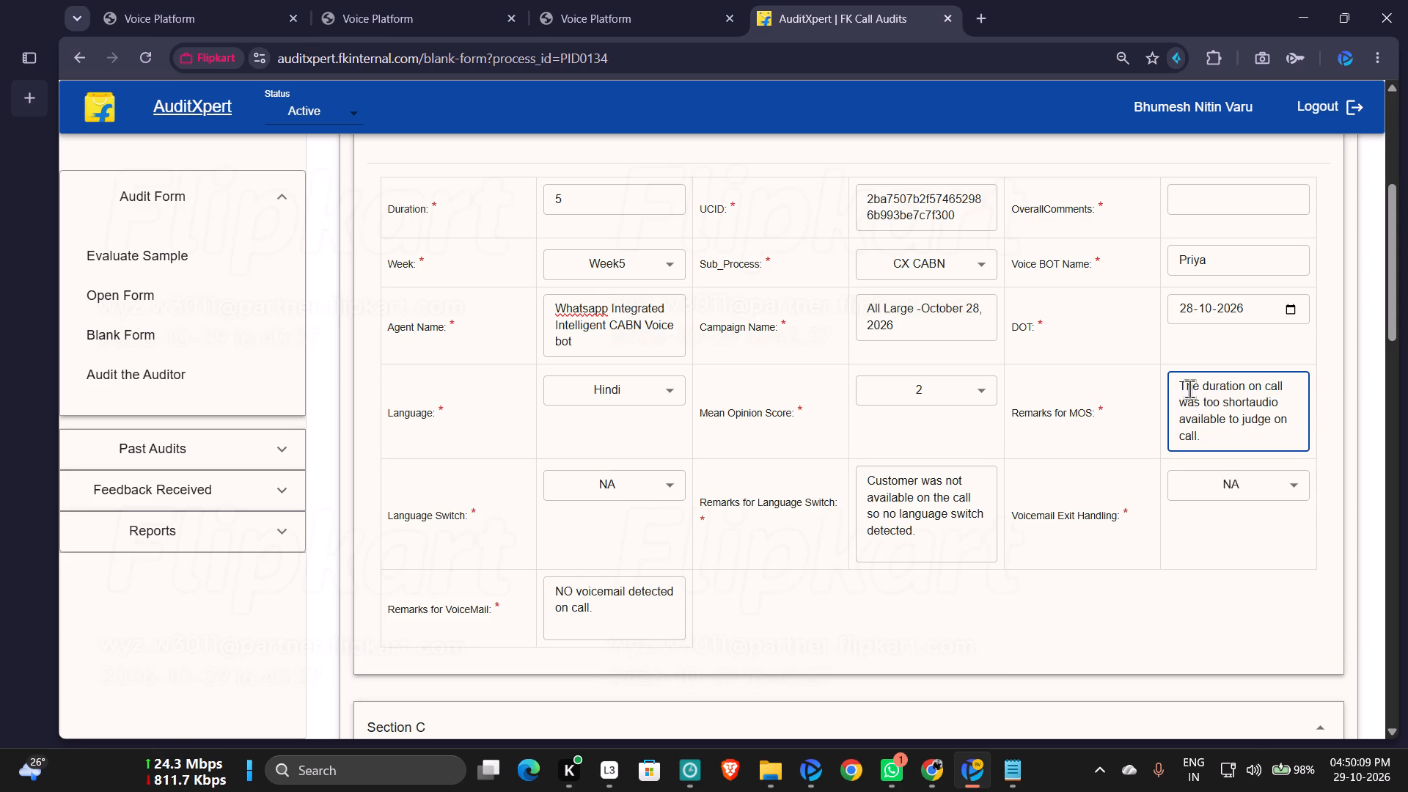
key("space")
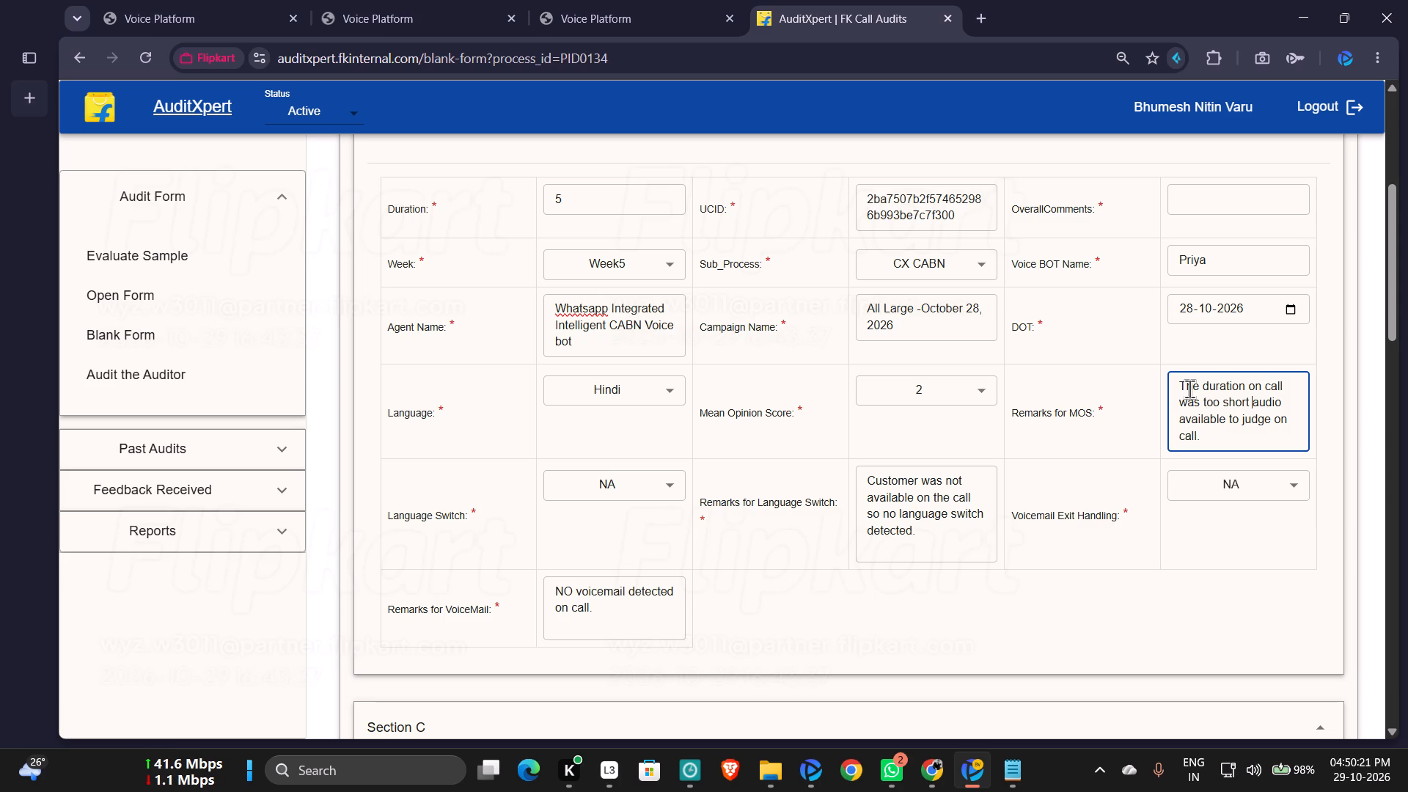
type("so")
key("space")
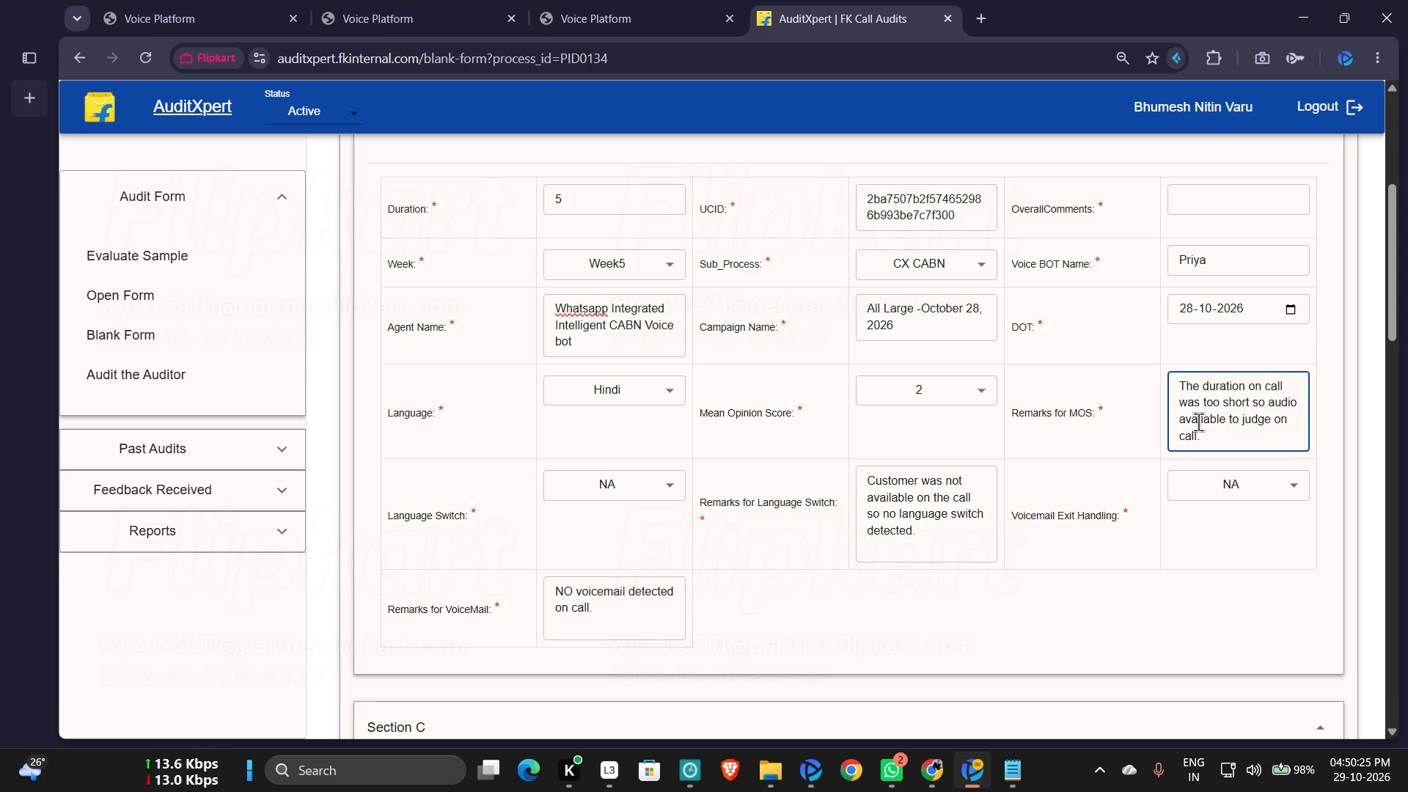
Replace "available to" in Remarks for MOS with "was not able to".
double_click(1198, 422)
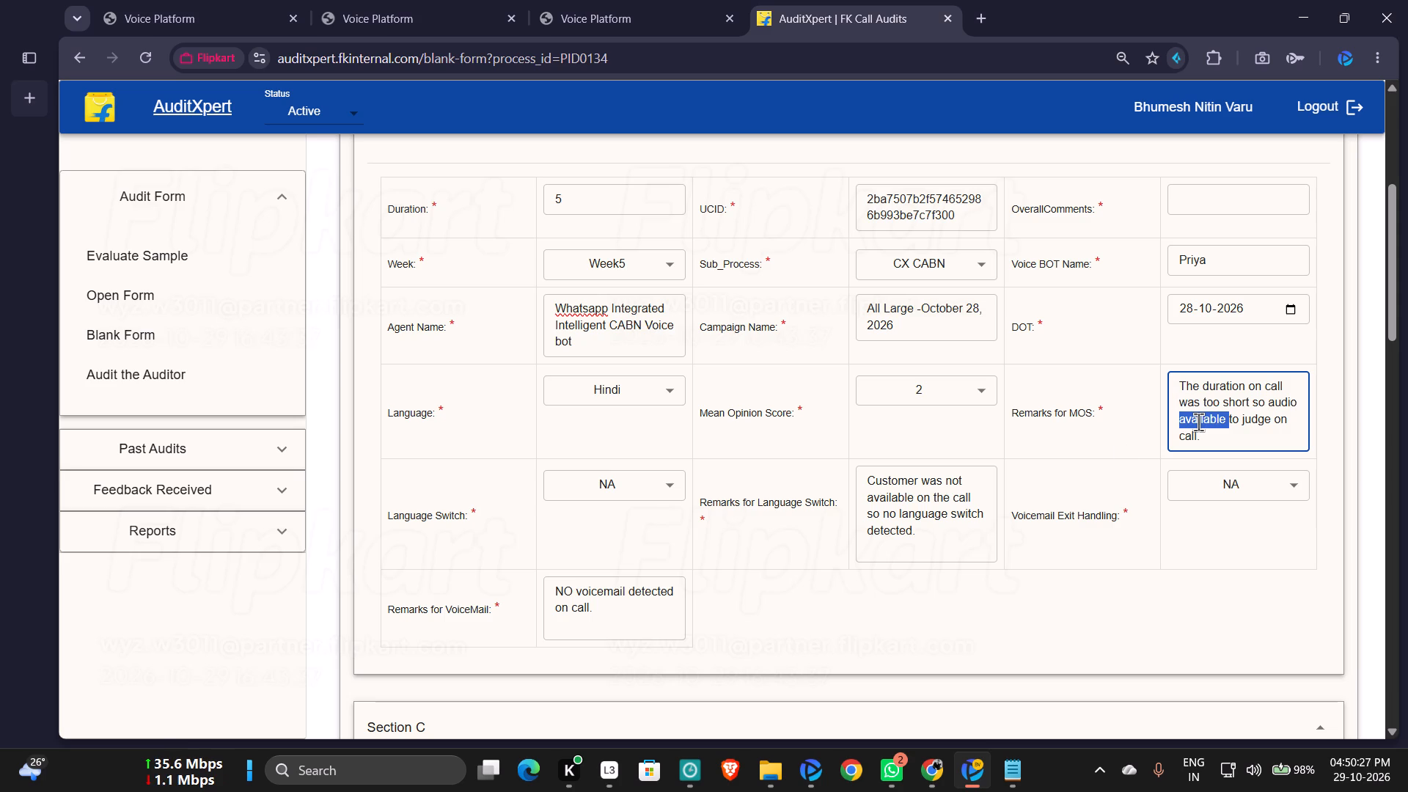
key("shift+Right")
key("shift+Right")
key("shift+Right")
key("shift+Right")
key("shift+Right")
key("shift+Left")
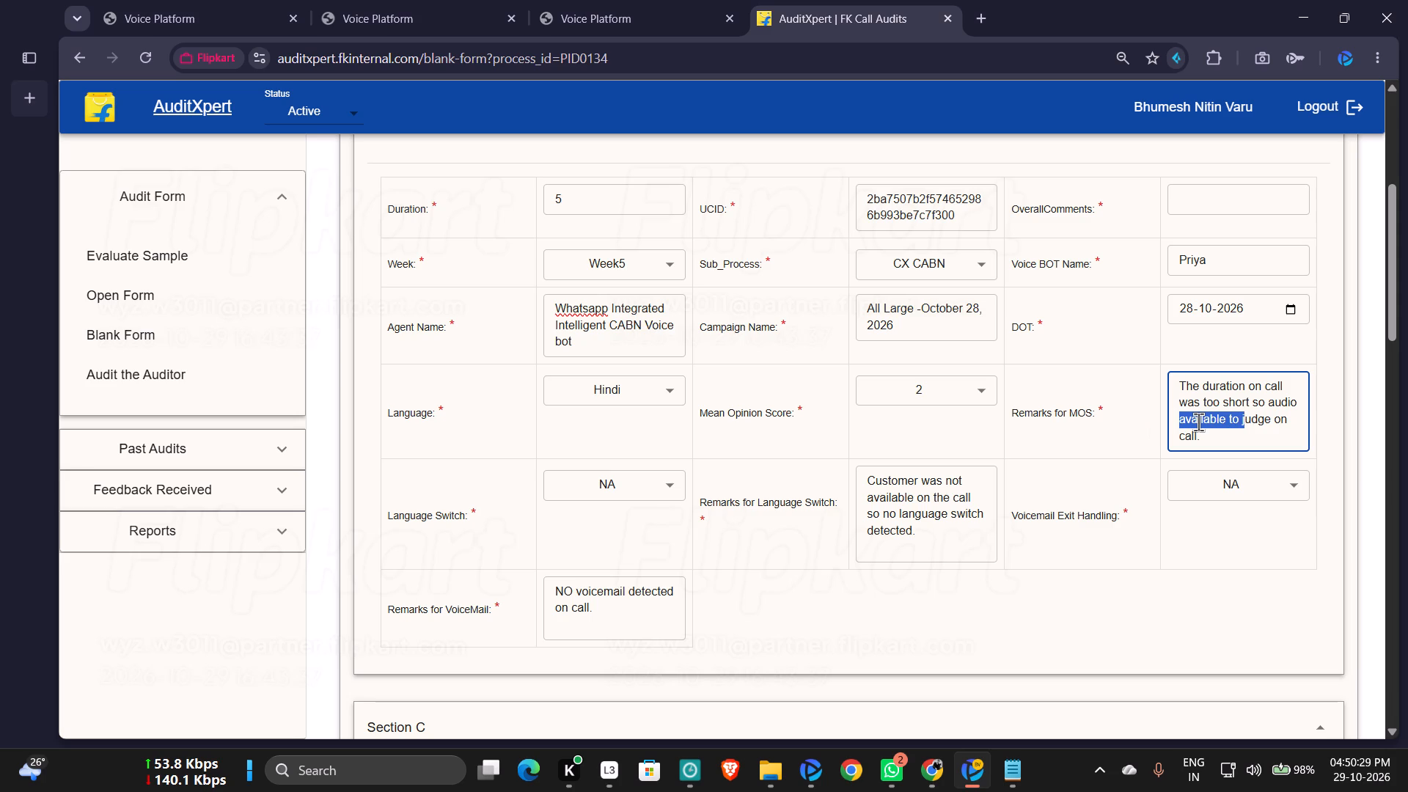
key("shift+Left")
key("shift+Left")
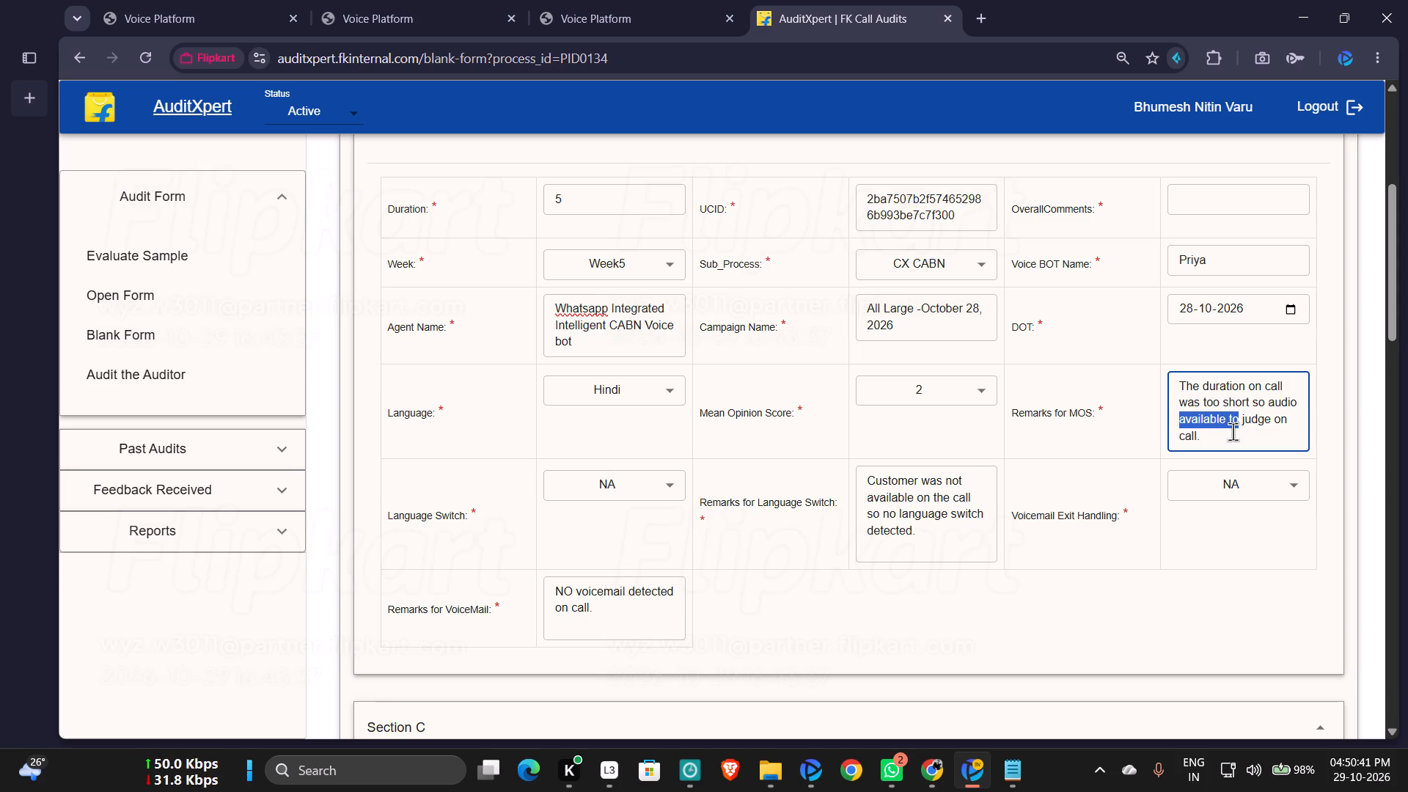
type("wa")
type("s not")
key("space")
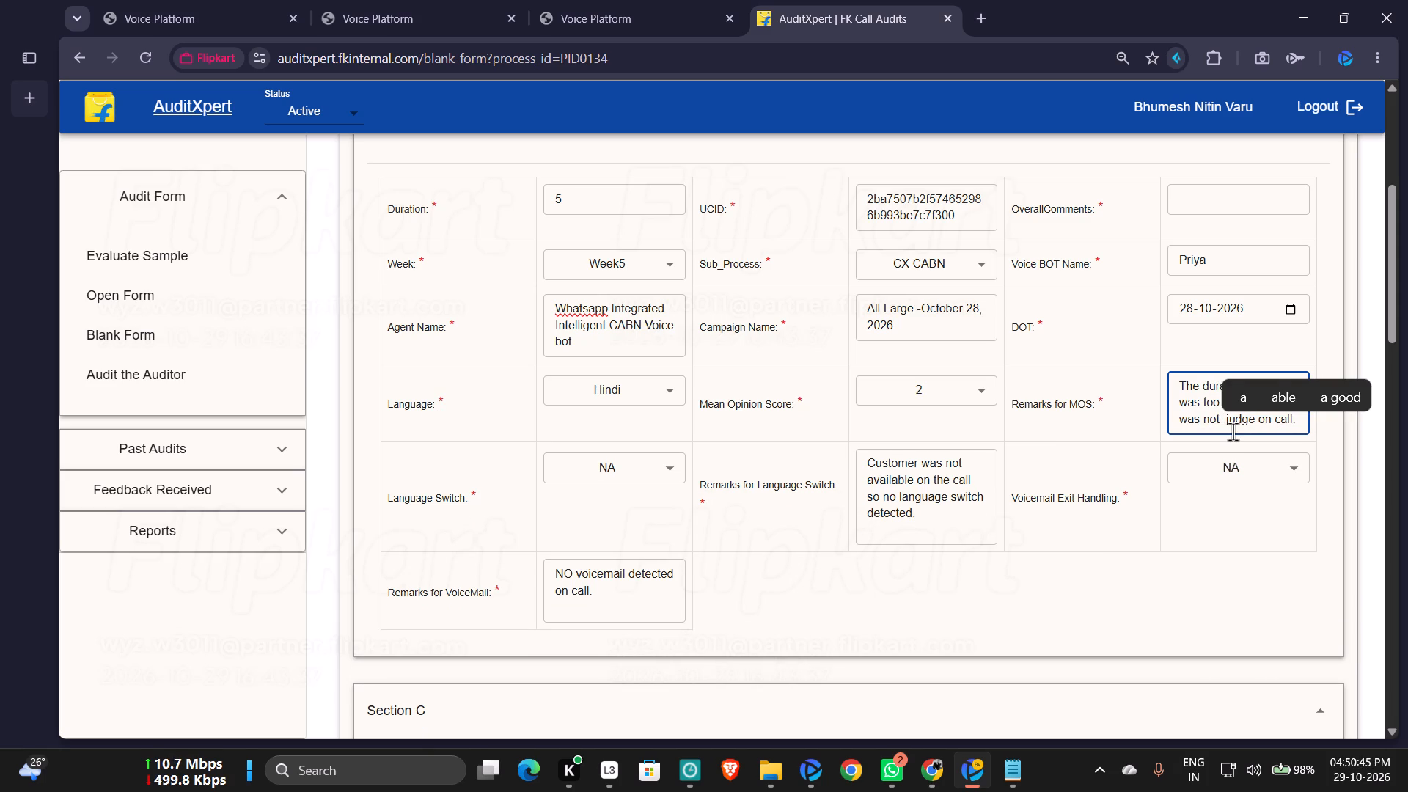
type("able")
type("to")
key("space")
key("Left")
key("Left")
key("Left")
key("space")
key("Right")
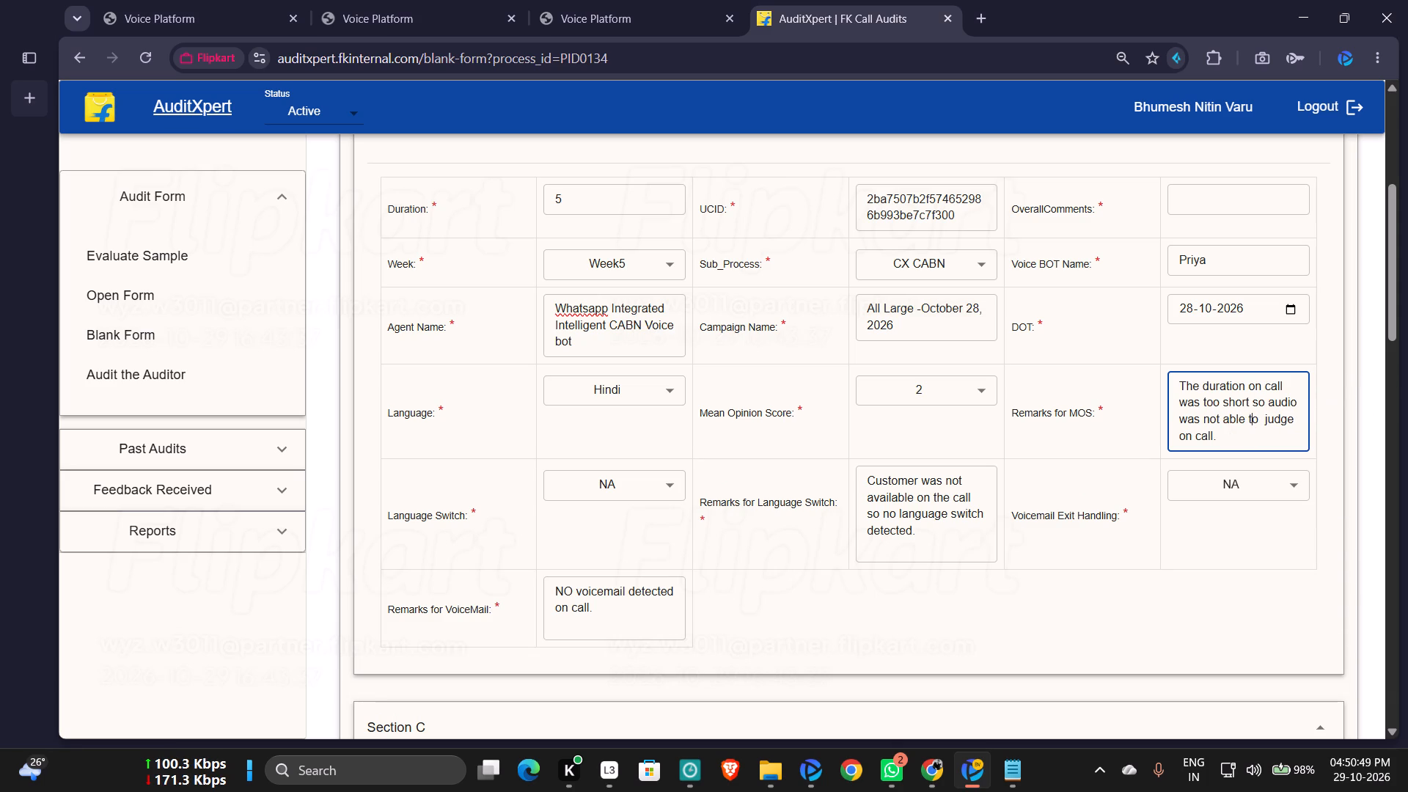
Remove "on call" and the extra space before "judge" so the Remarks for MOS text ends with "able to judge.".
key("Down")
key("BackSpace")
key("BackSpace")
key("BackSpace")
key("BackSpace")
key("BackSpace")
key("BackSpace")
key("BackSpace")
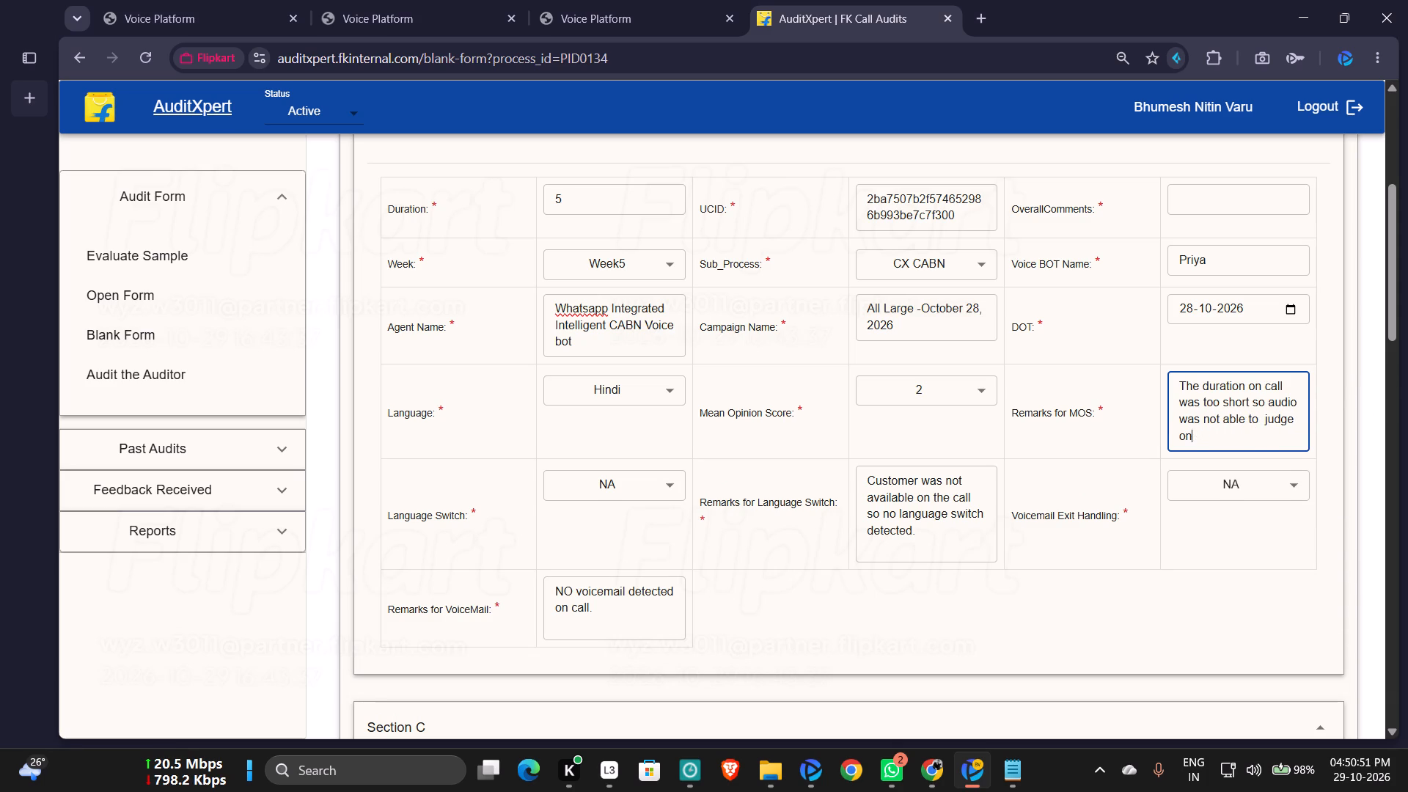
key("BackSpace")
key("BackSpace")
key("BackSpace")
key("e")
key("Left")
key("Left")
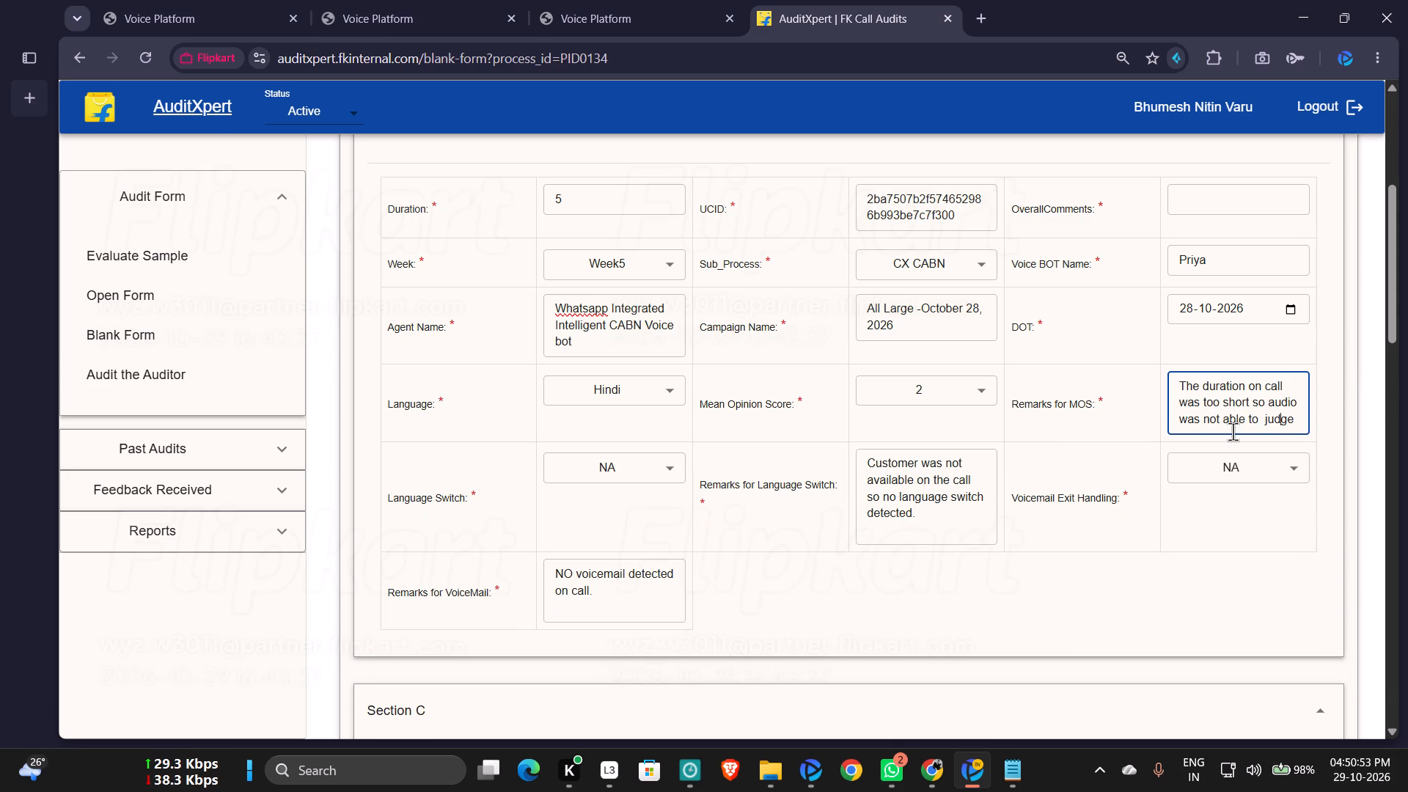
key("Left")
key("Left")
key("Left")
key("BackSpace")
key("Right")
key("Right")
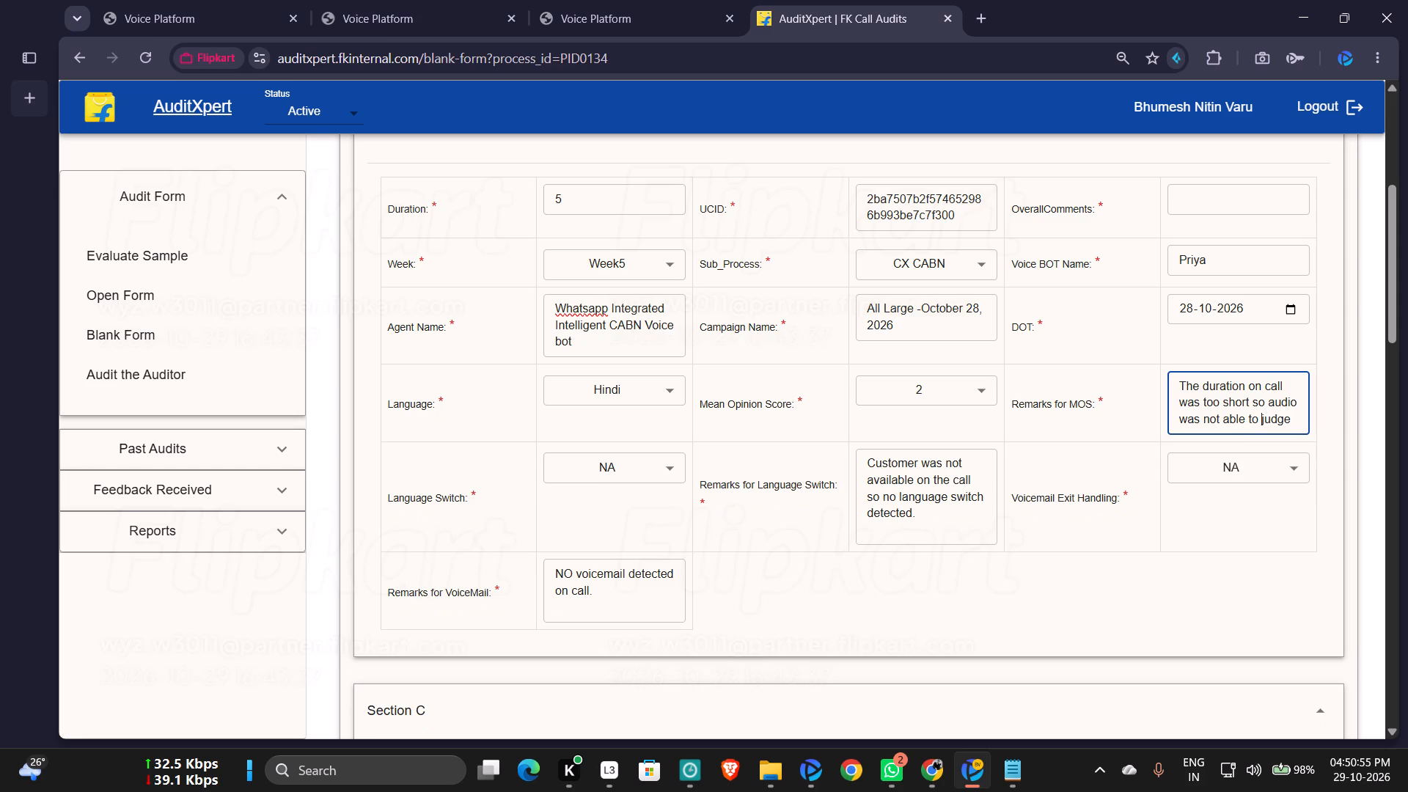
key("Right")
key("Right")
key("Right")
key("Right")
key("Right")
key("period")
Replace the closing words "audio was not able to judge." in Remarks for MOS with "unable to the judge the audio.".
left_click(1268, 406)
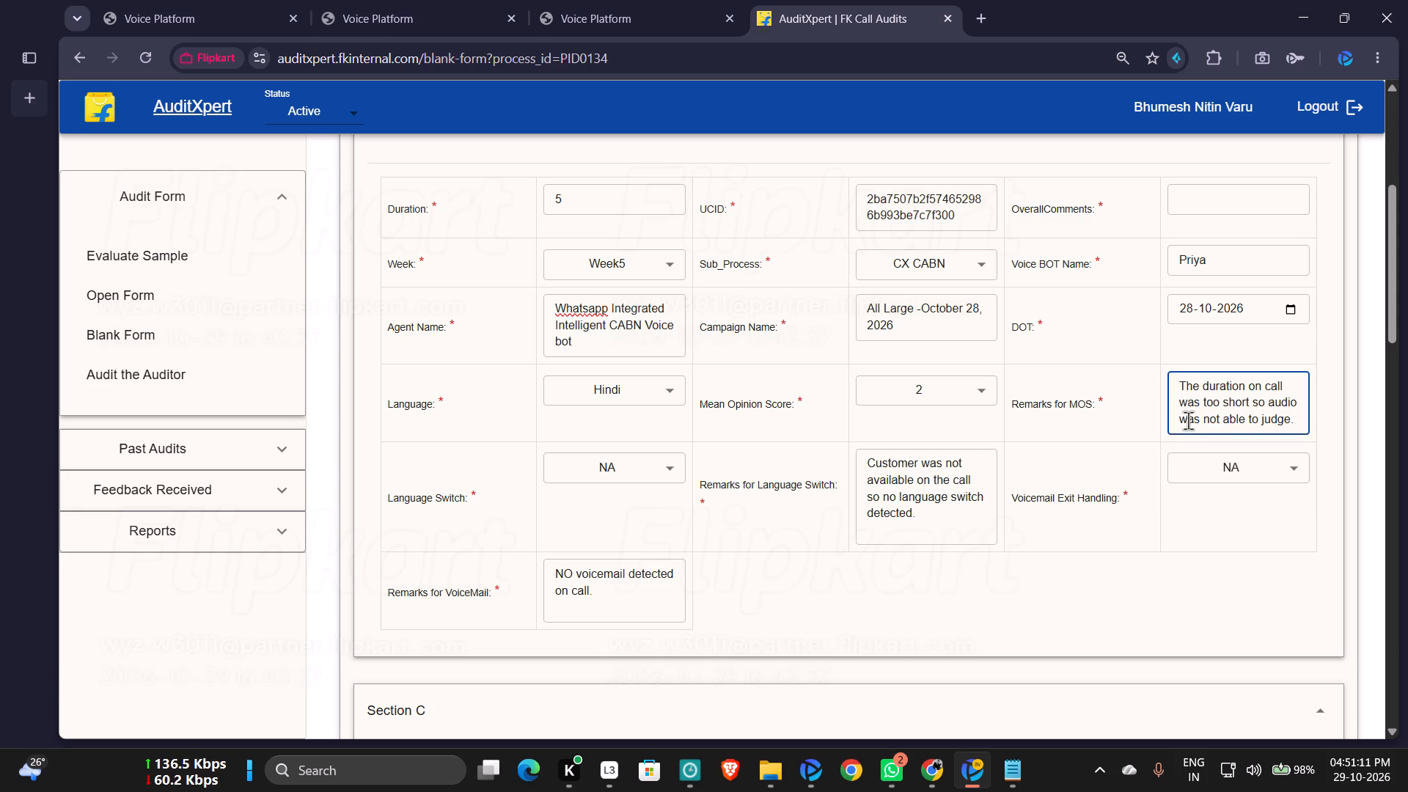
key("shift+Down")
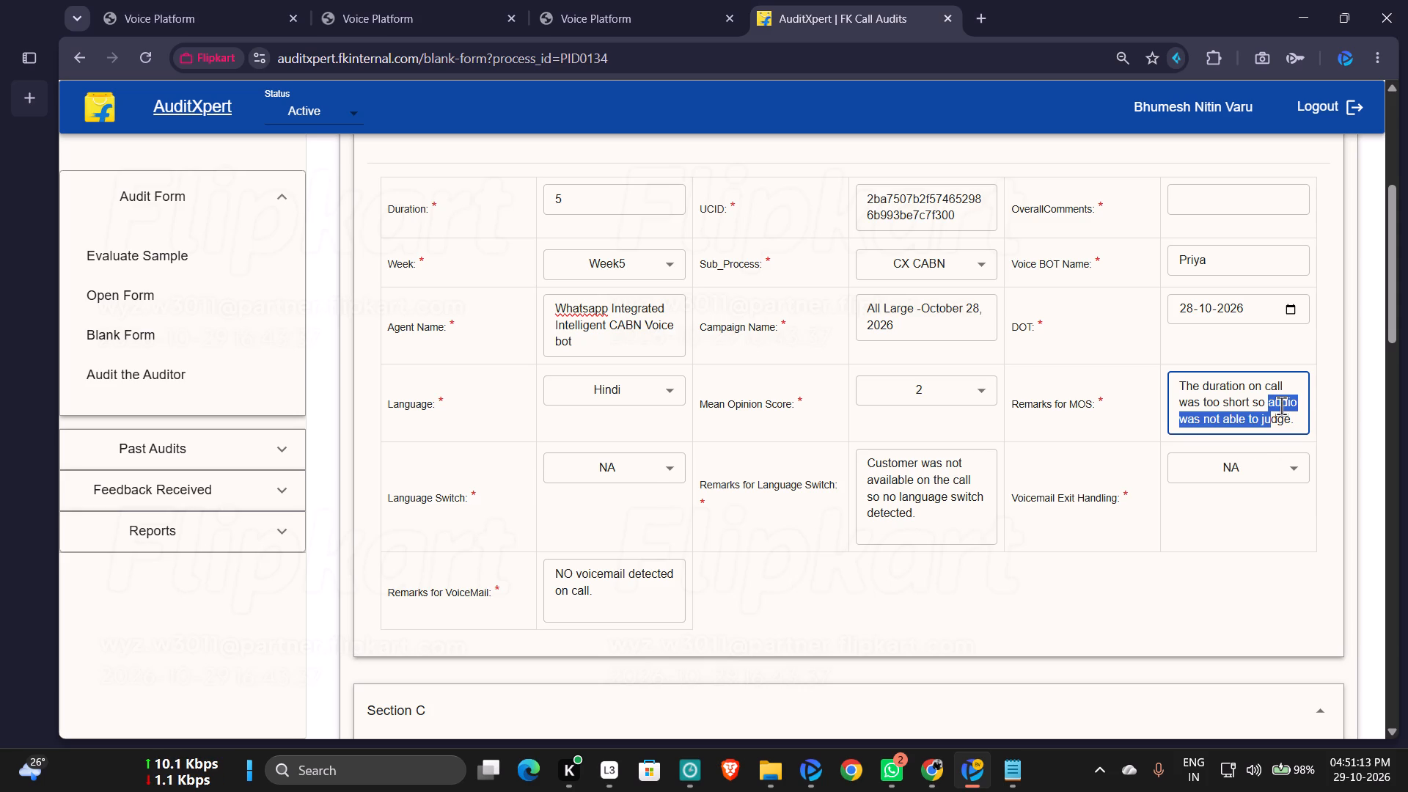
key("shift+Down")
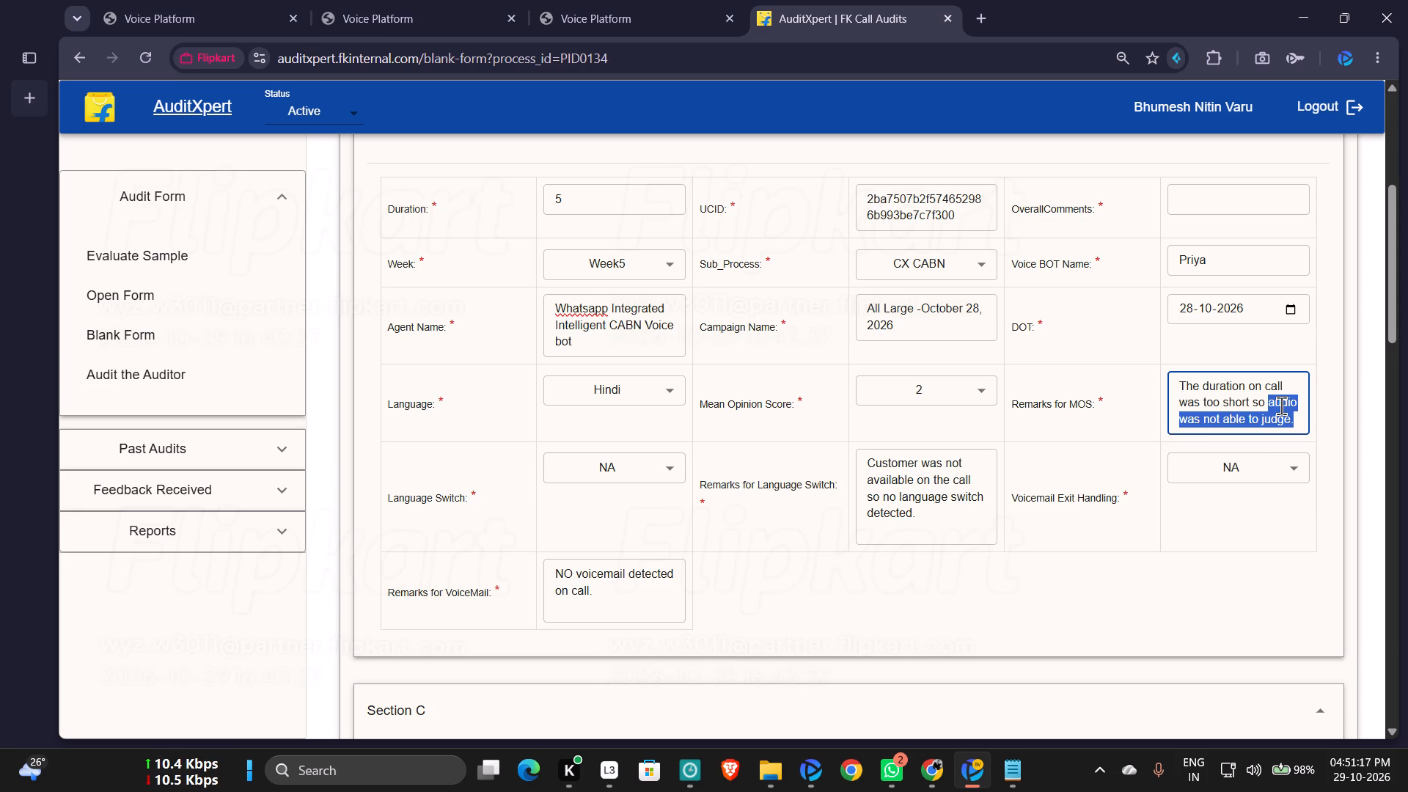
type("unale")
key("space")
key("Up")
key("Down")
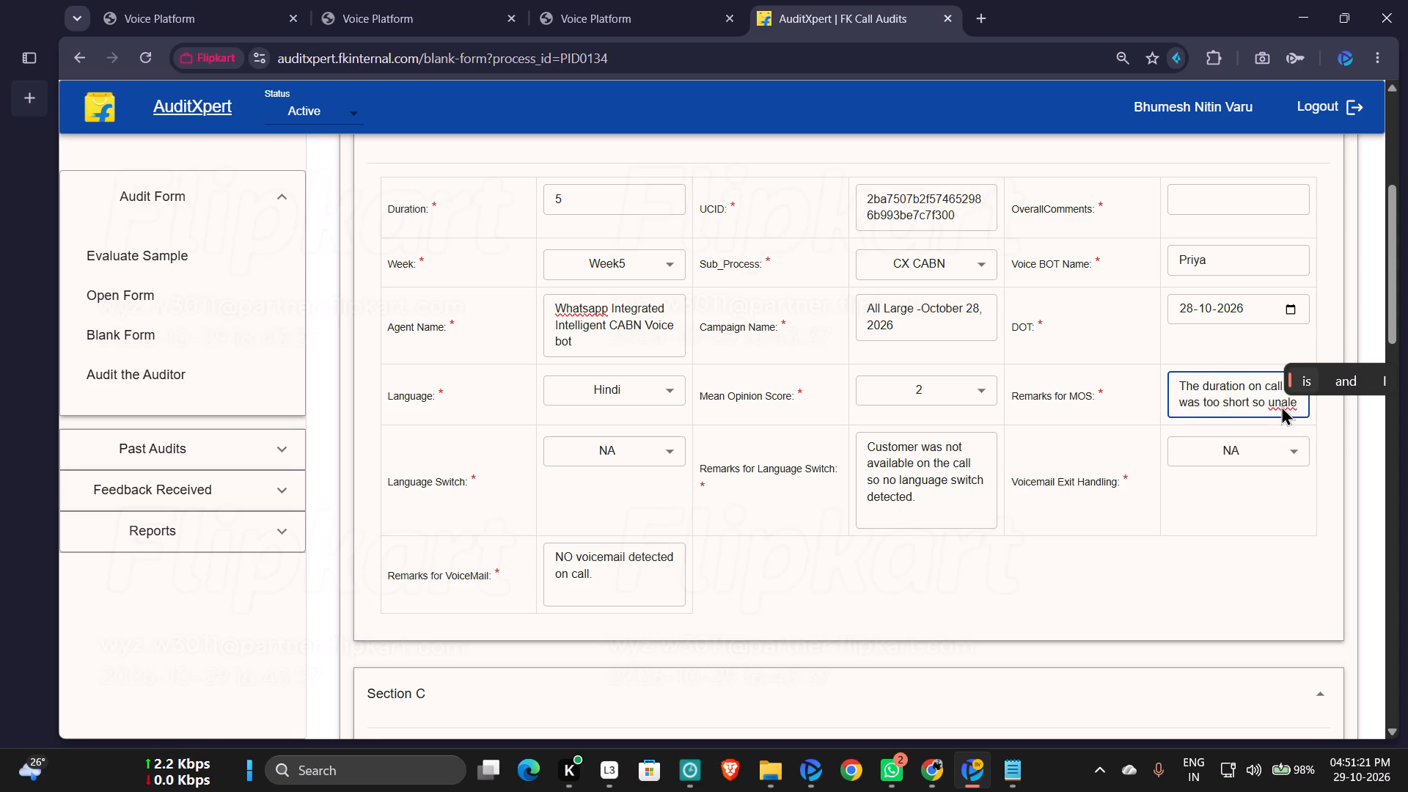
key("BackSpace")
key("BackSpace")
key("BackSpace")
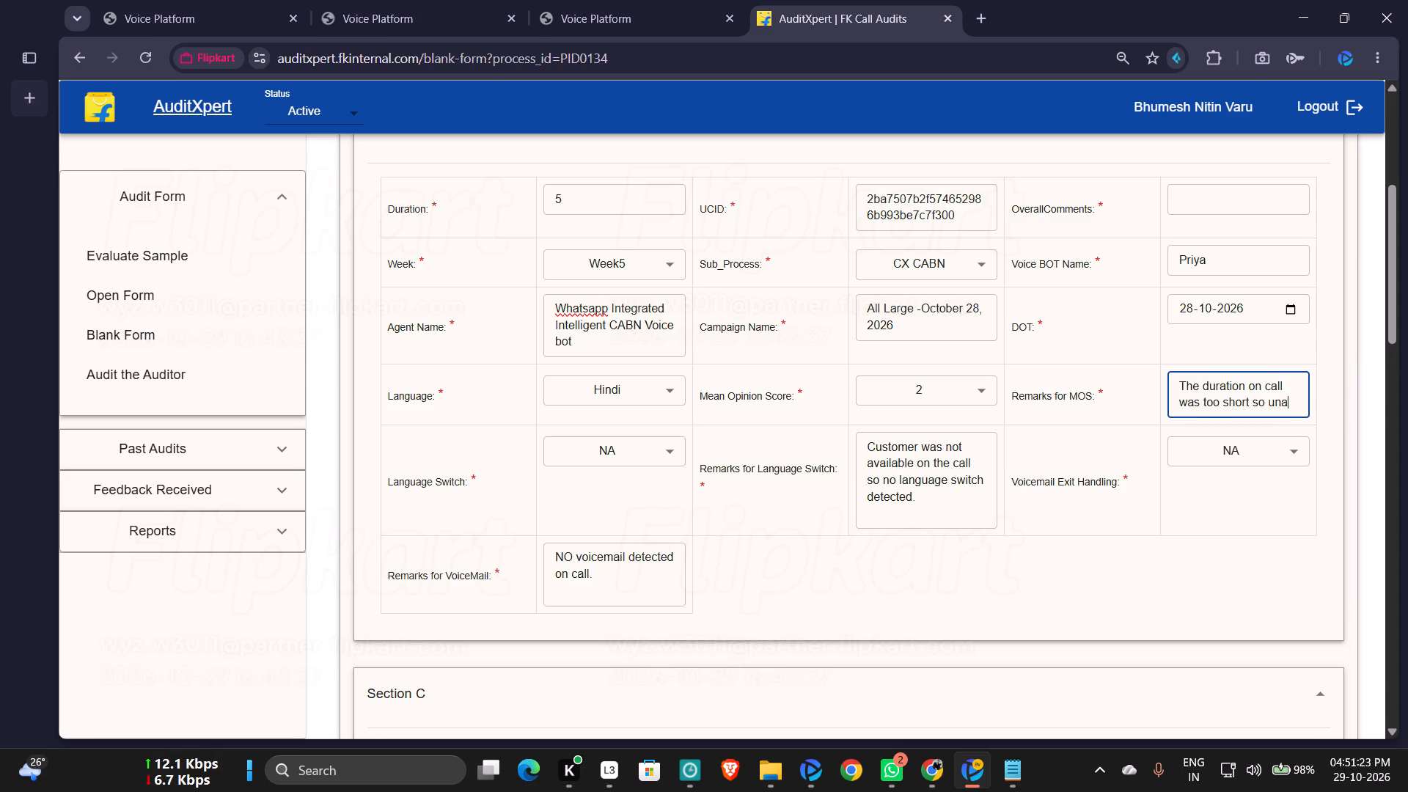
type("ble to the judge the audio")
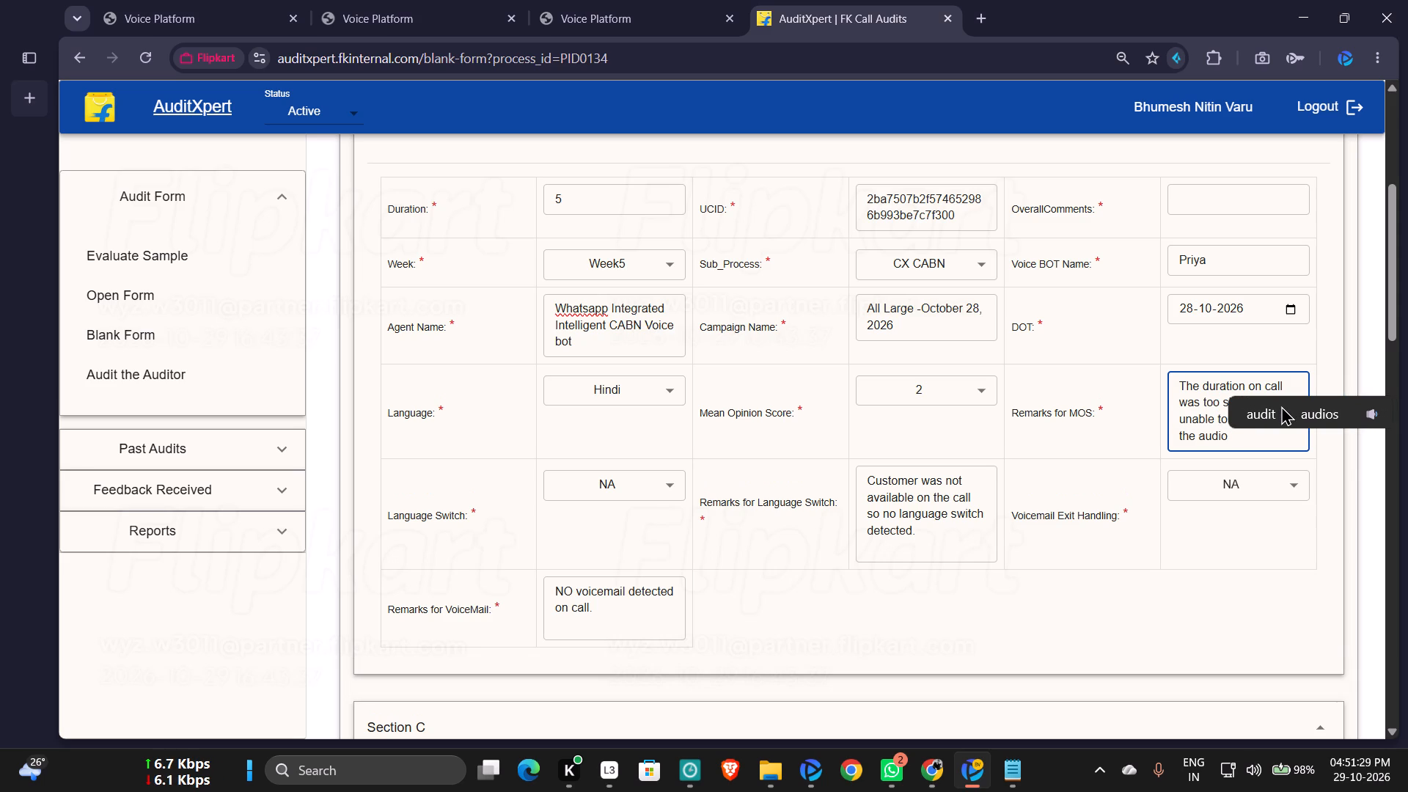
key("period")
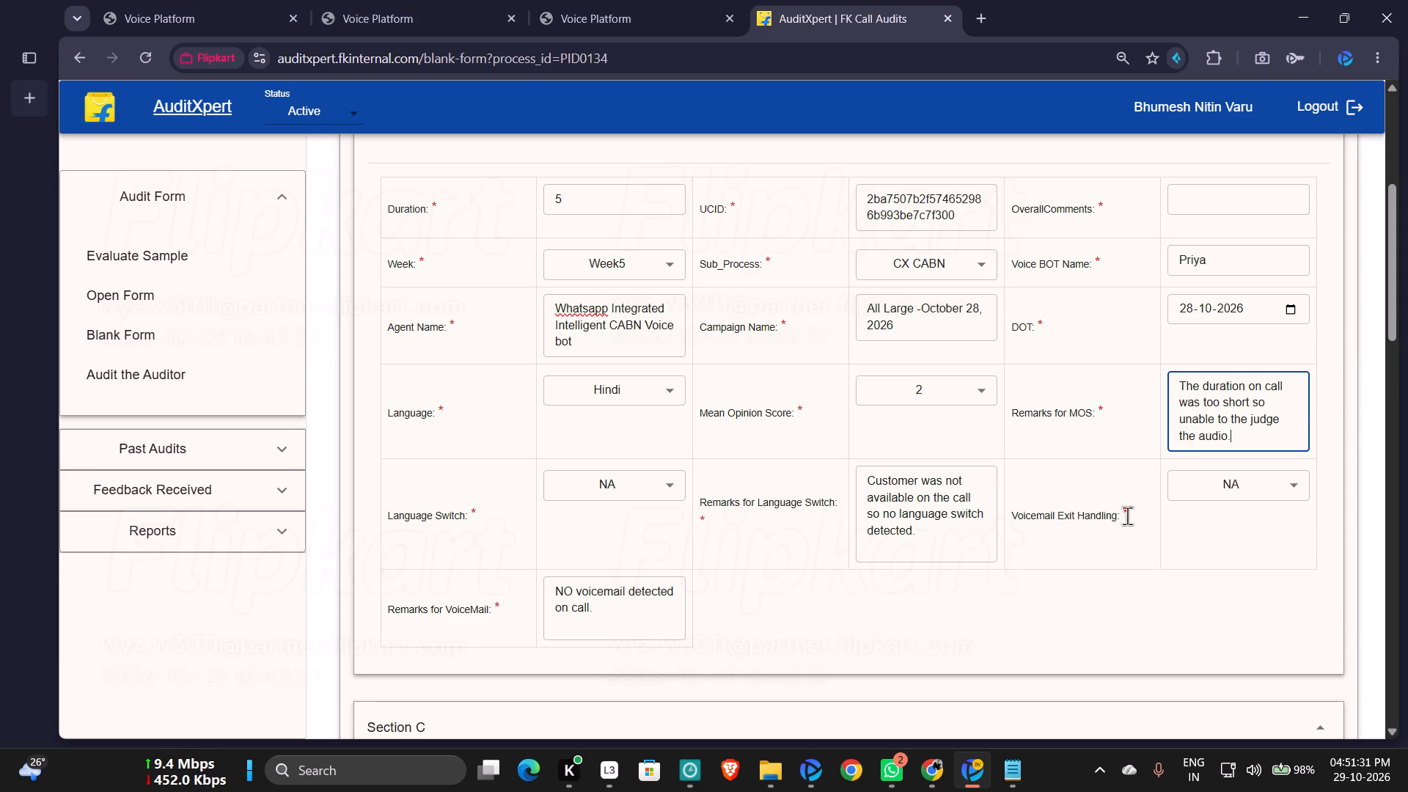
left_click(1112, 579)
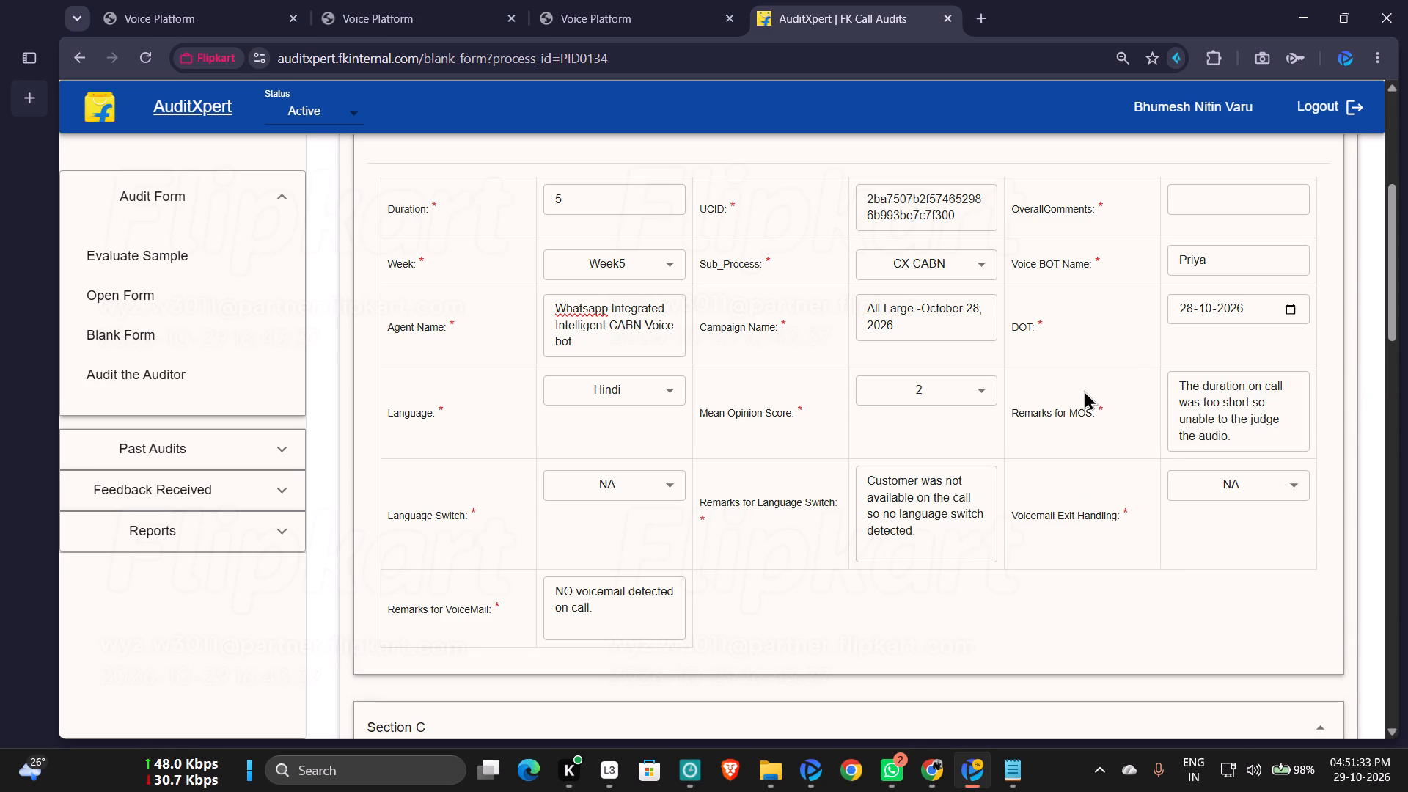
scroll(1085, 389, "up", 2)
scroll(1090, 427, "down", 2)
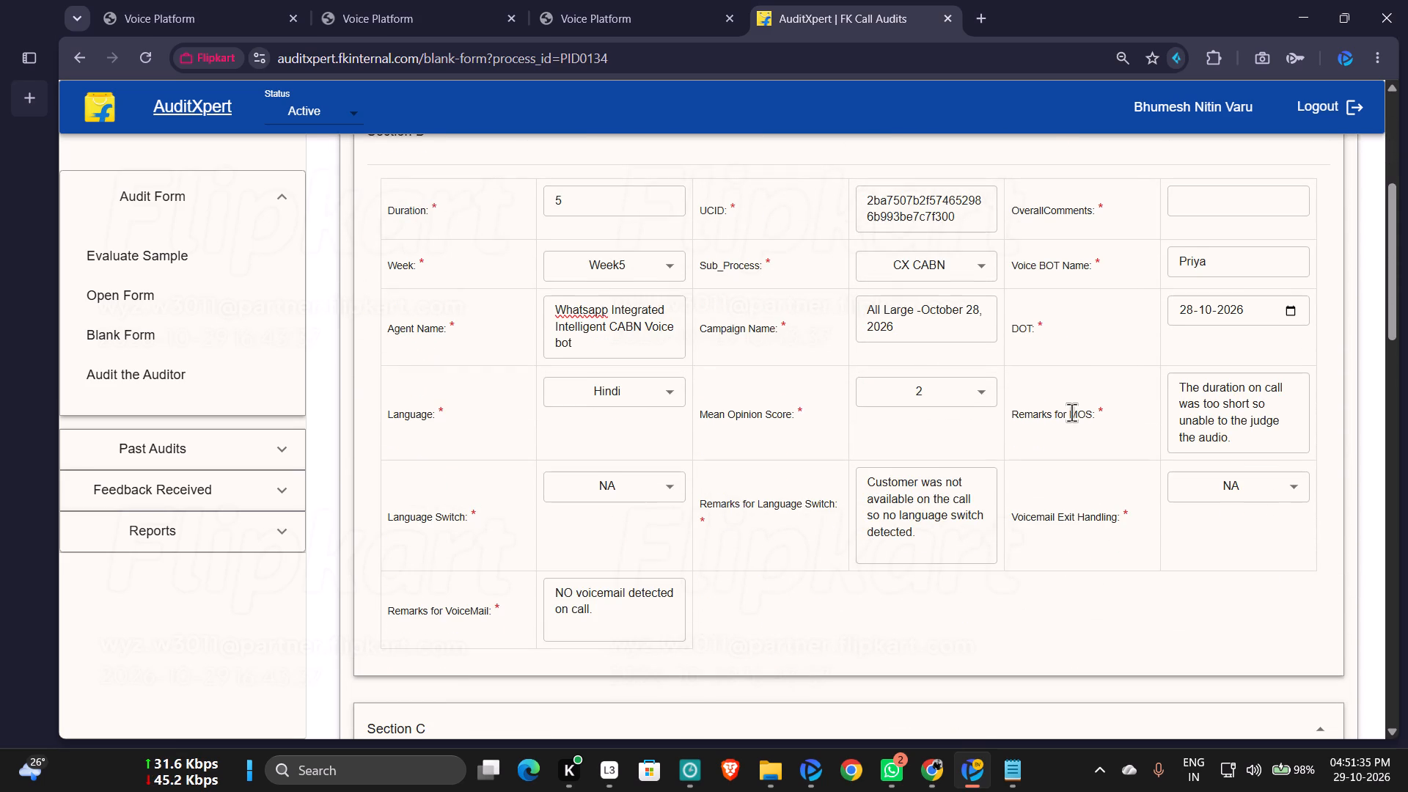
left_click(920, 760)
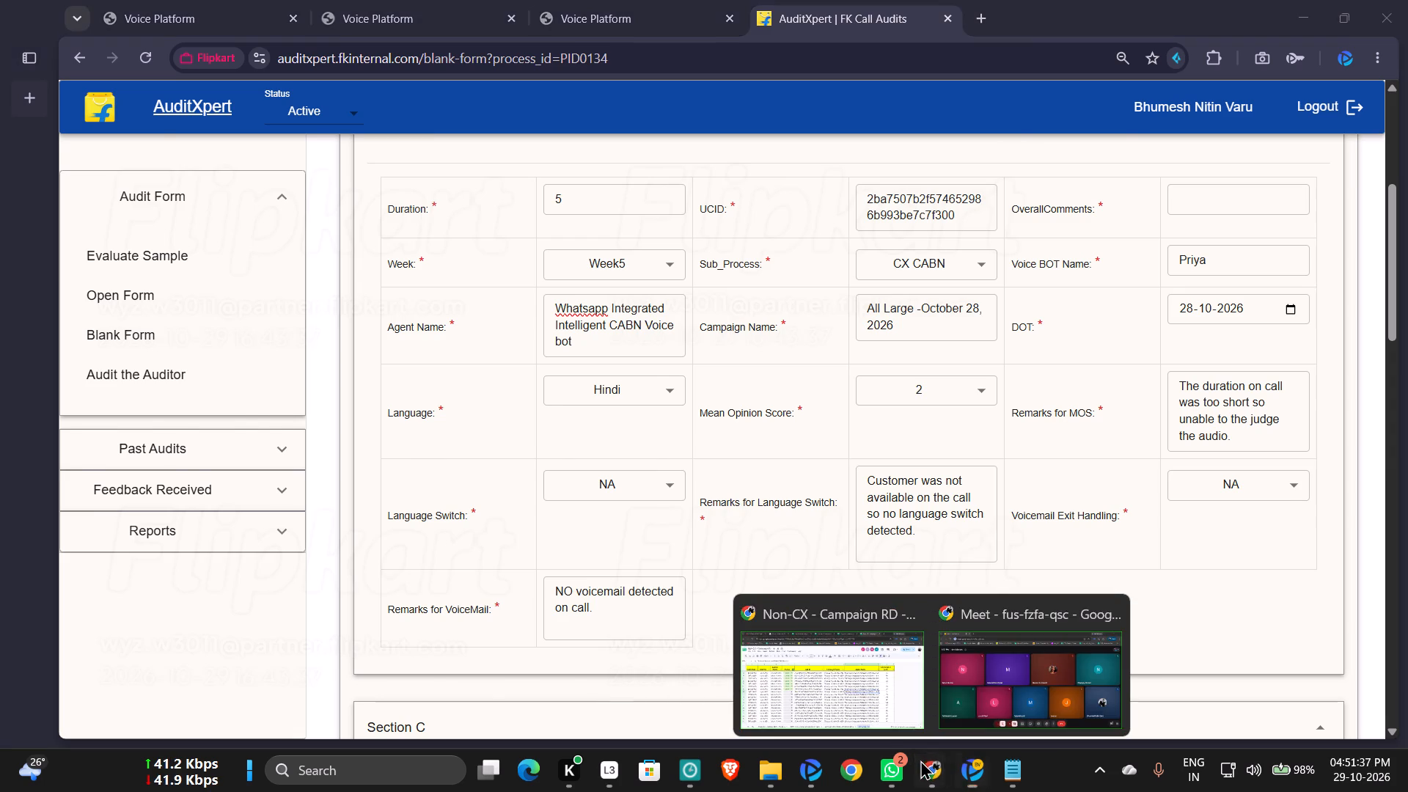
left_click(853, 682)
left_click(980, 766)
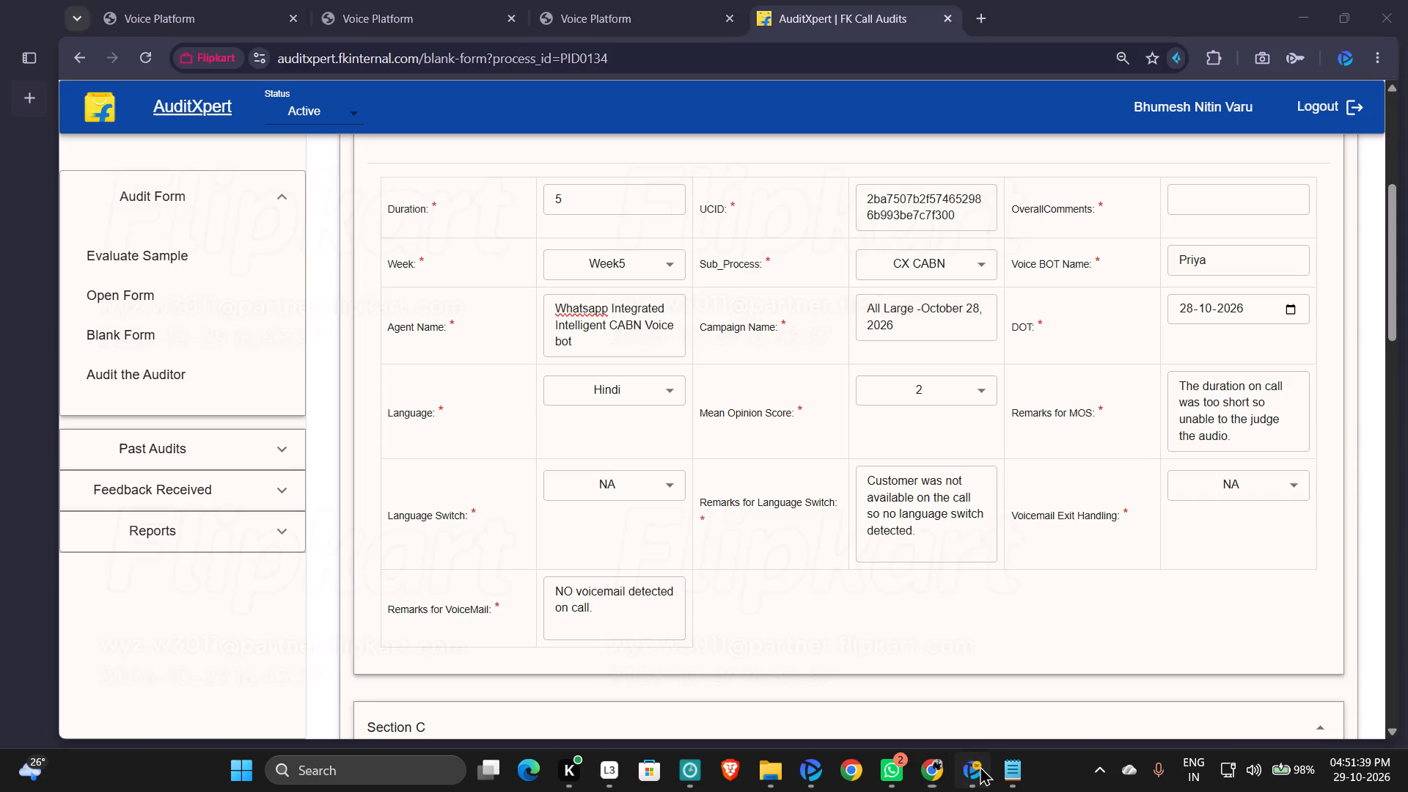
Copy "Priya, a voice assistant from Flipkart's Shopping Team, called" from Judge Model 2.txt in Notepad into the form's OverallComments.
left_click(1015, 766)
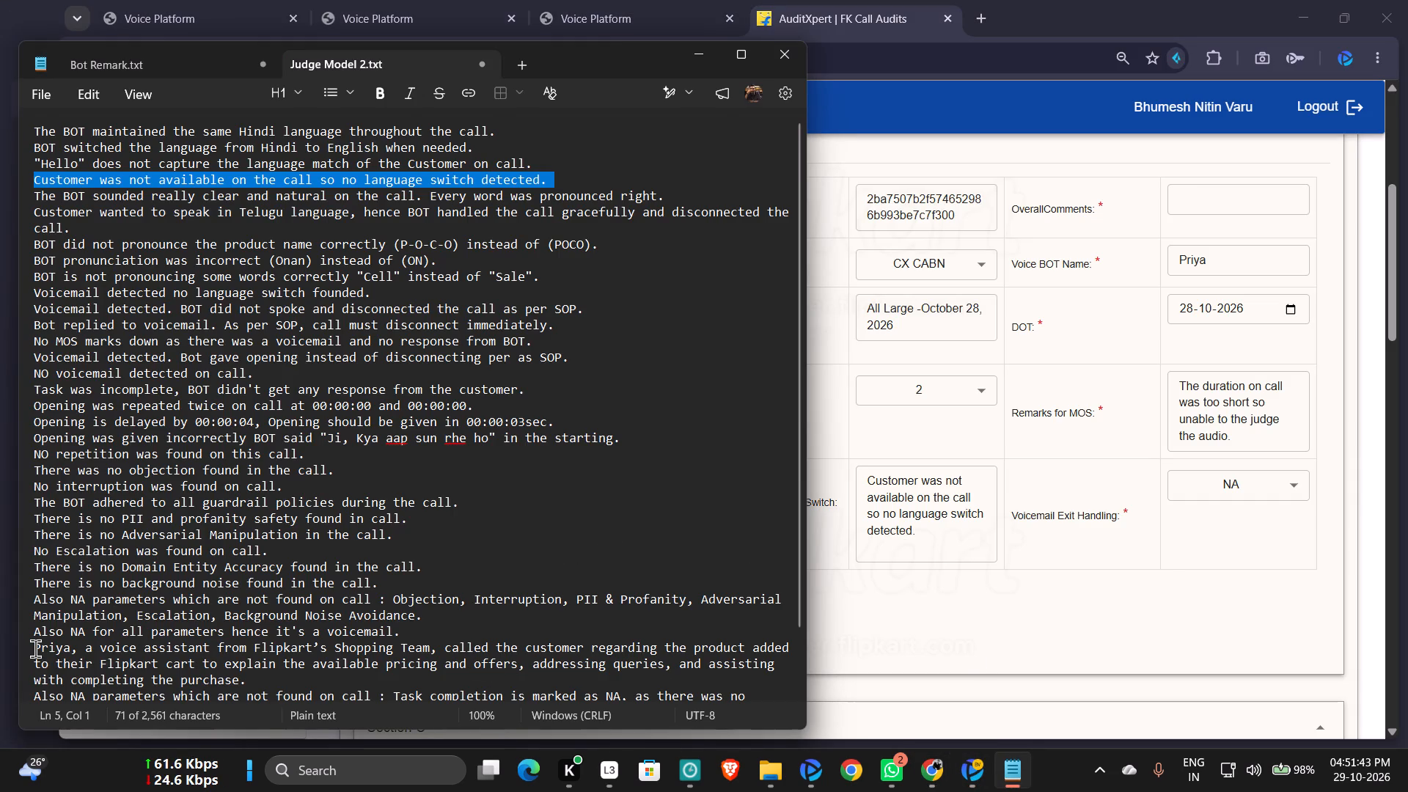
left_click_drag(34, 648, 296, 650)
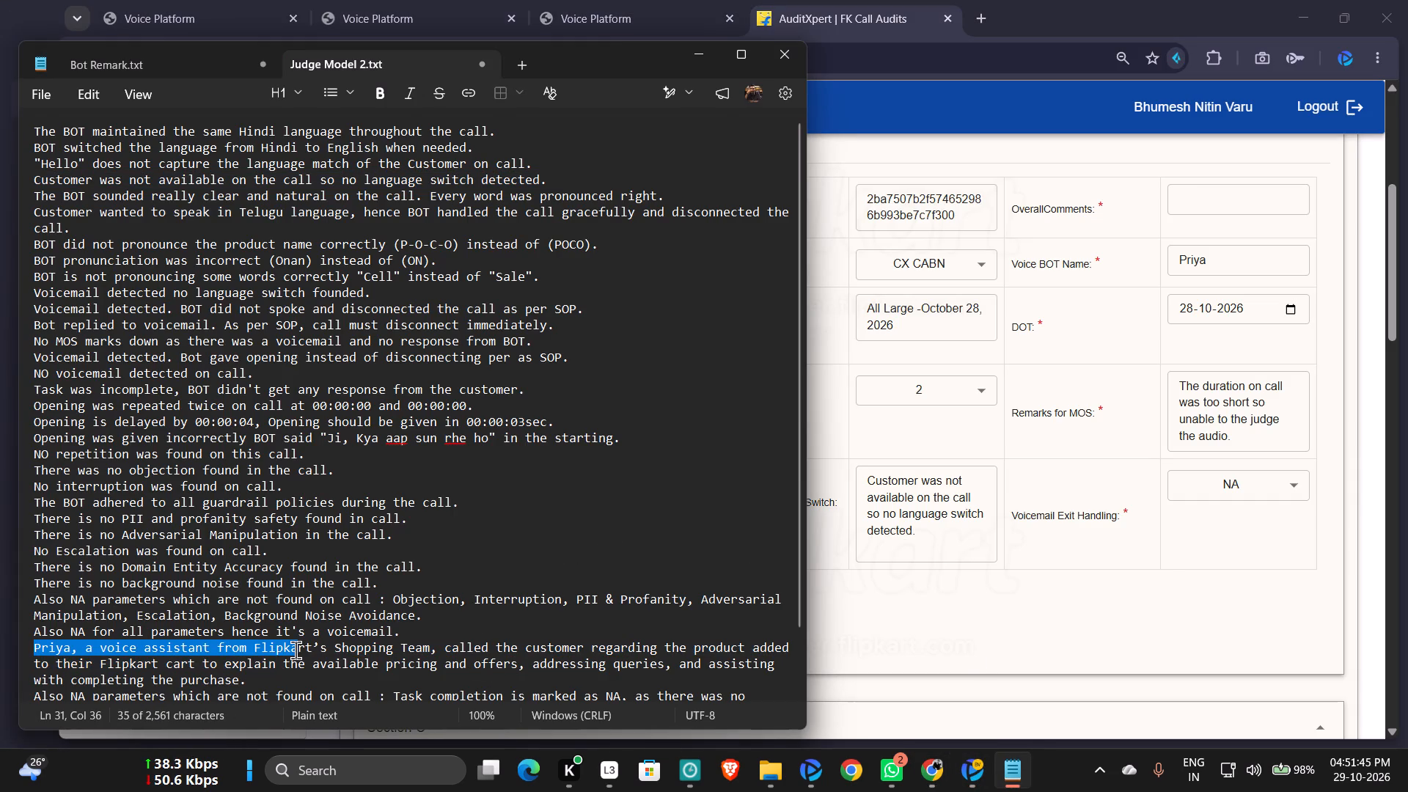
left_click_drag(296, 650, 207, 647)
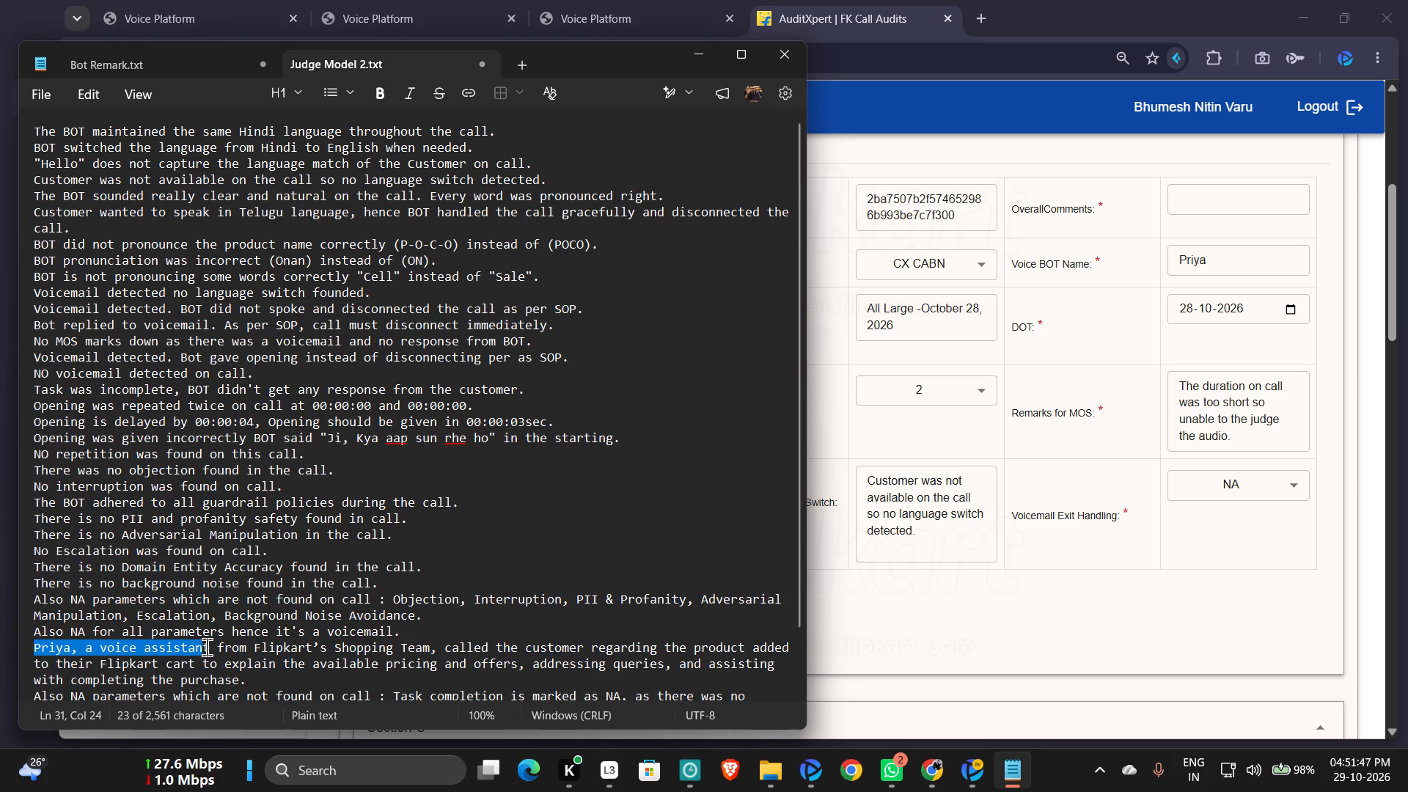
left_click_drag(207, 647, 216, 645)
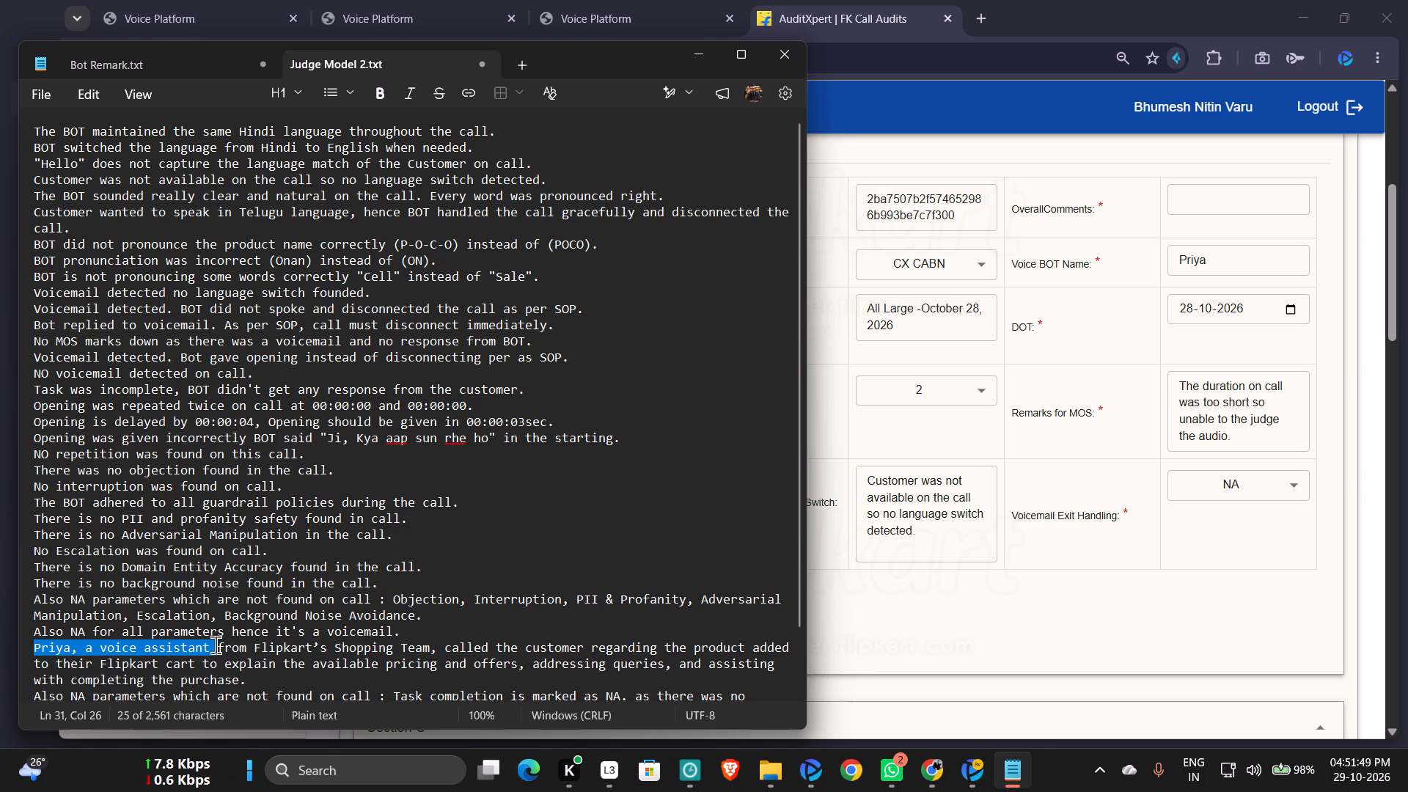
left_click_drag(216, 645, 322, 645)
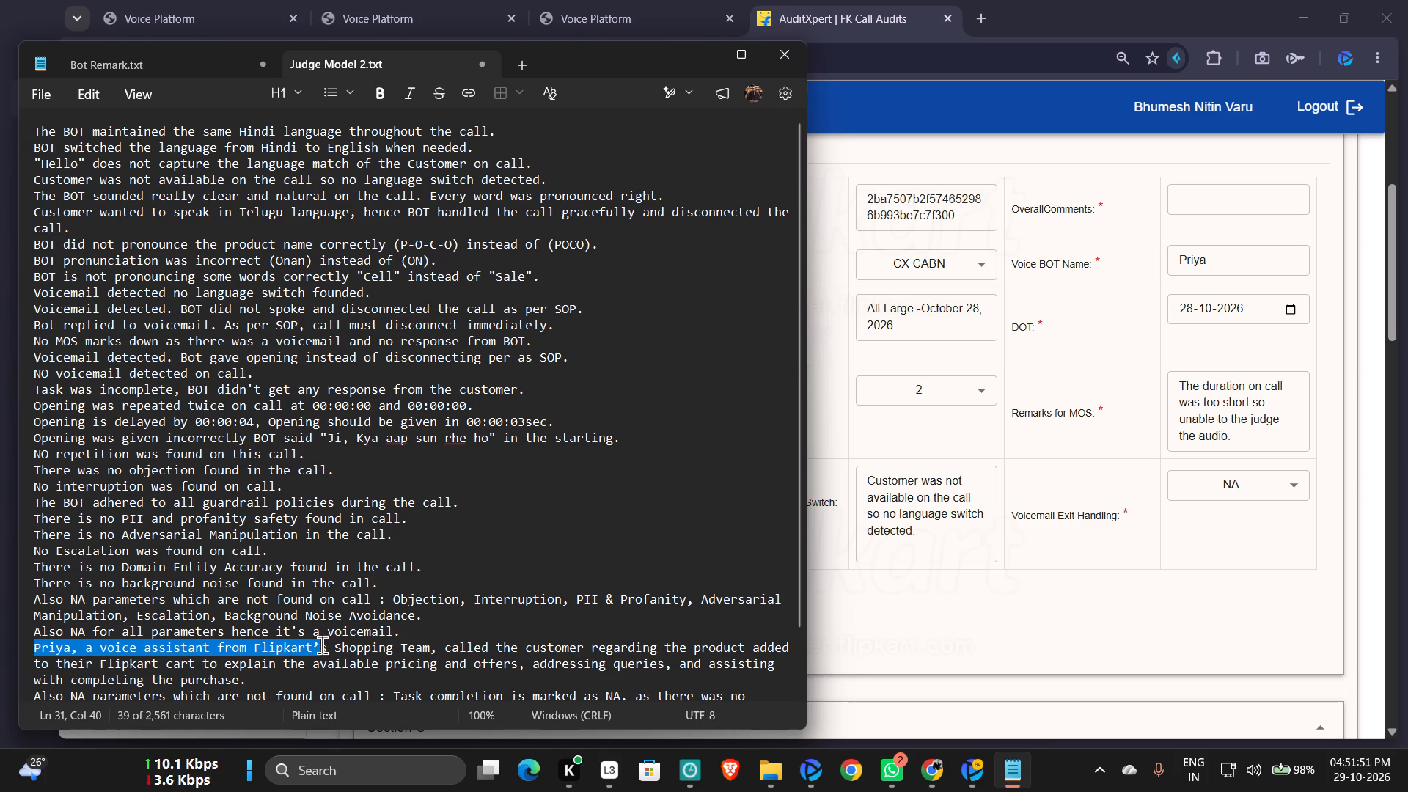
left_click_drag(322, 645, 202, 648)
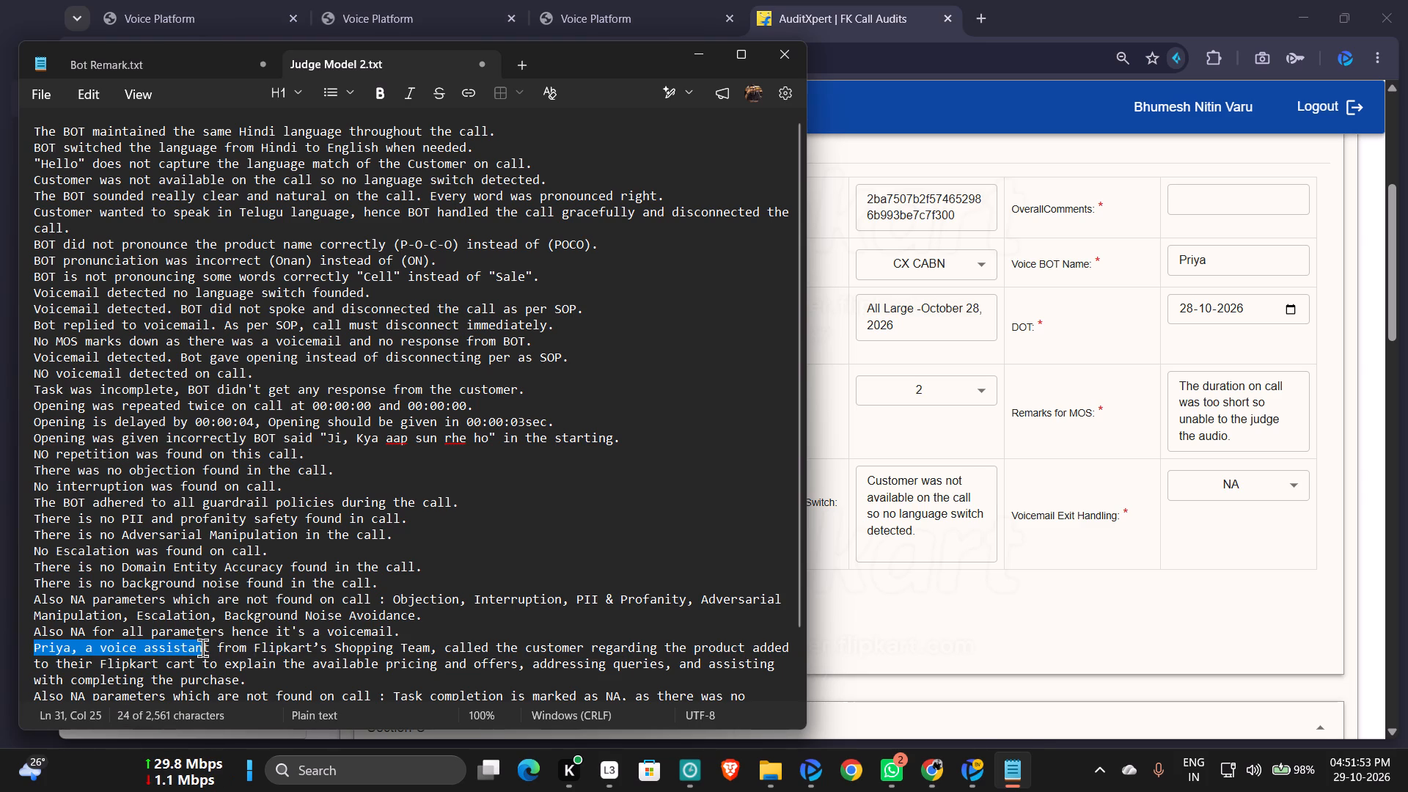
left_click_drag(202, 648, 75, 656)
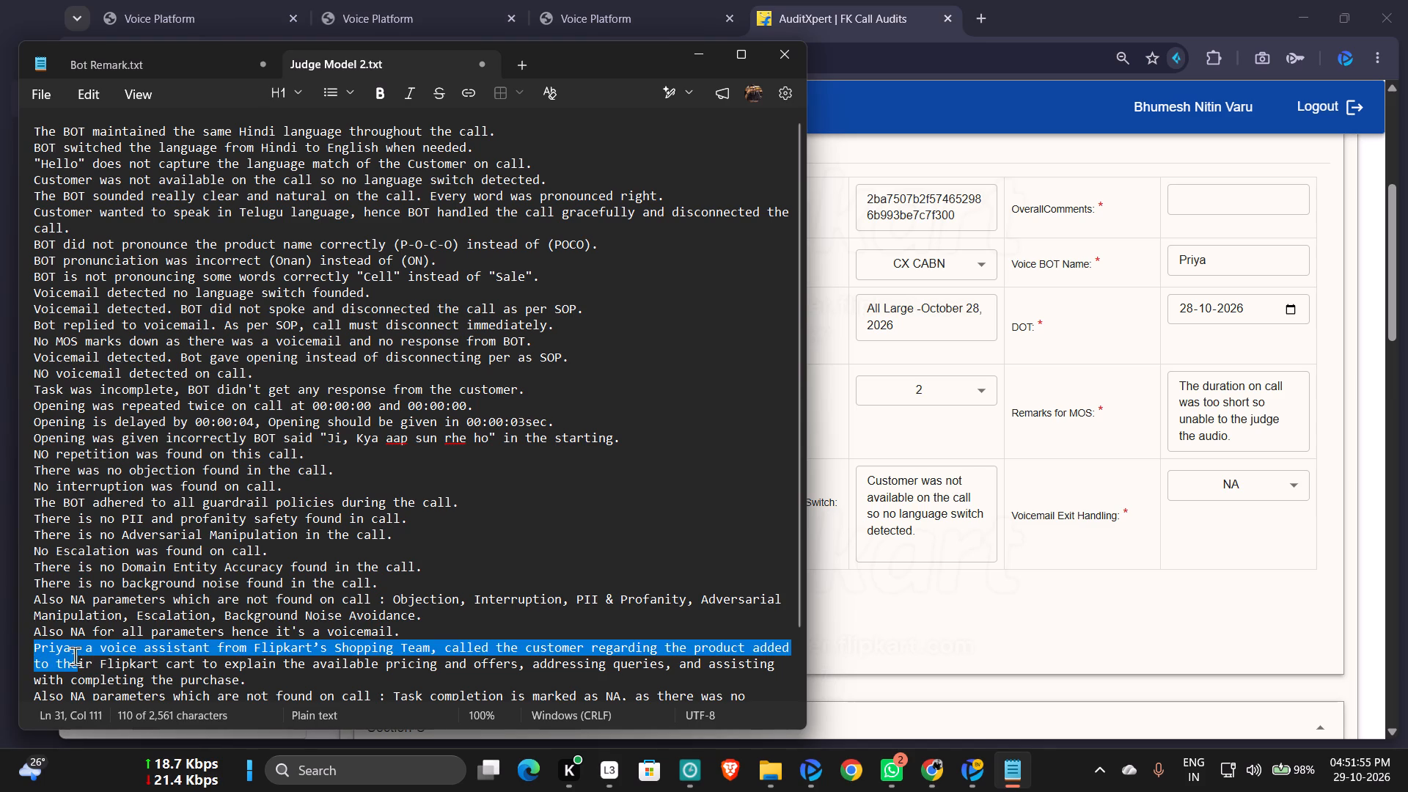
left_click_drag(75, 656, 439, 645)
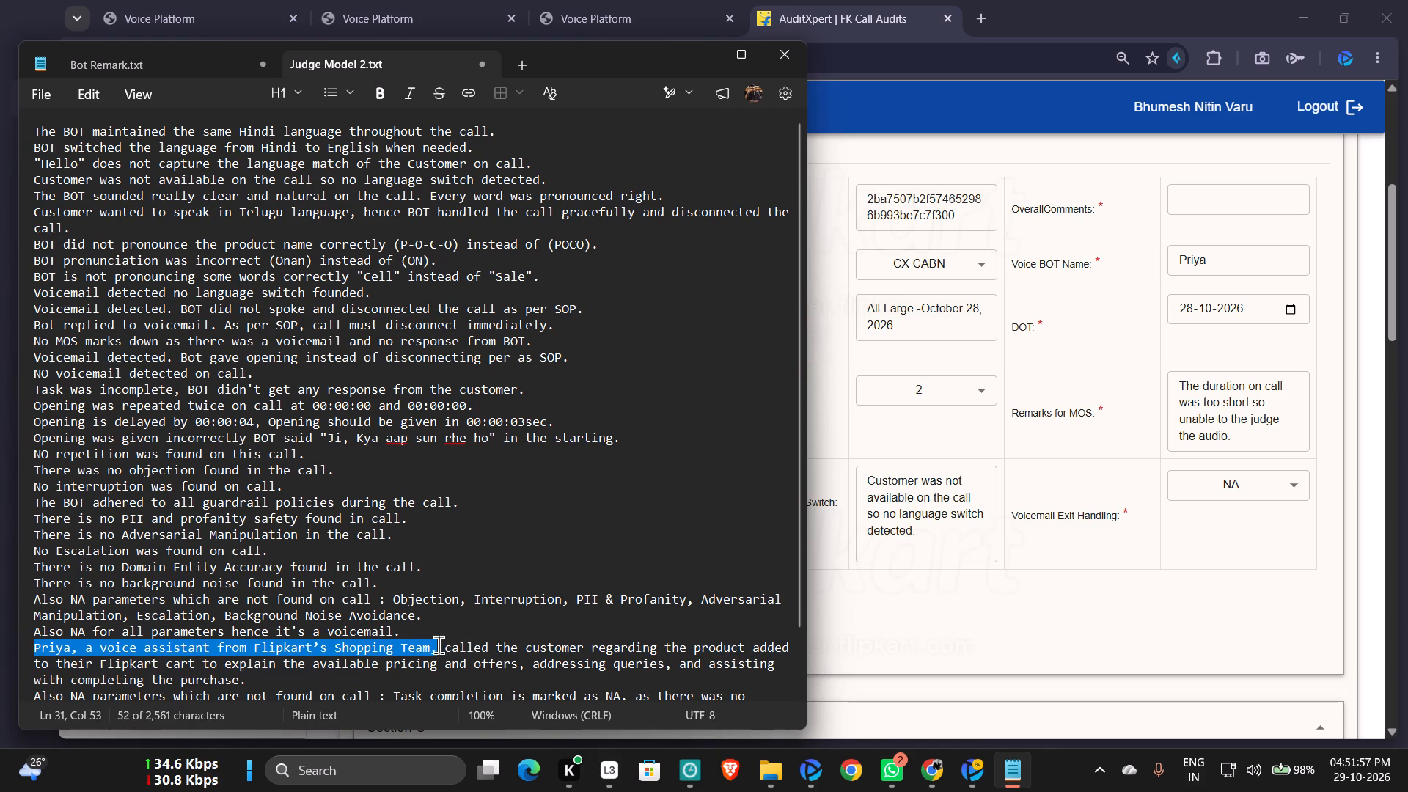
left_click_drag(439, 645, 424, 644)
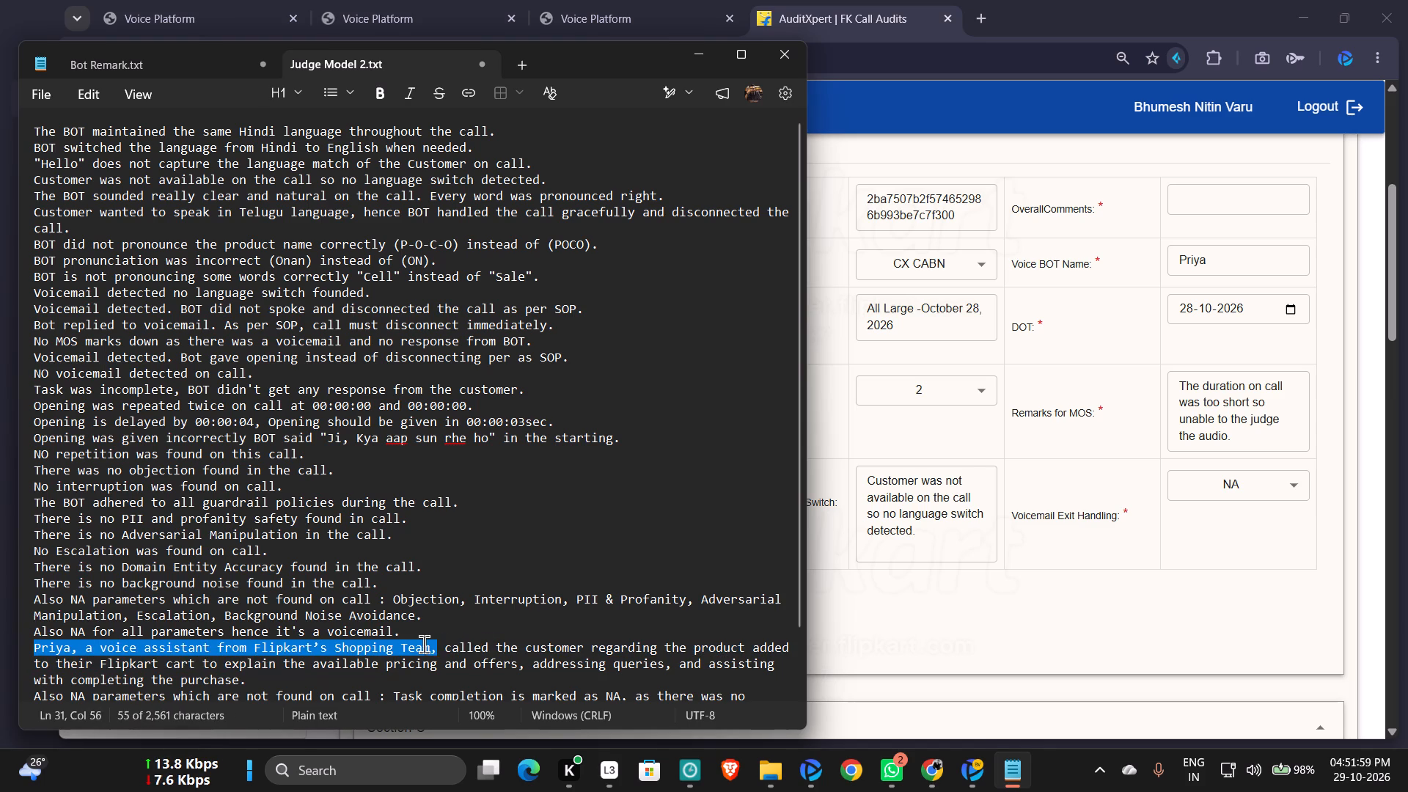
left_click_drag(424, 644, 485, 646)
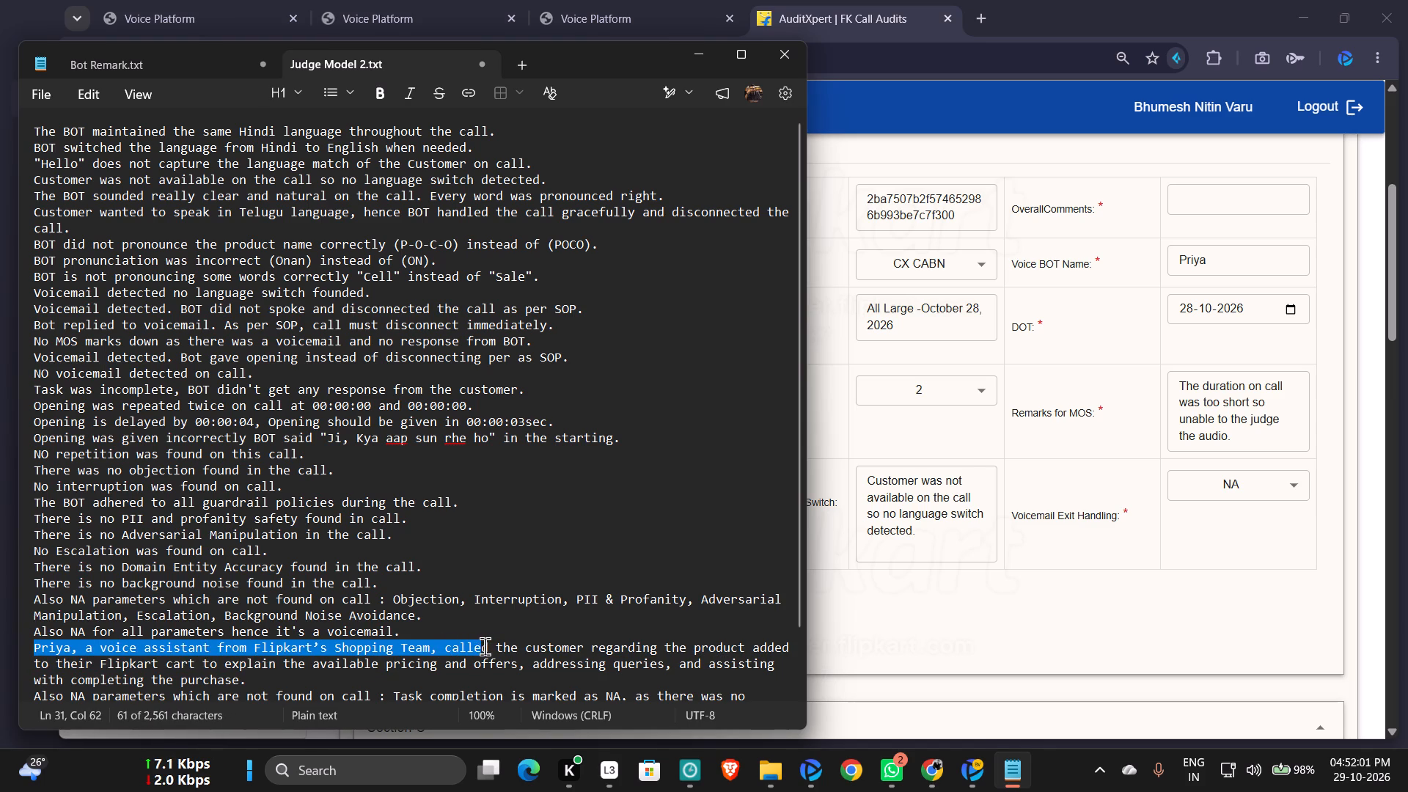
left_click_drag(485, 646, 491, 646)
key("ctrl+c")
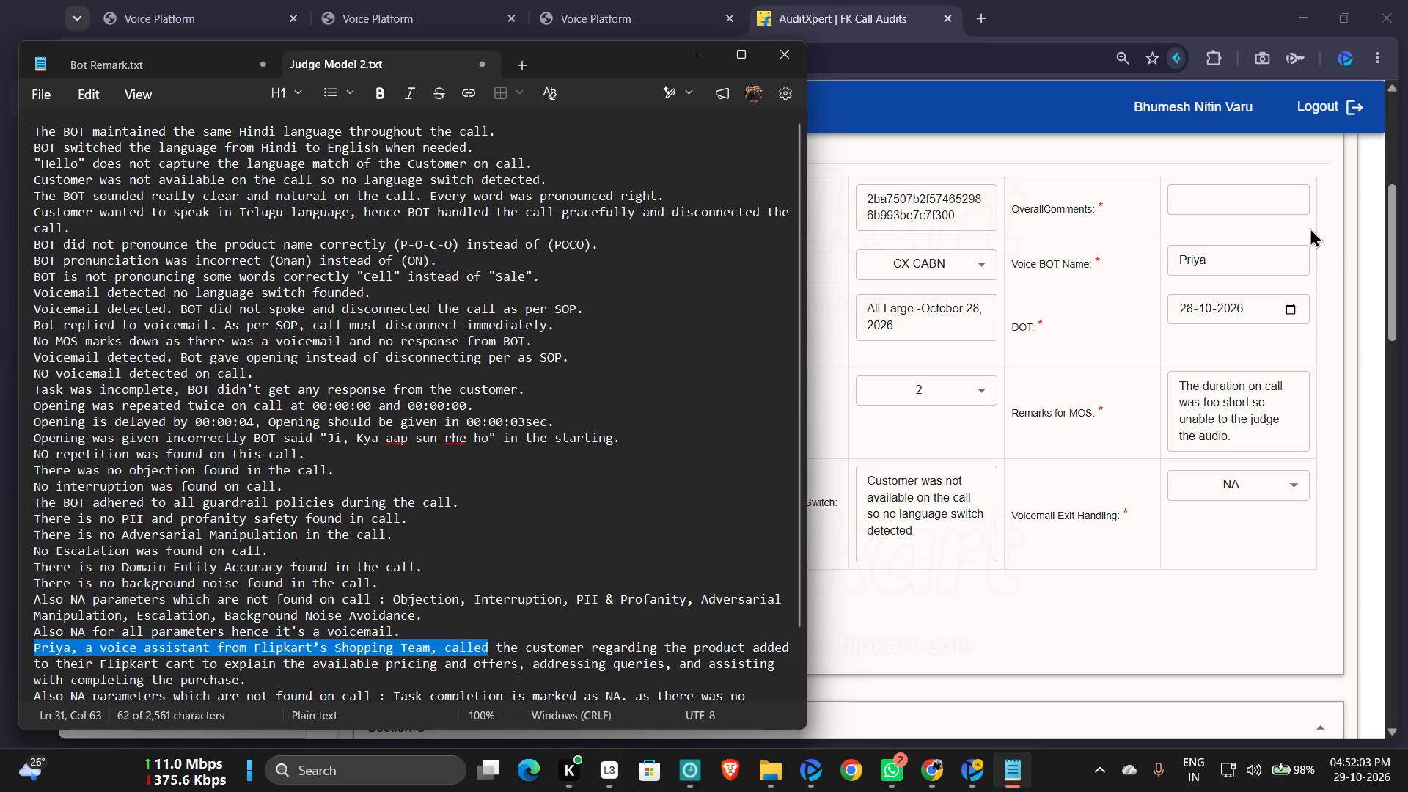
left_click(1247, 199)
key("ctrl+v")
Remove the comma after "Team" in OverallComments so the text ends with "Shopping Team called".
key("Left")
key("Left")
key("Left")
key("Left")
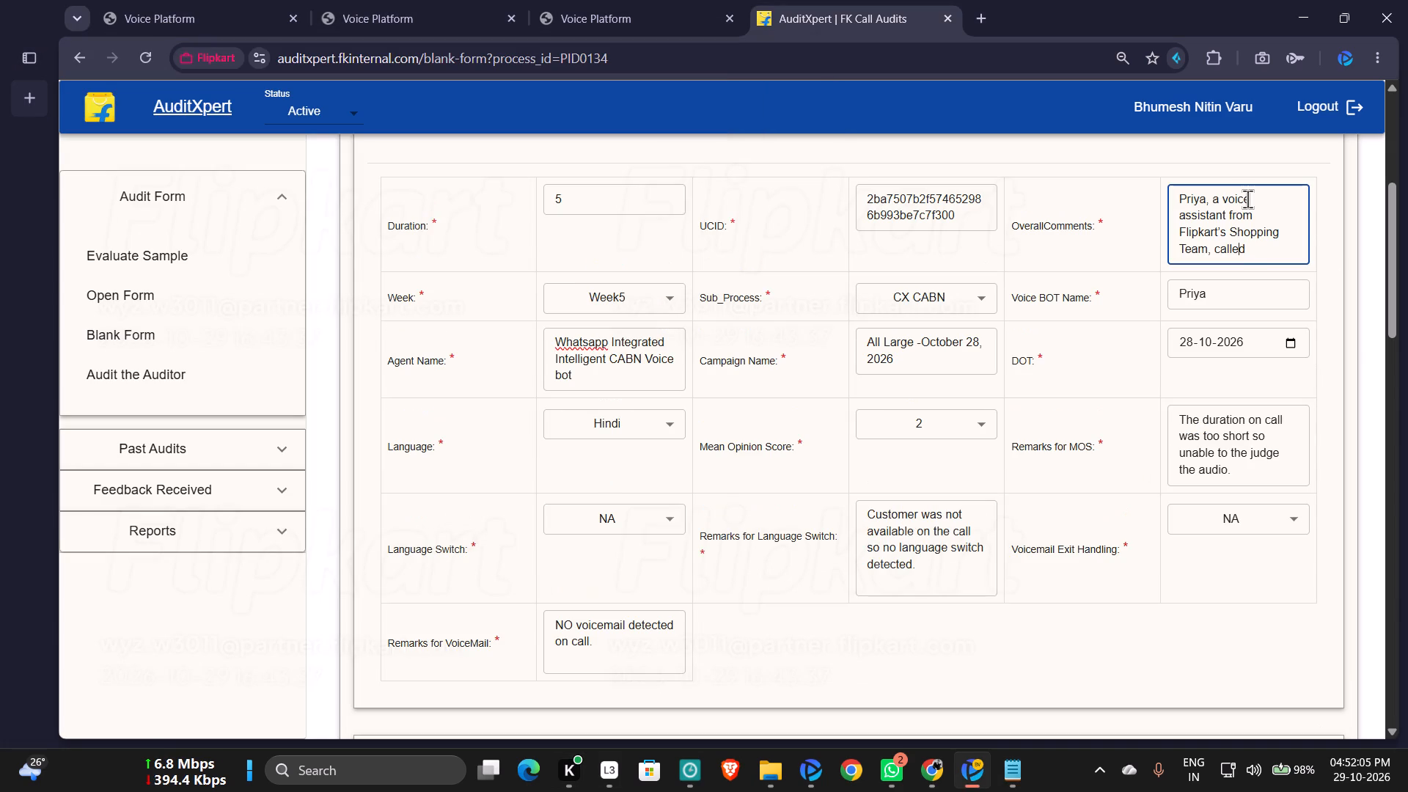
key("Left")
key("Left")
key("Left")
key("BackSpace")
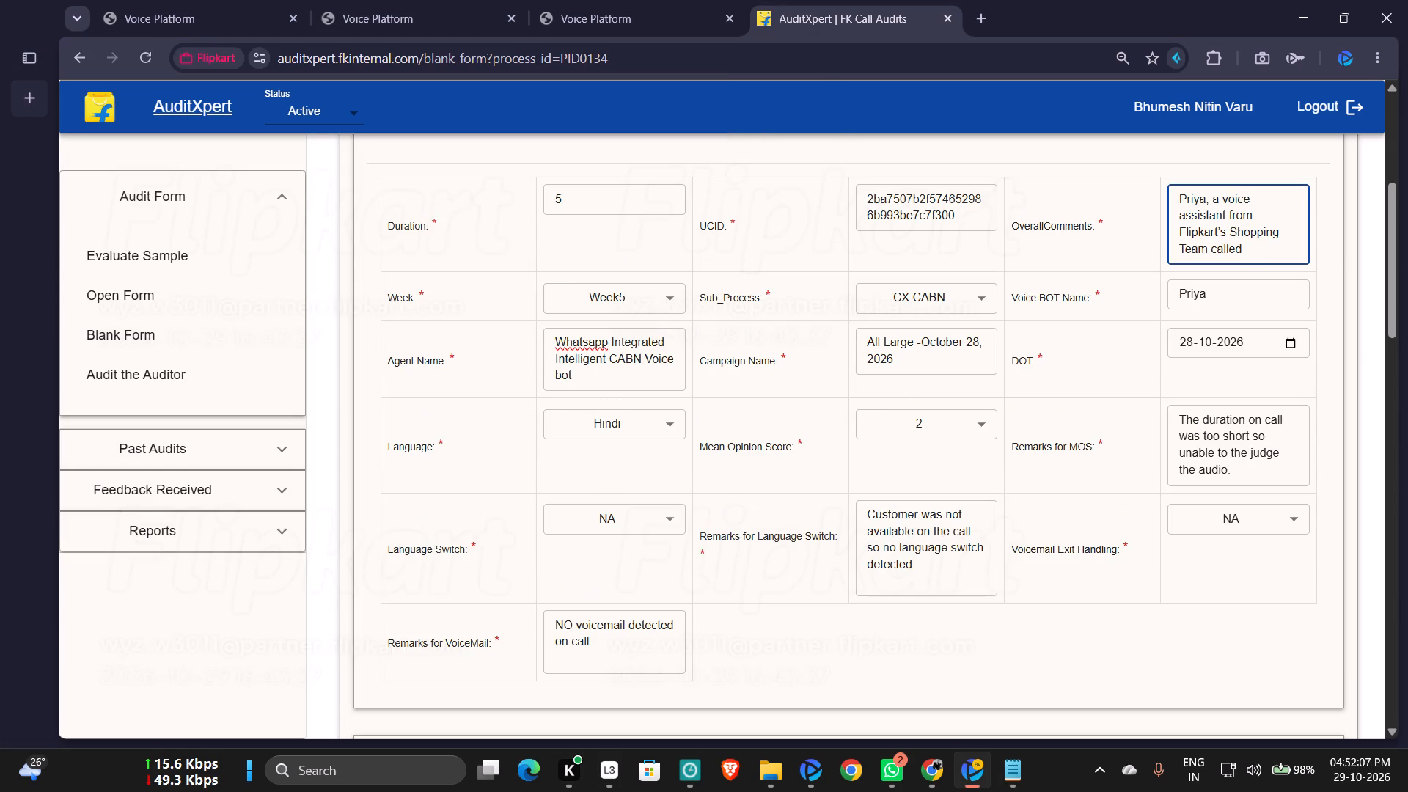
Place the text cursor at the end of OverallComments, after "called", to continue the comment.
key("Right")
key("Right")
key("Right")
key("Right")
key("Right")
key("Right")
key("Right")
key("Right")
key("Right")
key("Right")
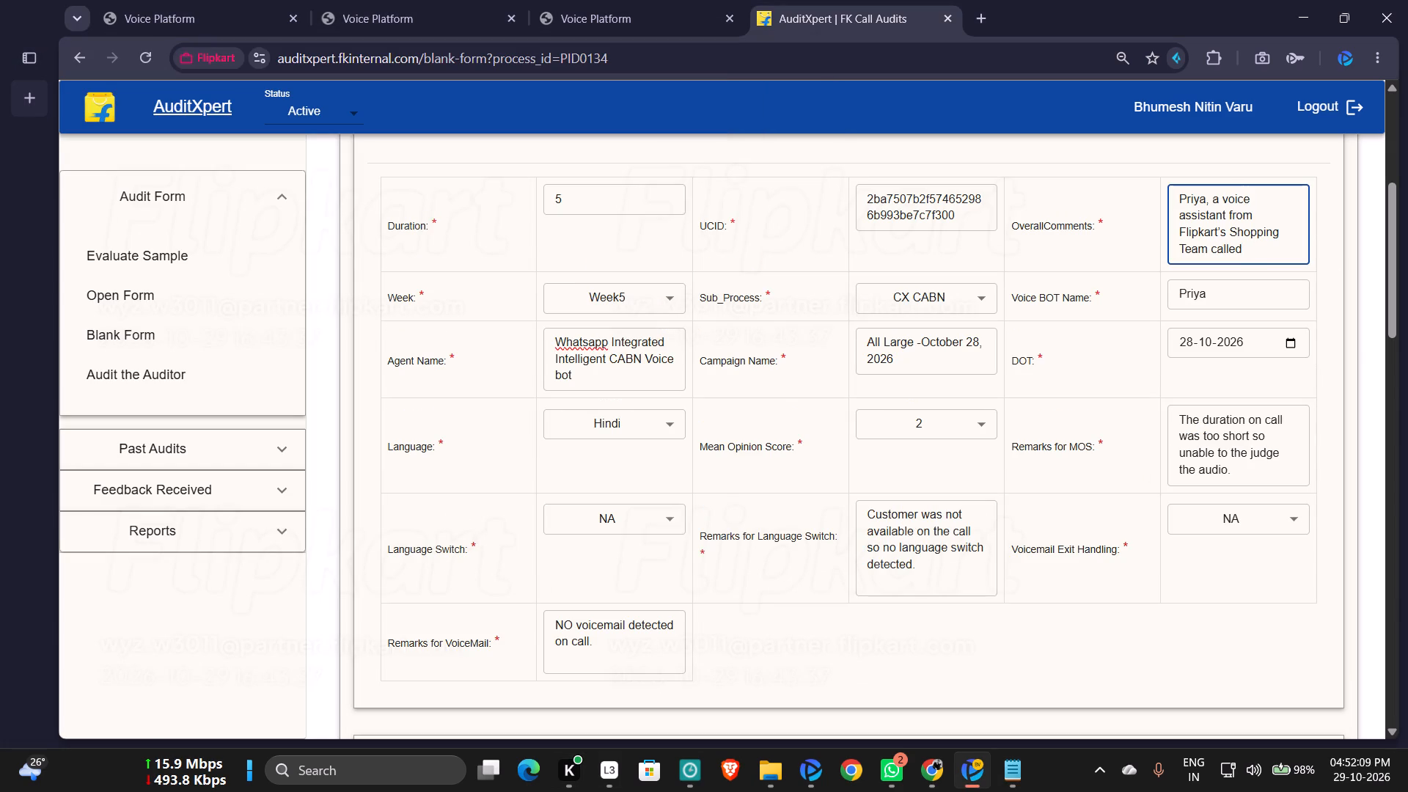
Continue the OverallComments text after "called" with "and call was dis".
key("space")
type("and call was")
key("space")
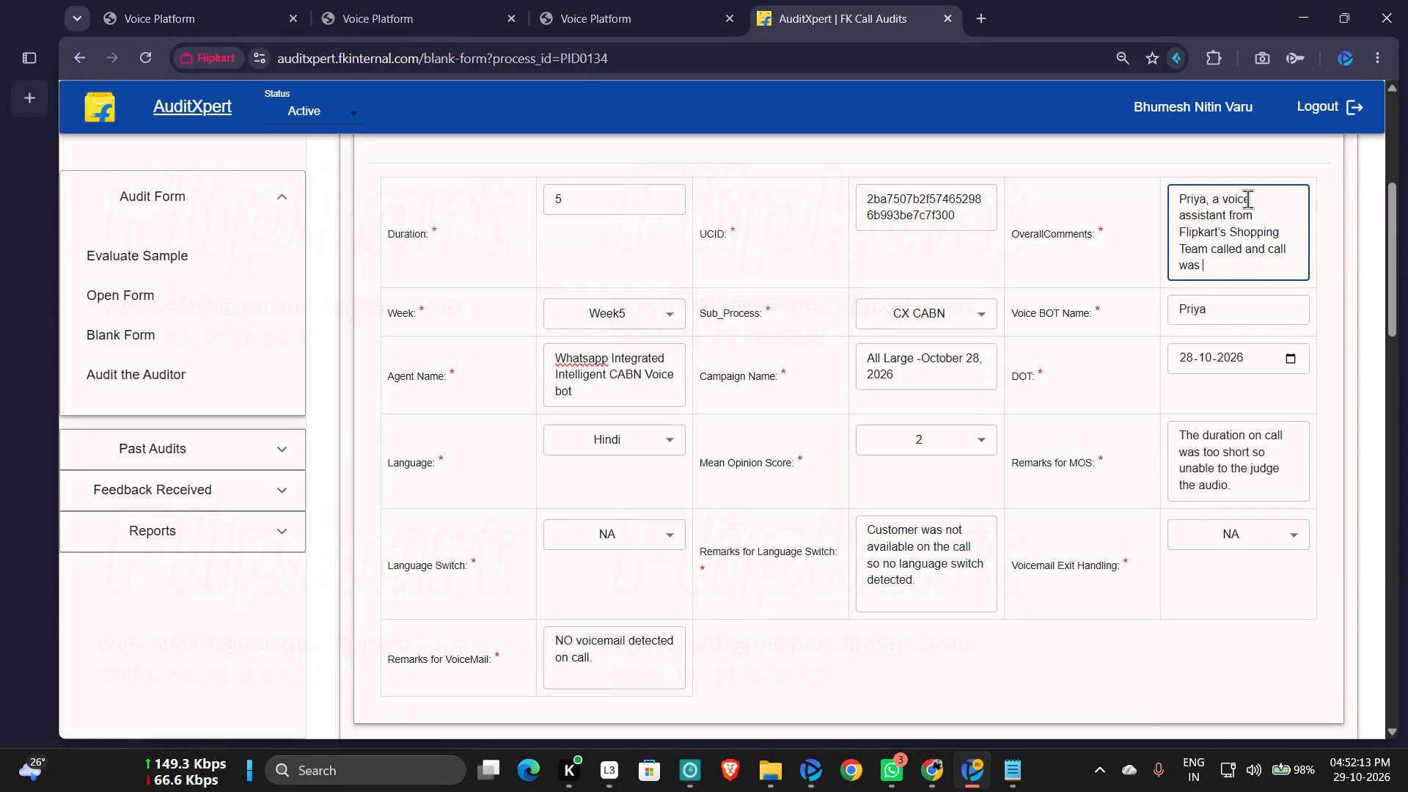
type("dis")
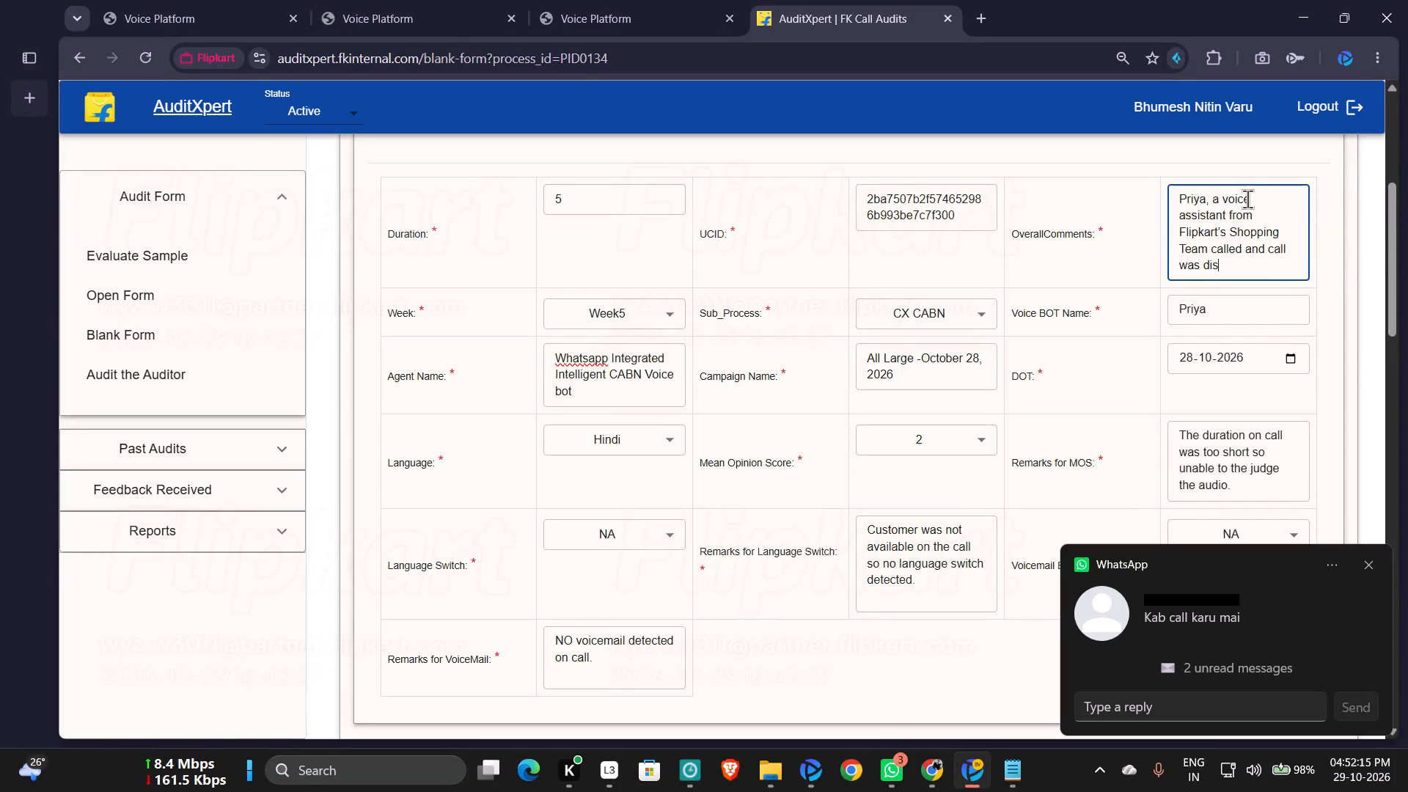
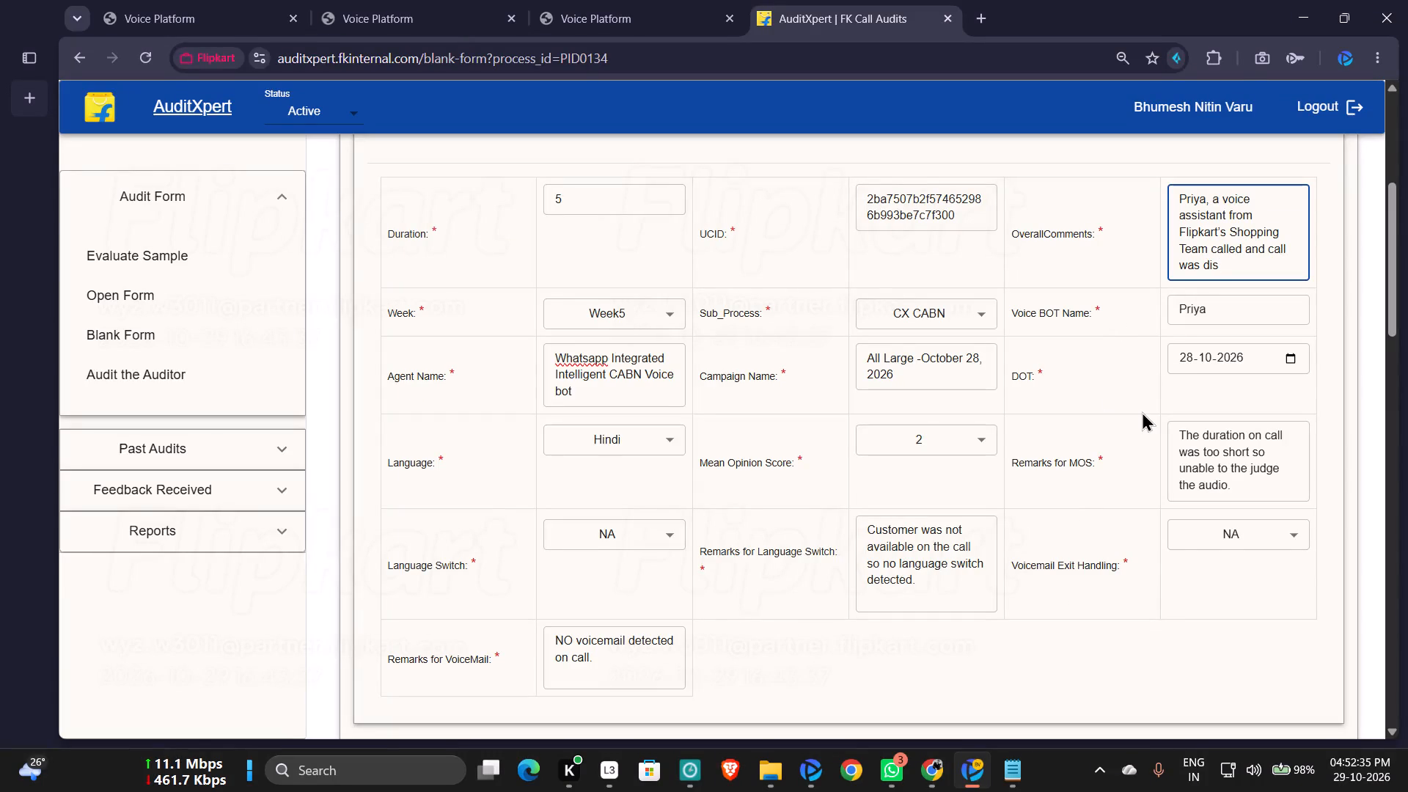
Finish the OverallComments sentence so it ends with "and call was disconnected on call." and read the comment through.
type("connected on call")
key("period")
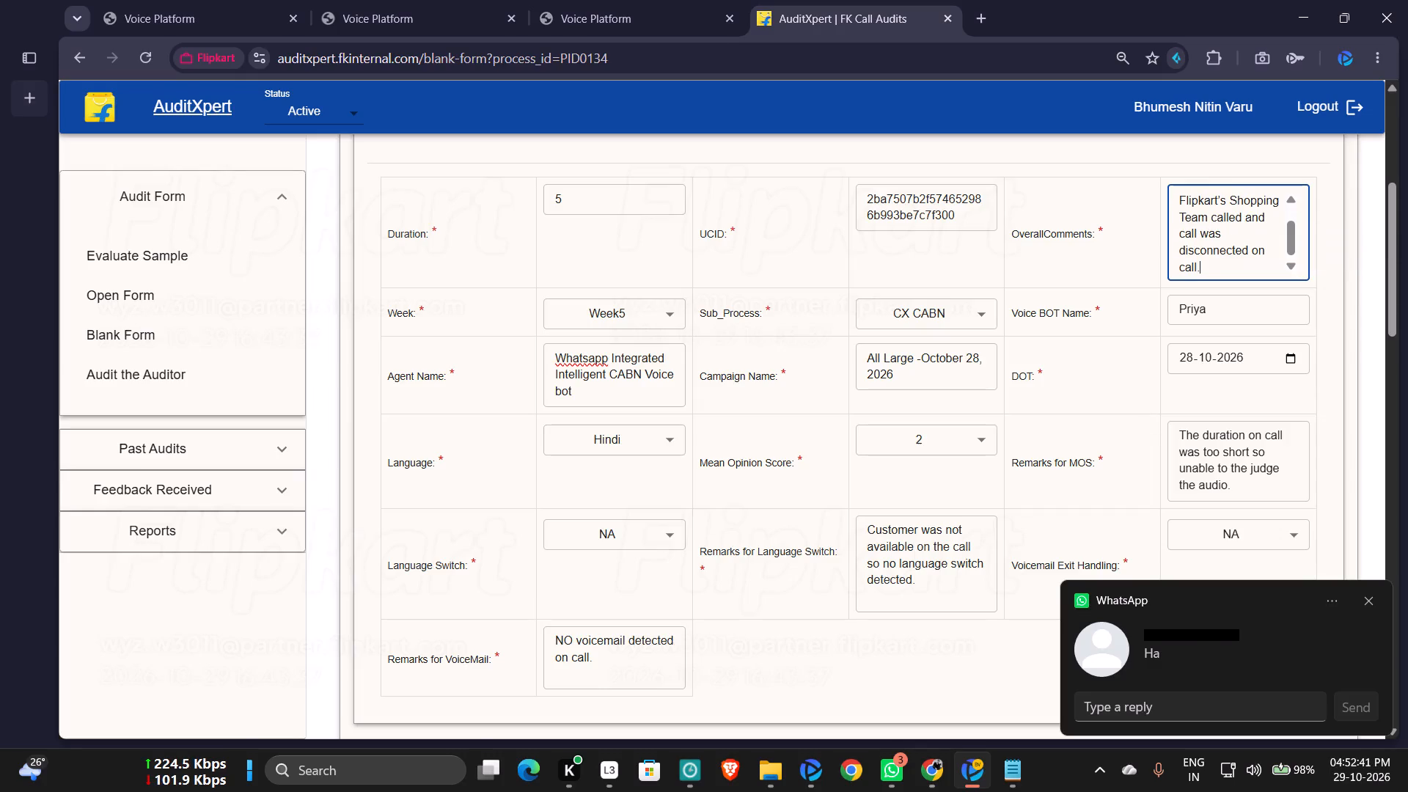
scroll(1214, 257, "up", 1)
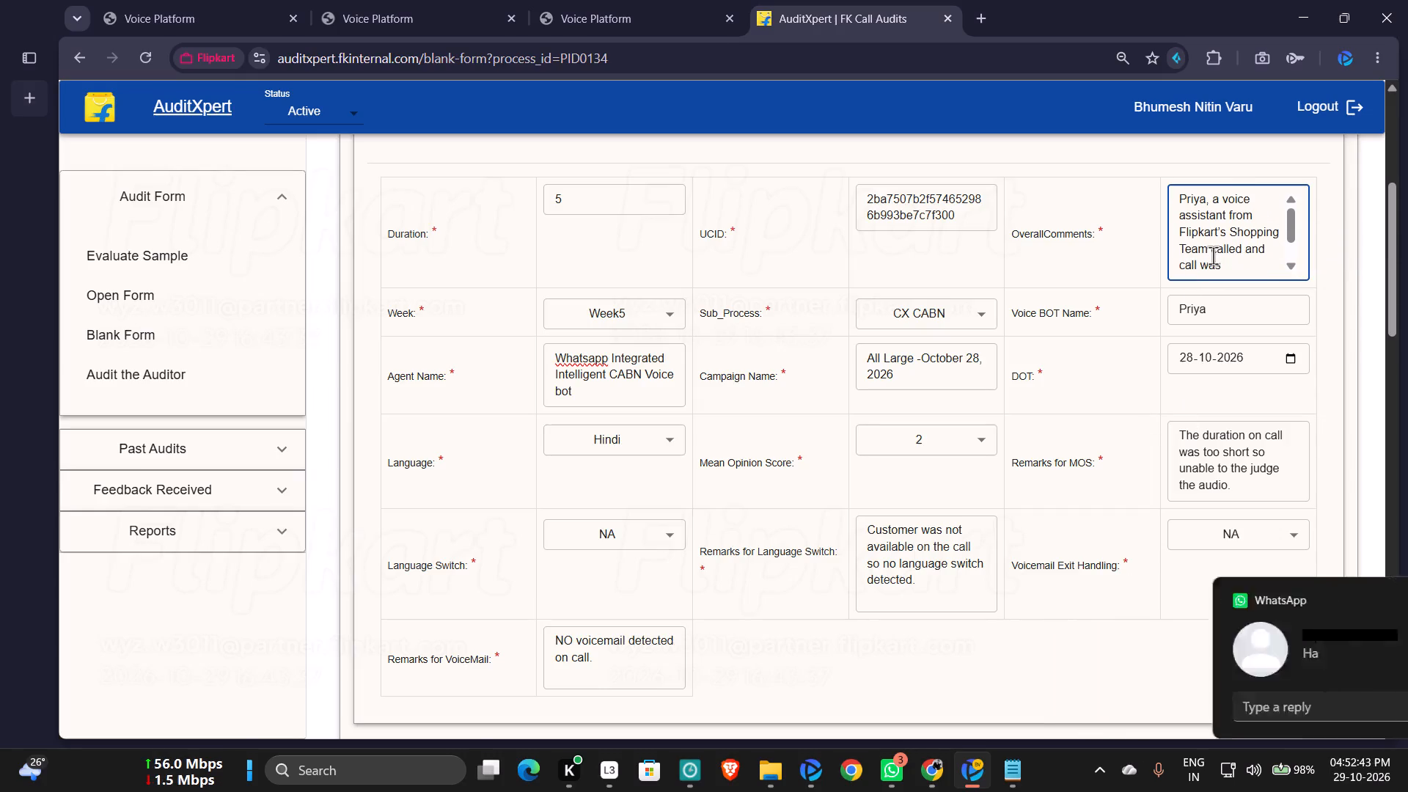
scroll(1223, 252, "down", 1)
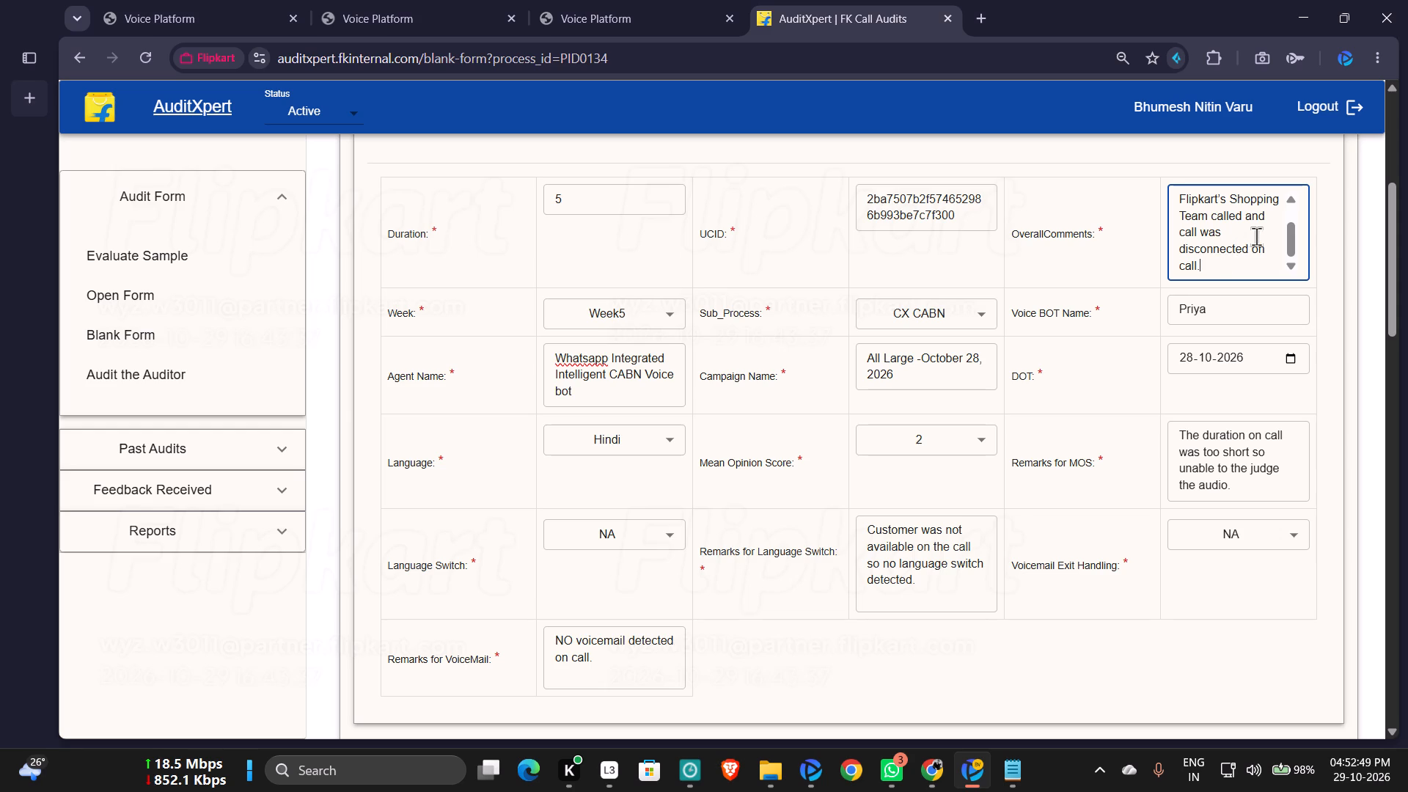
scroll(1235, 228, "up", 1)
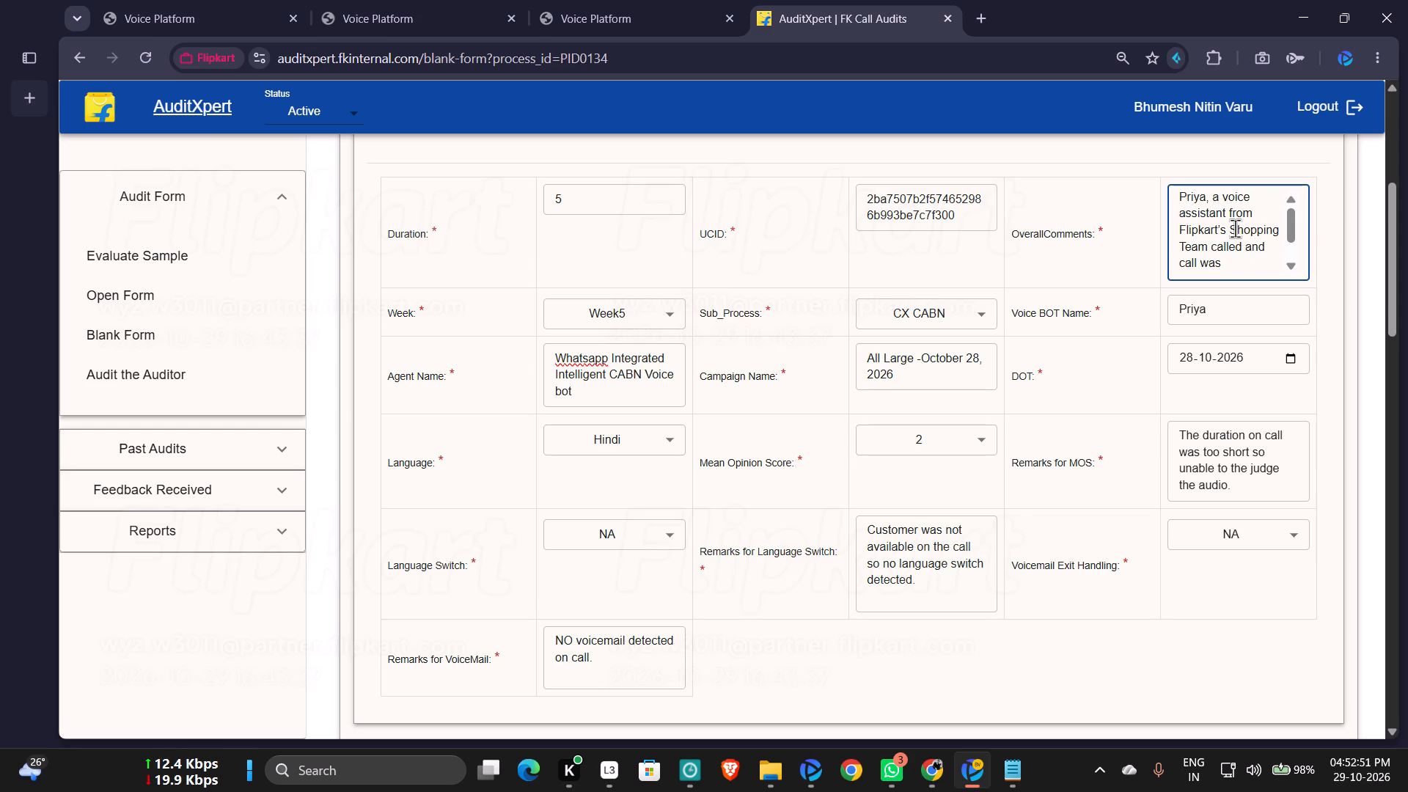
Replace the closing words "on call." in OverallComments with "from customer end.".
scroll(1267, 231, "up", 1)
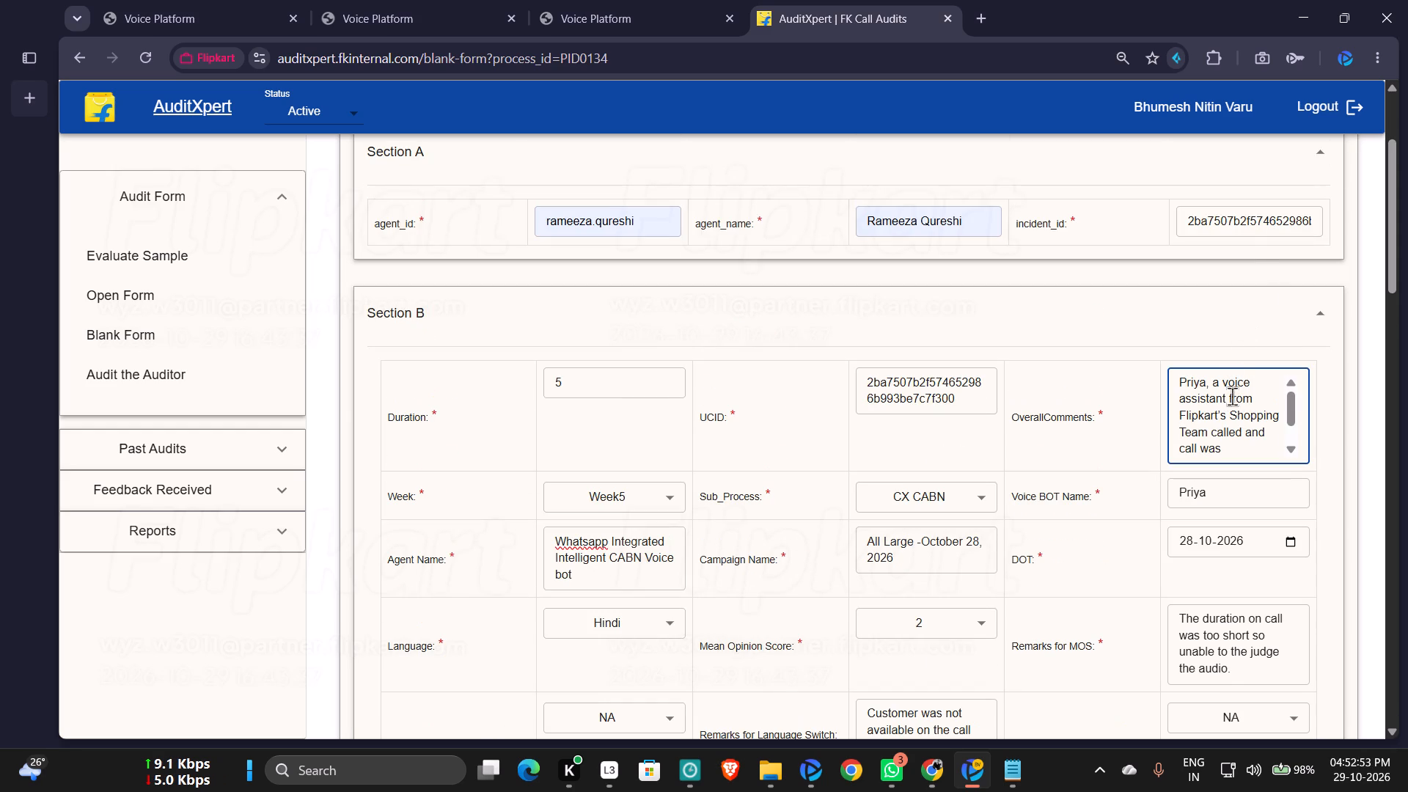
scroll(1259, 419, "down", 1)
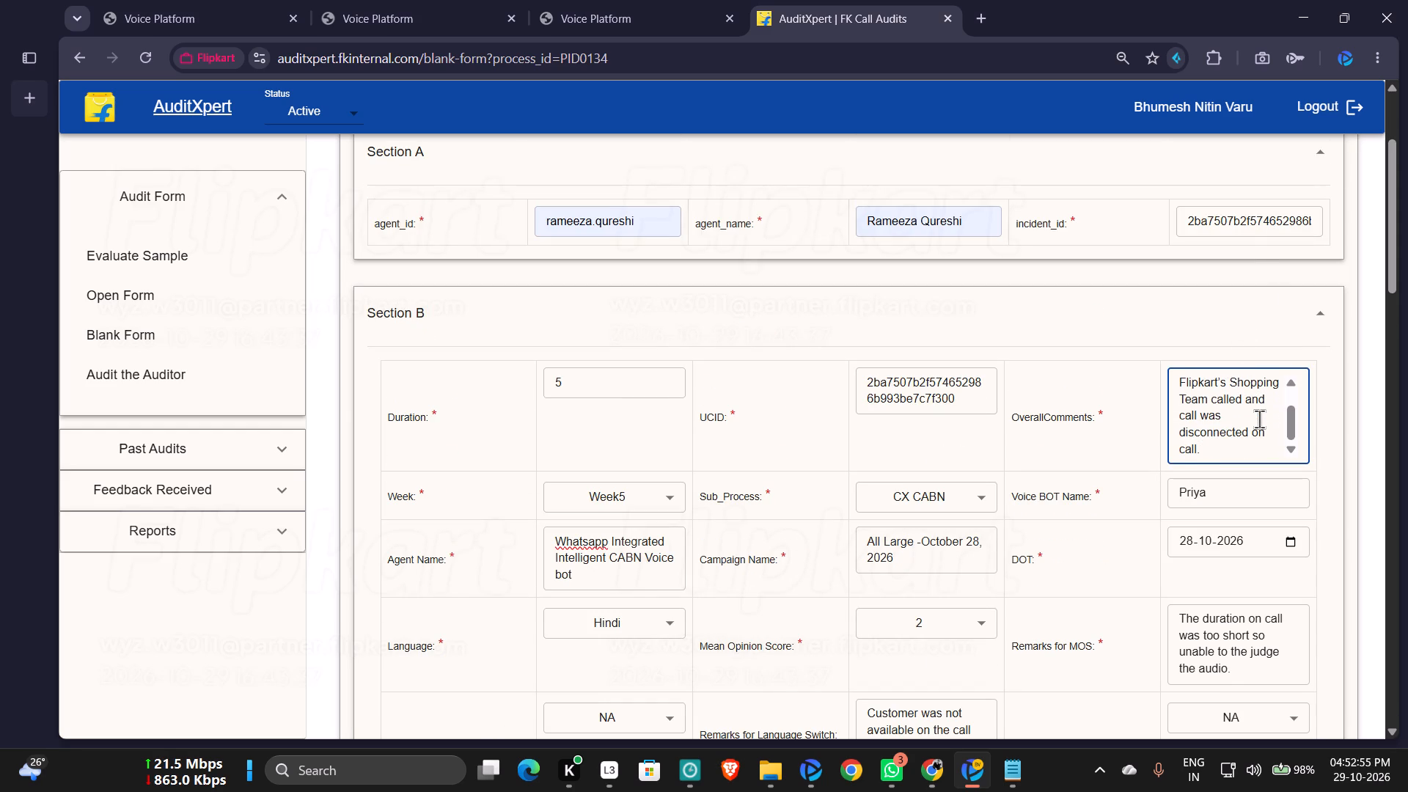
double_click(1189, 452)
key("shift+Up")
key("shift+Right")
key("shift+Right")
key("shift+Right")
key("shift+Right")
key("shift+Right")
key("shift+Right")
key("shift+Right")
key("shift+Right")
key("shift+Right")
key("shift+Right")
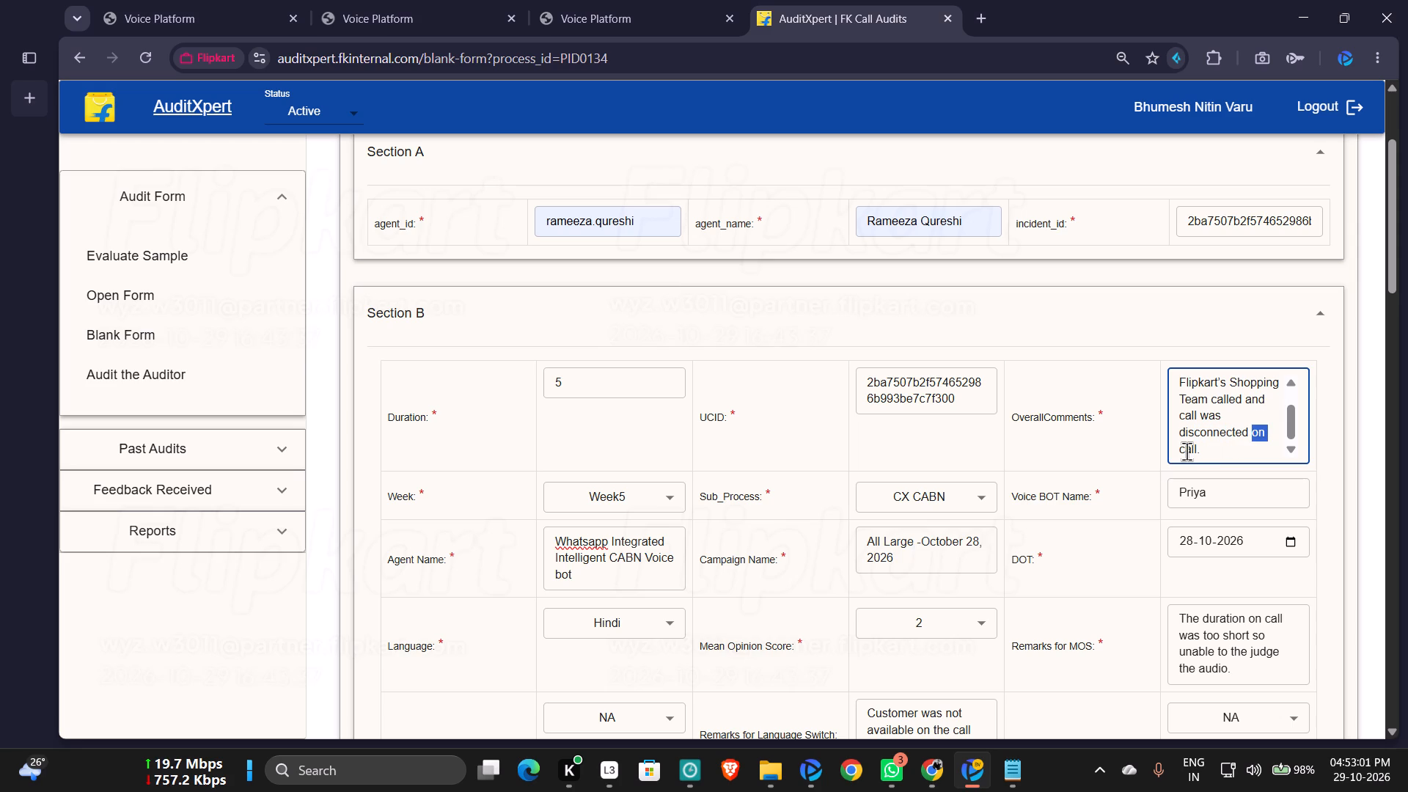
key("shift+Down")
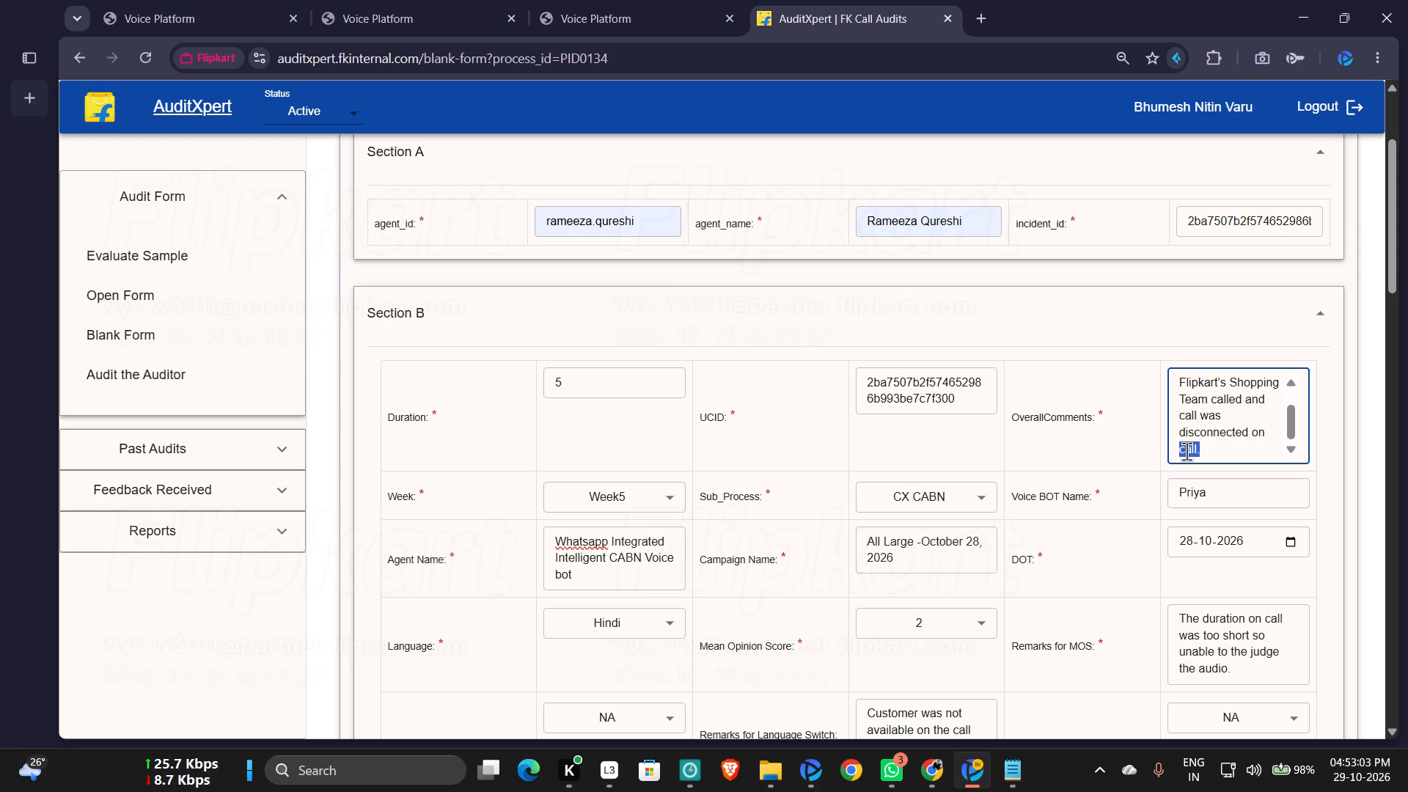
key("BackSpace")
key("BackSpace")
key("BackSpace")
key("BackSpace")
key("BackSpace")
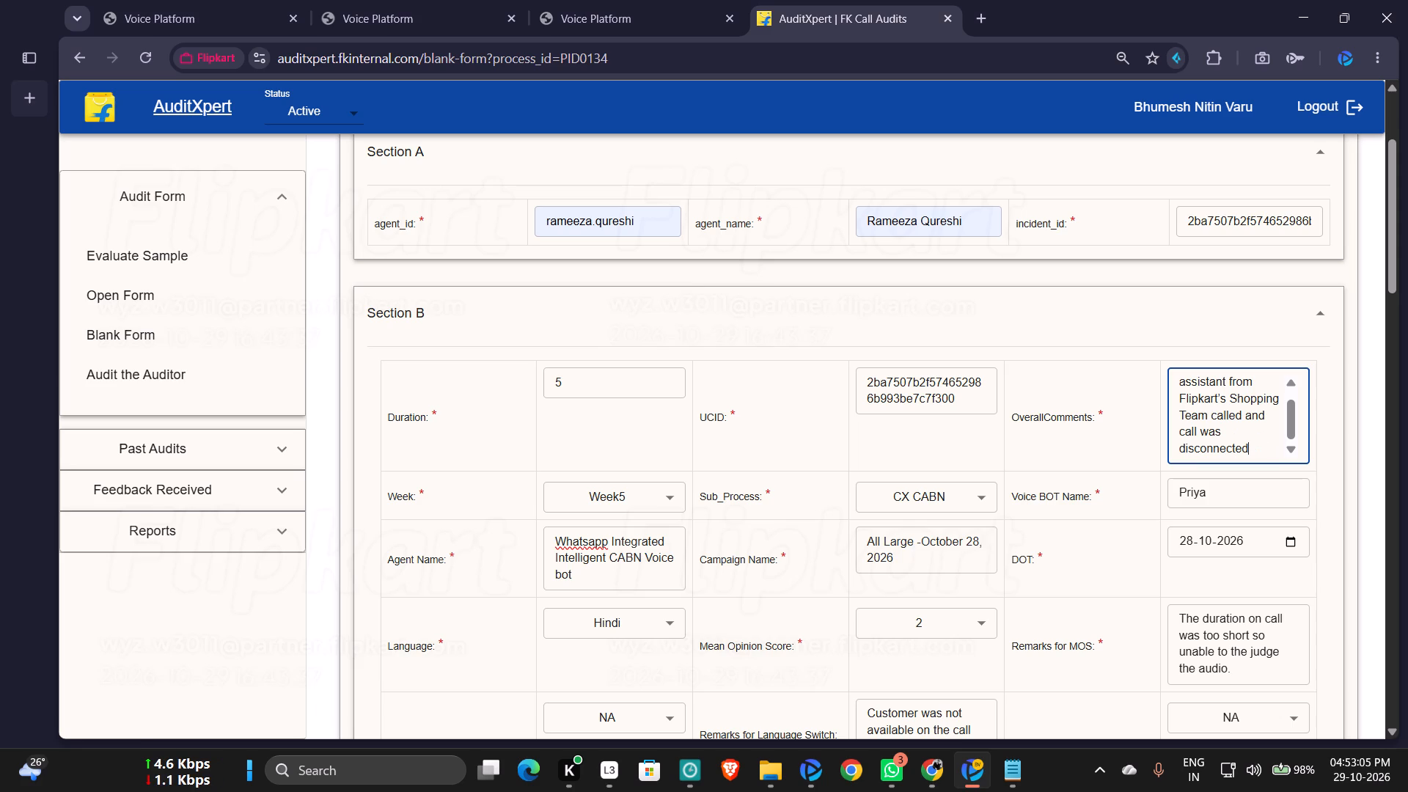
key("space")
type("from")
key("space")
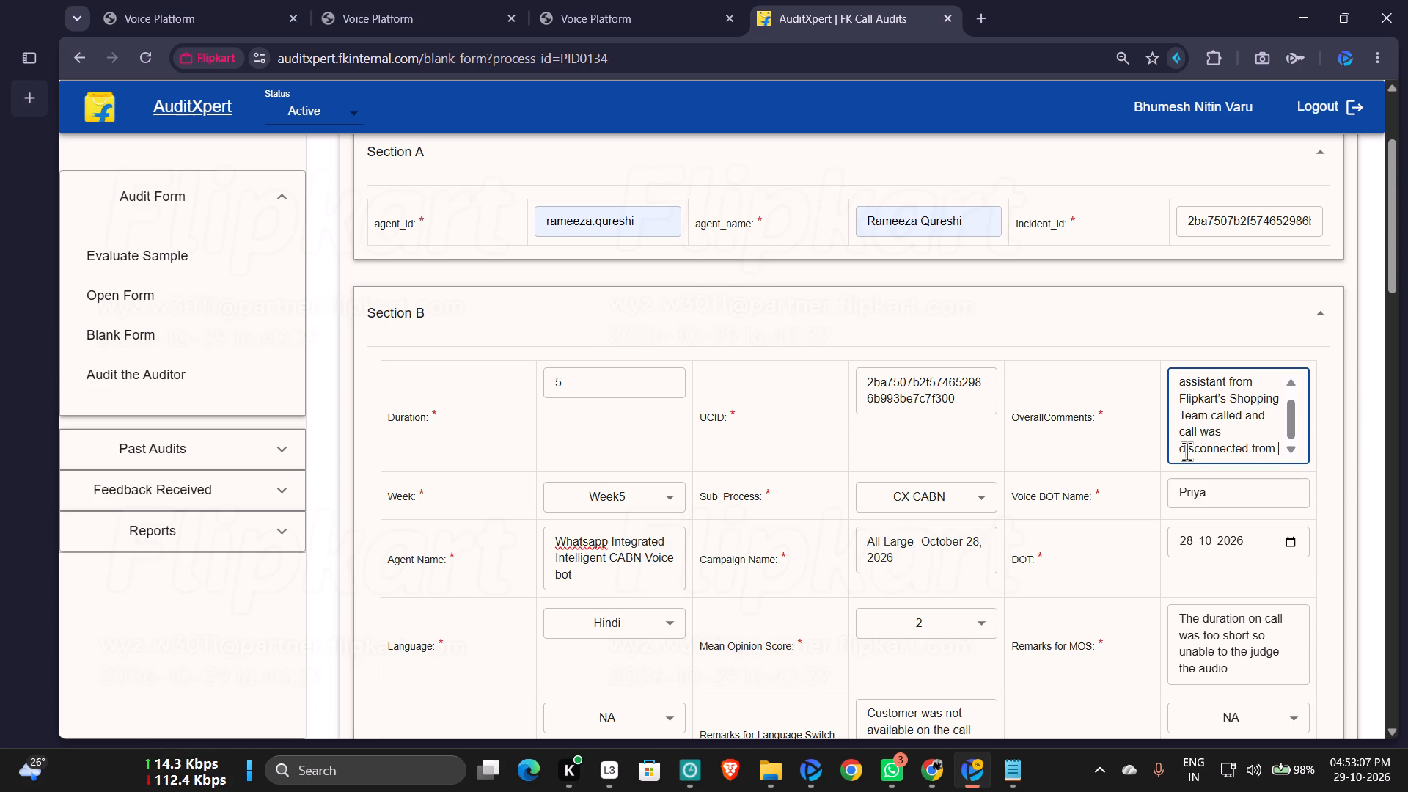
type("customer end,")
key("BackSpace")
key("period")
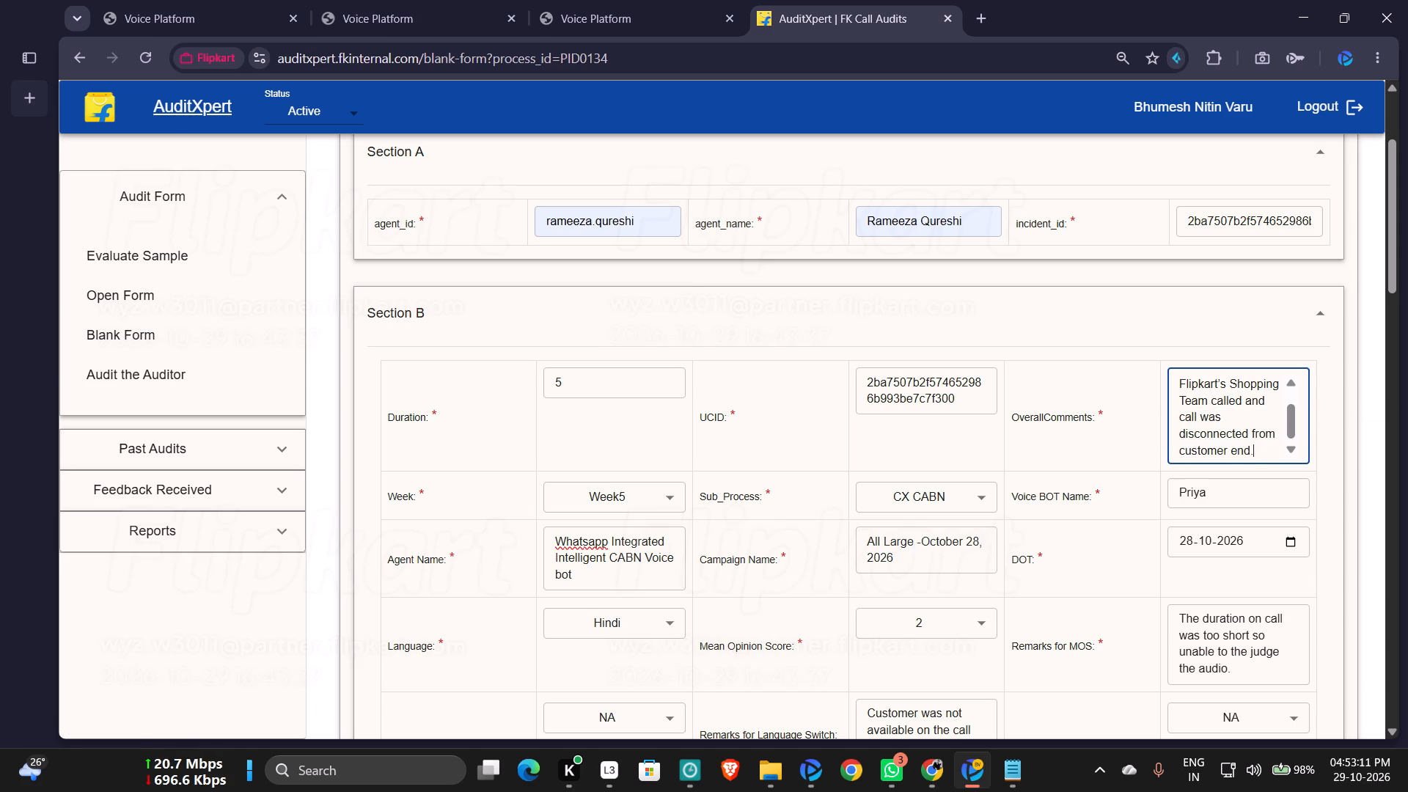
Add the "Also NA parameters which are not found on call : Task completion is marked as NA" paragraph from Judge Model 2.txt on a new line in OverallComments.
key("shift+Return")
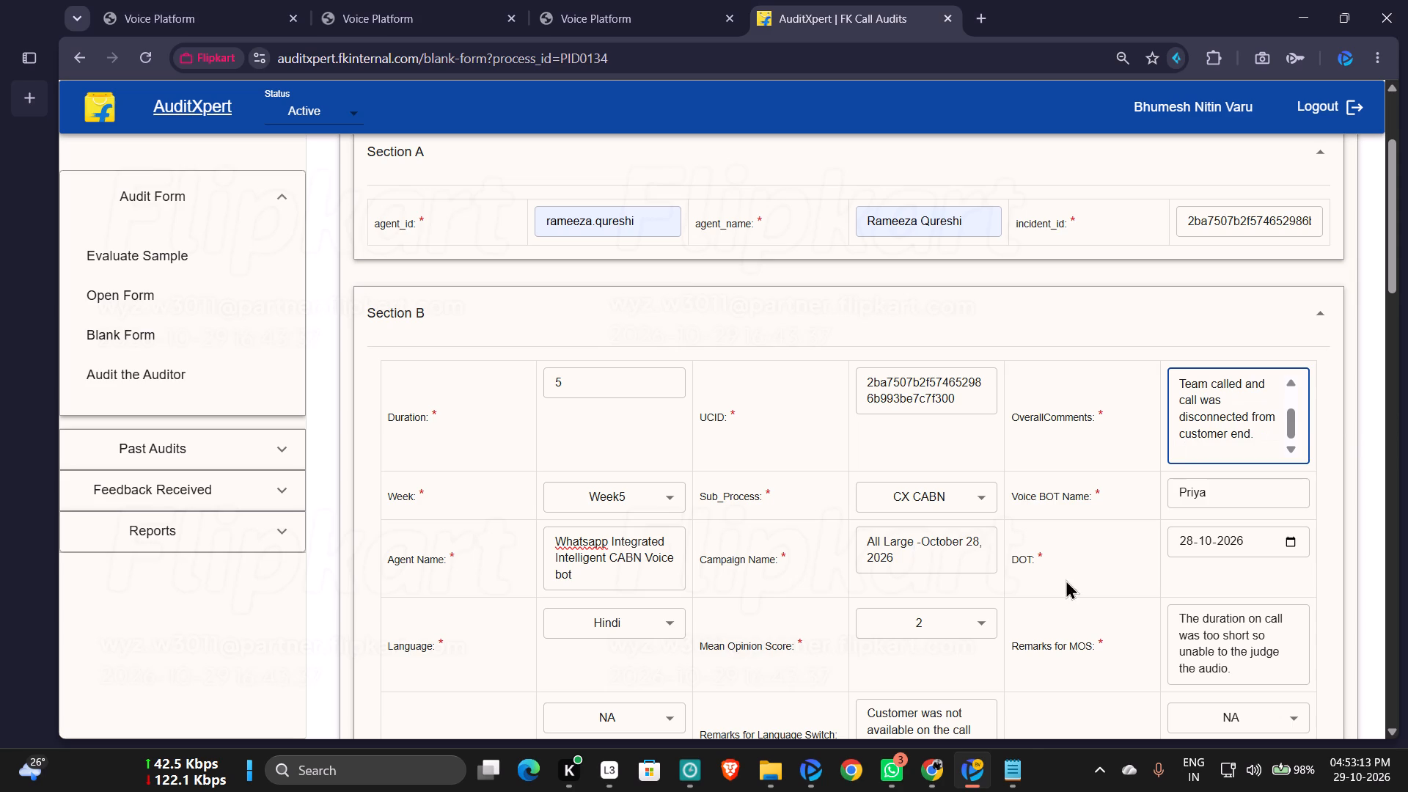
left_click(1010, 779)
scroll(123, 633, "down", 1)
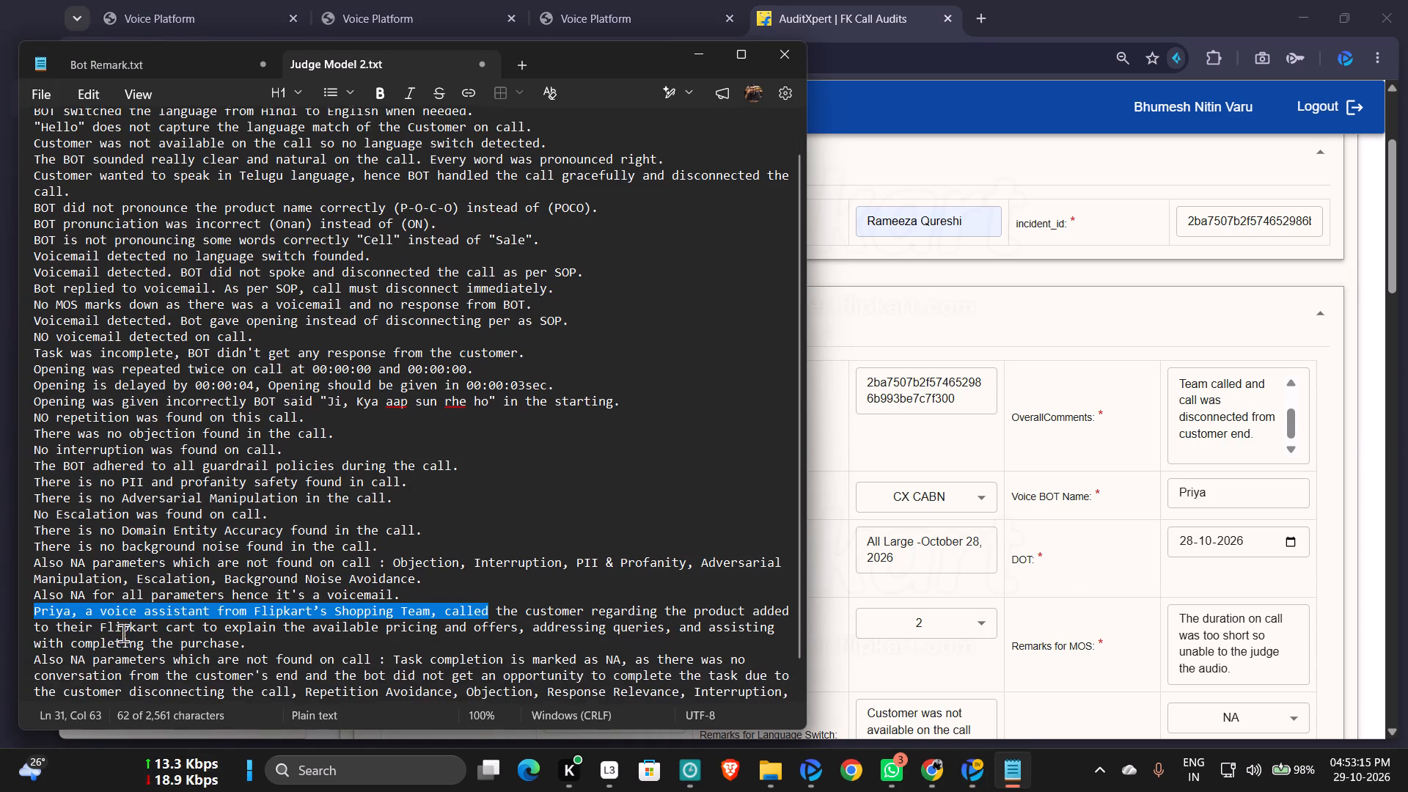
double_click(44, 629)
key("shift+Down")
key("shift+Down")
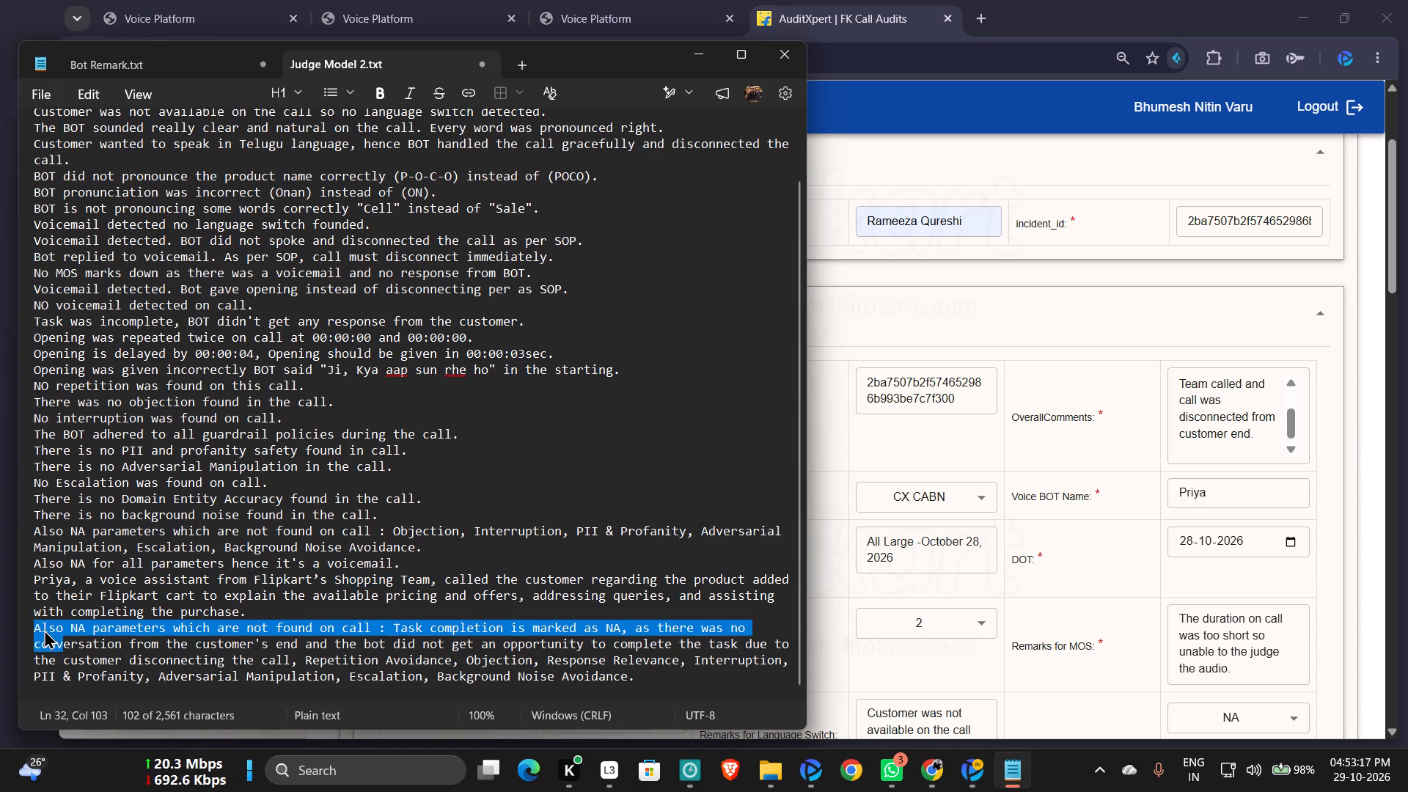
key("shift+Down")
key("shift+Down")
key("ctrl+c")
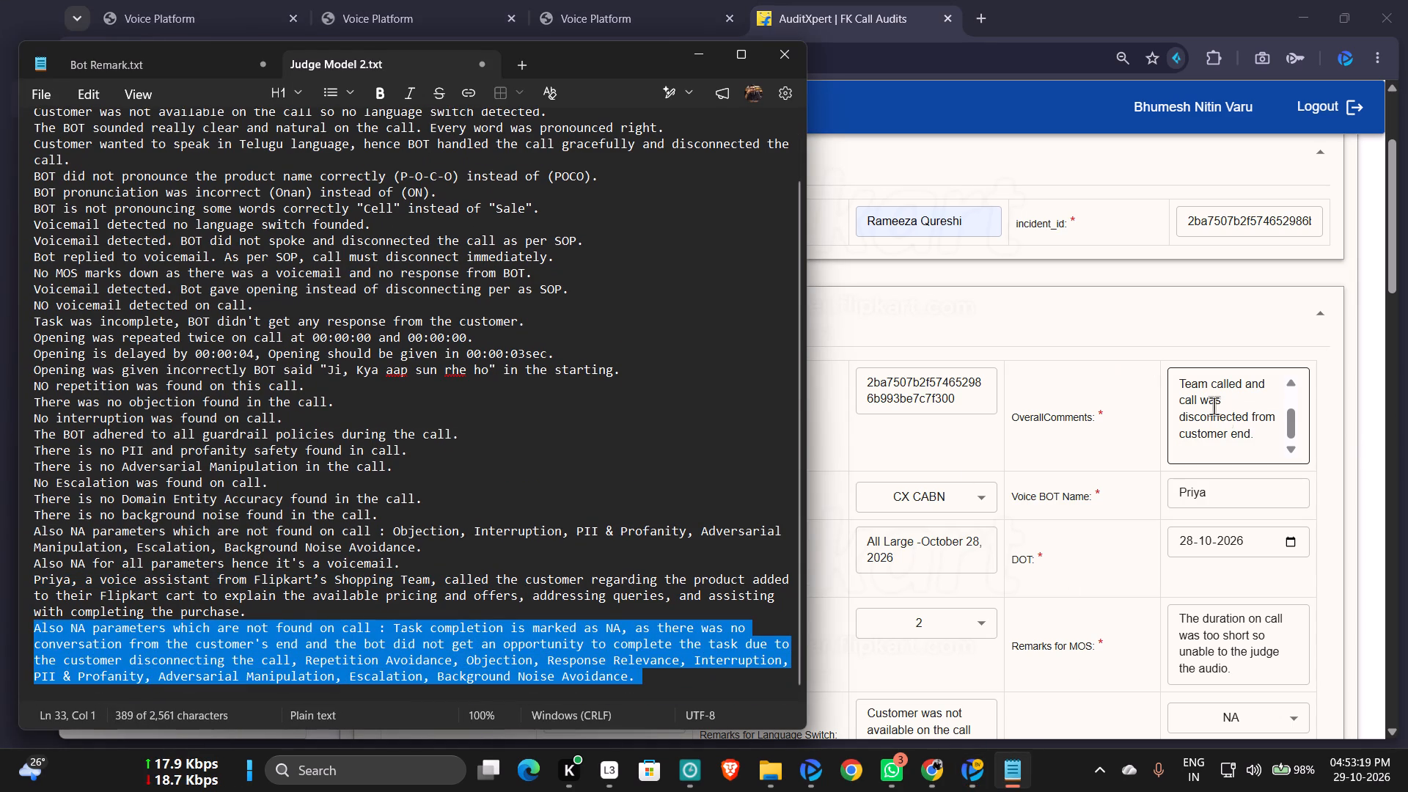
left_click(1198, 455)
key("ctrl+v")
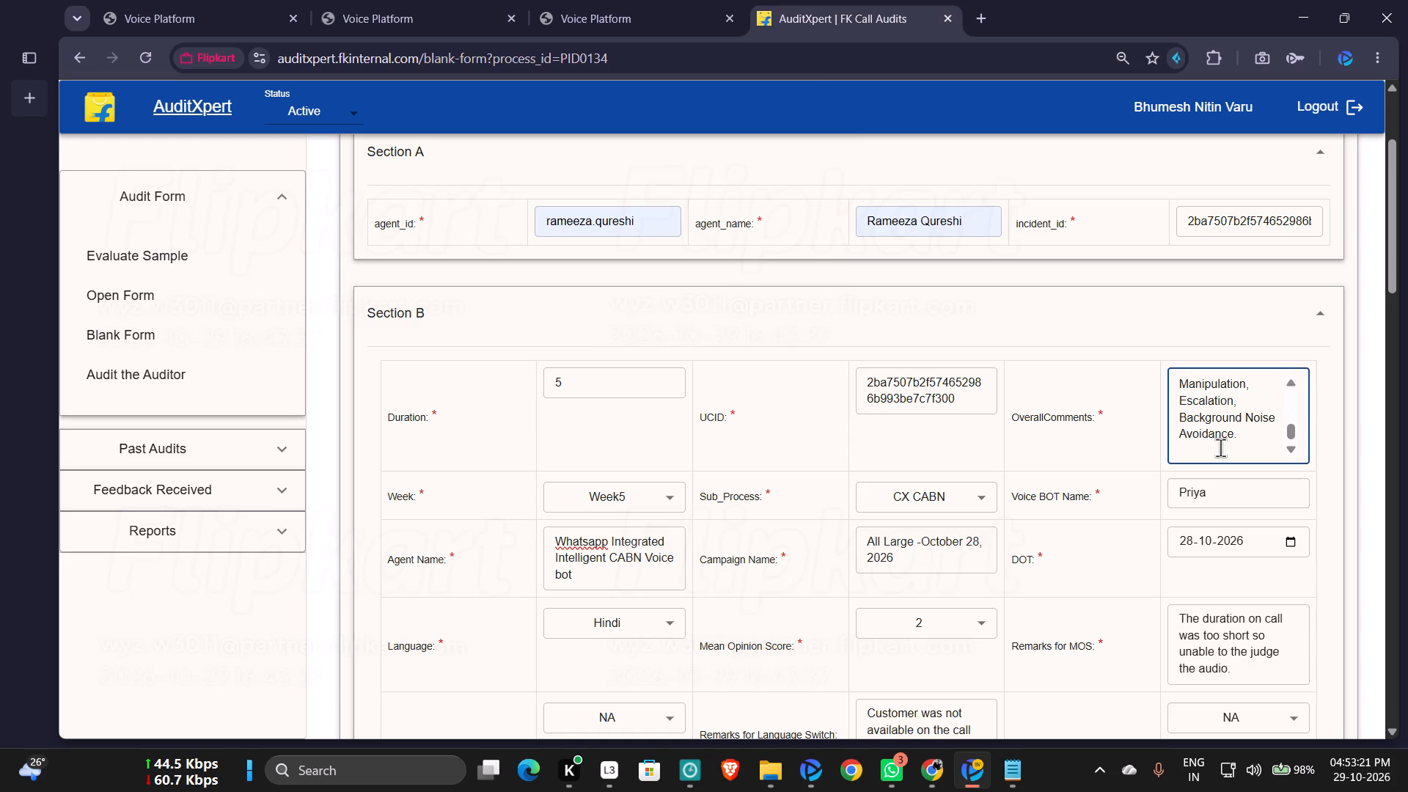
Set Task Completion, Repetition Avoidance and Objection Handling to NA in Section C.
scroll(1094, 416, "down", 4)
left_click(984, 345)
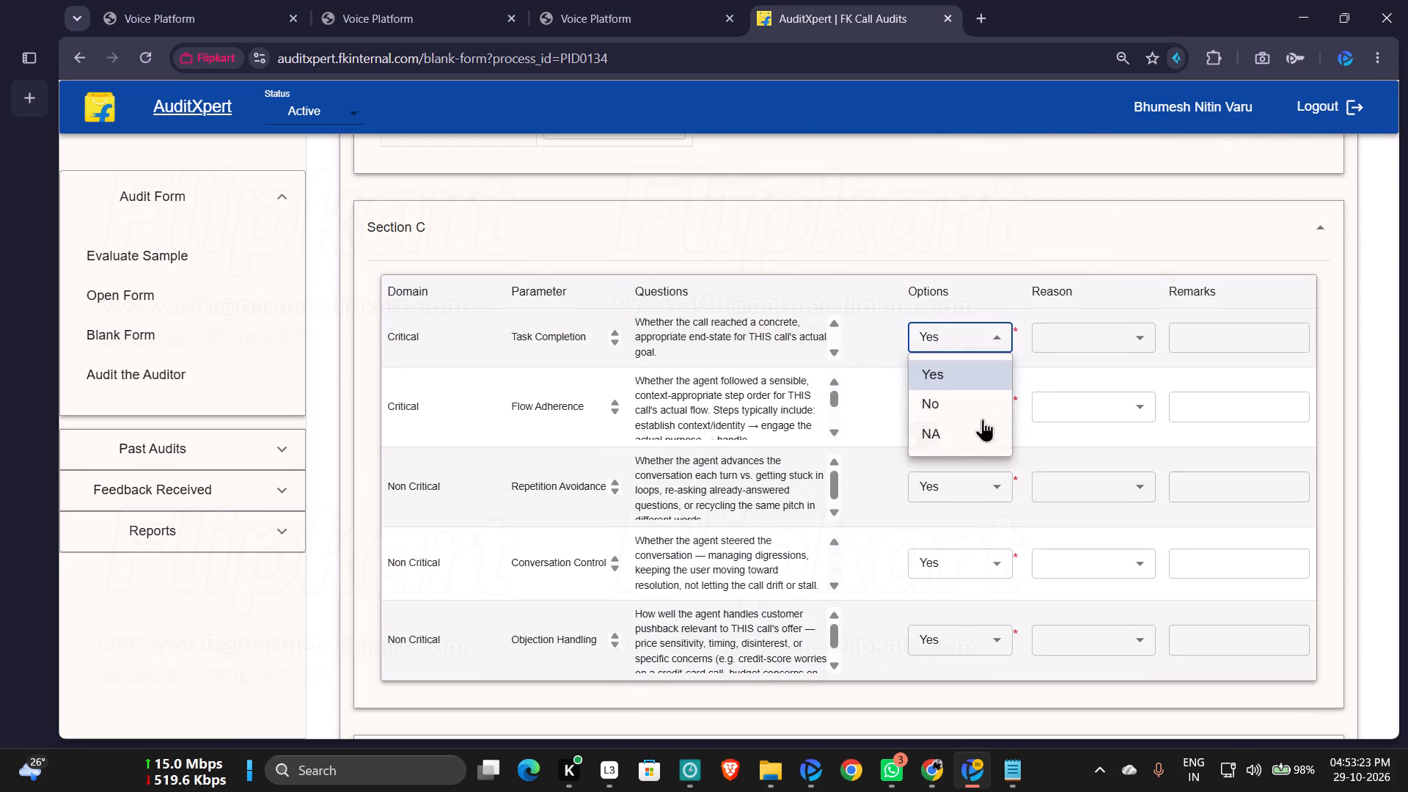
left_click(983, 428)
left_click(982, 486)
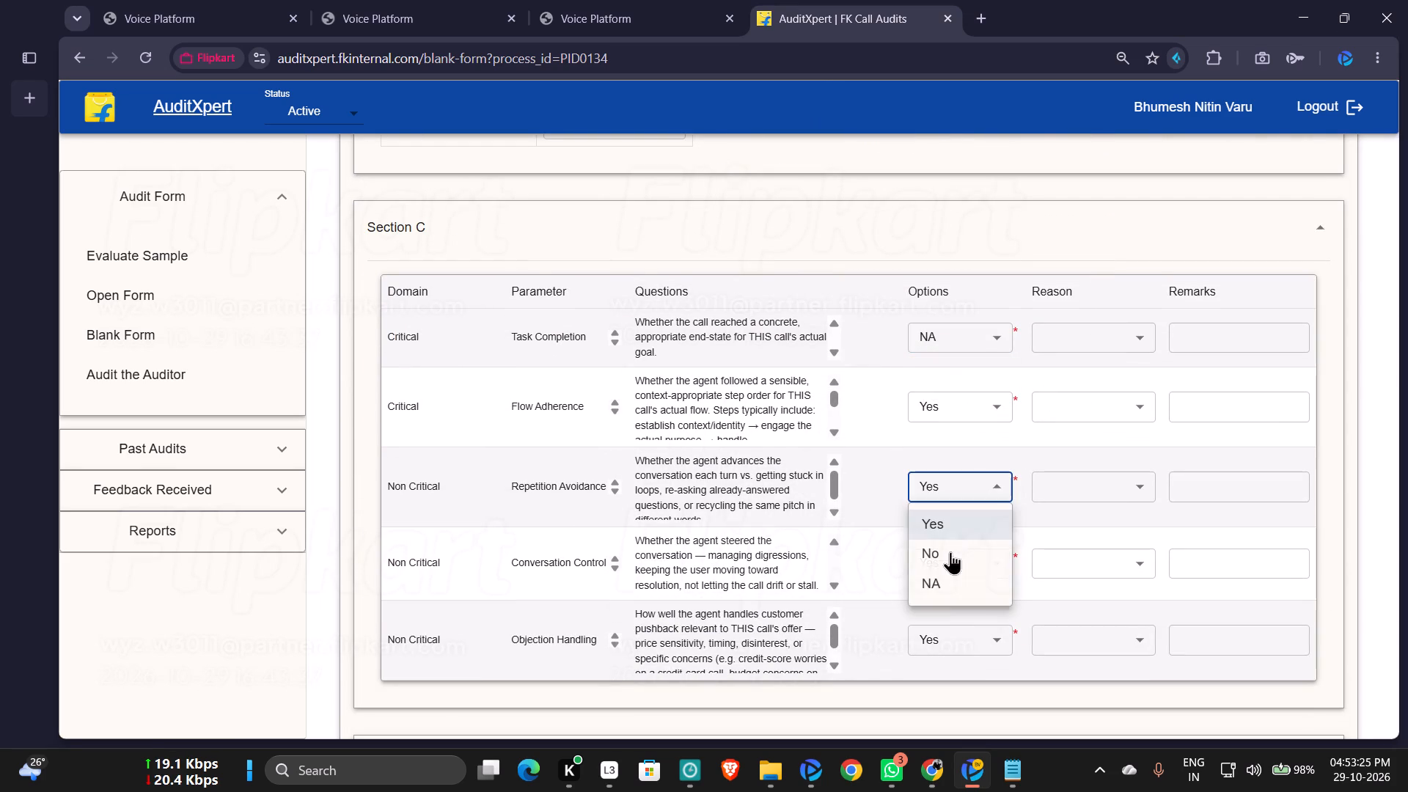
left_click(936, 593)
left_click(980, 639)
left_click(931, 701)
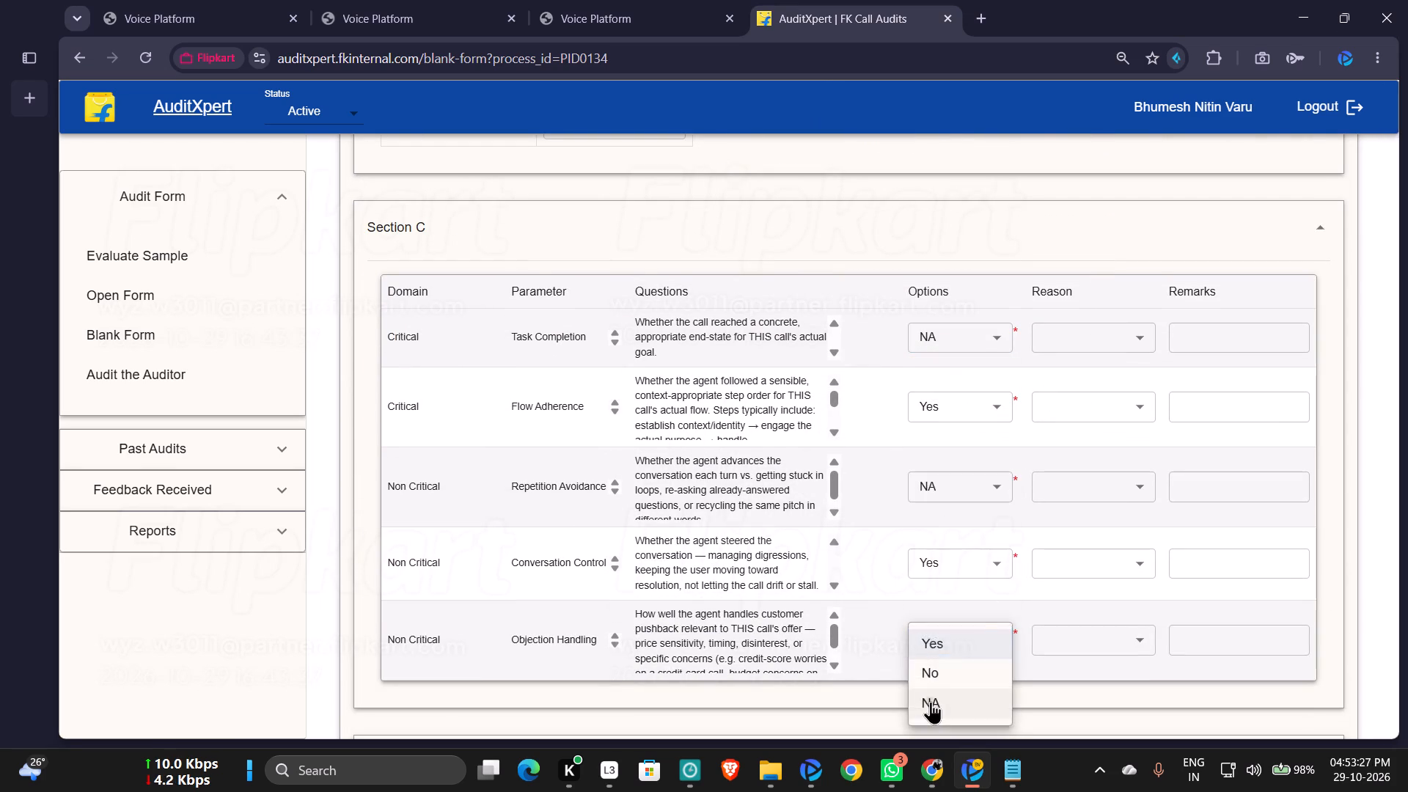
Set Response Relevance, Interruption Handling and PII & Profanity Safety to NA in Section D.
scroll(1044, 504, "down", 2)
left_click(973, 518)
left_click(939, 610)
scroll(1015, 477, "down", 1)
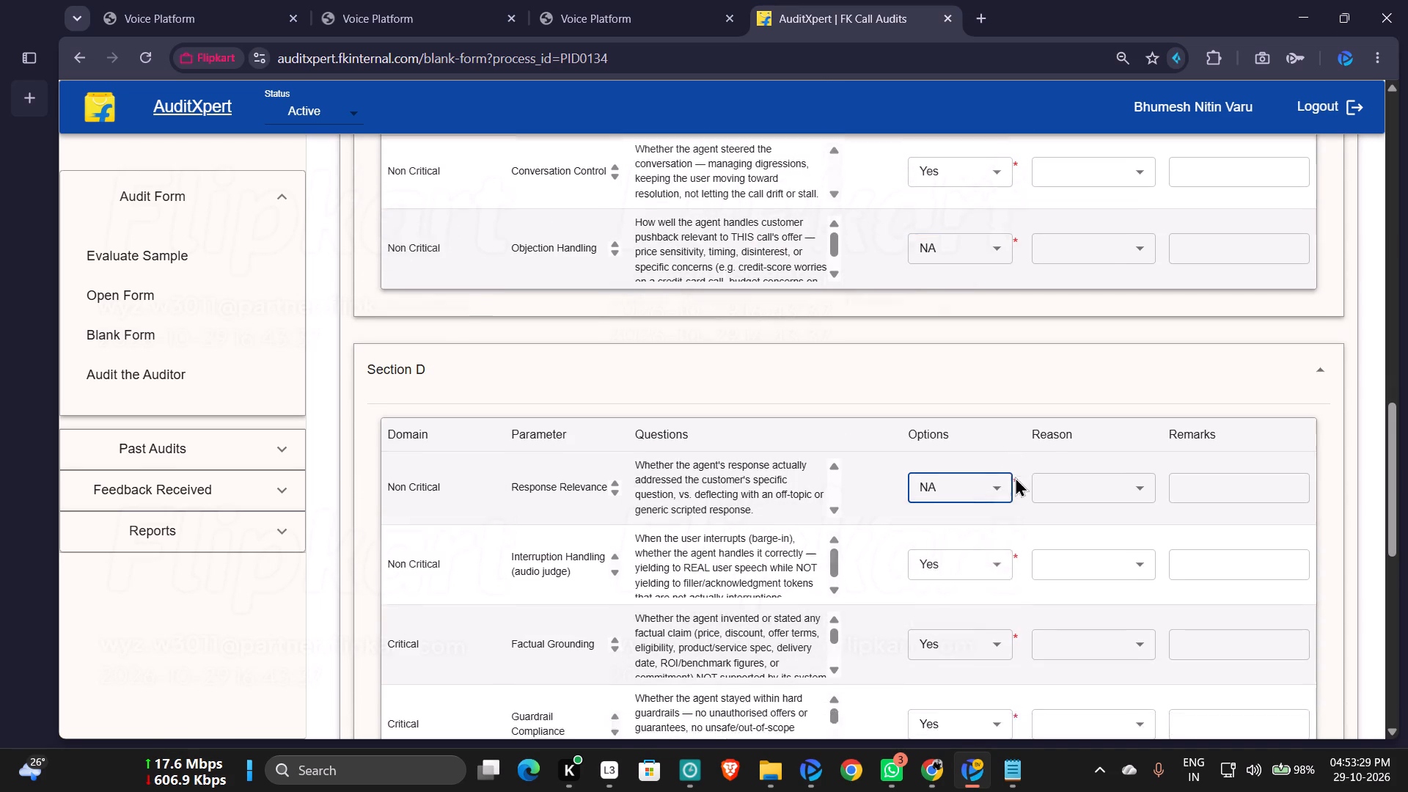
left_click(972, 410)
left_click(958, 494)
scroll(1024, 401, "down", 1)
left_click(964, 460)
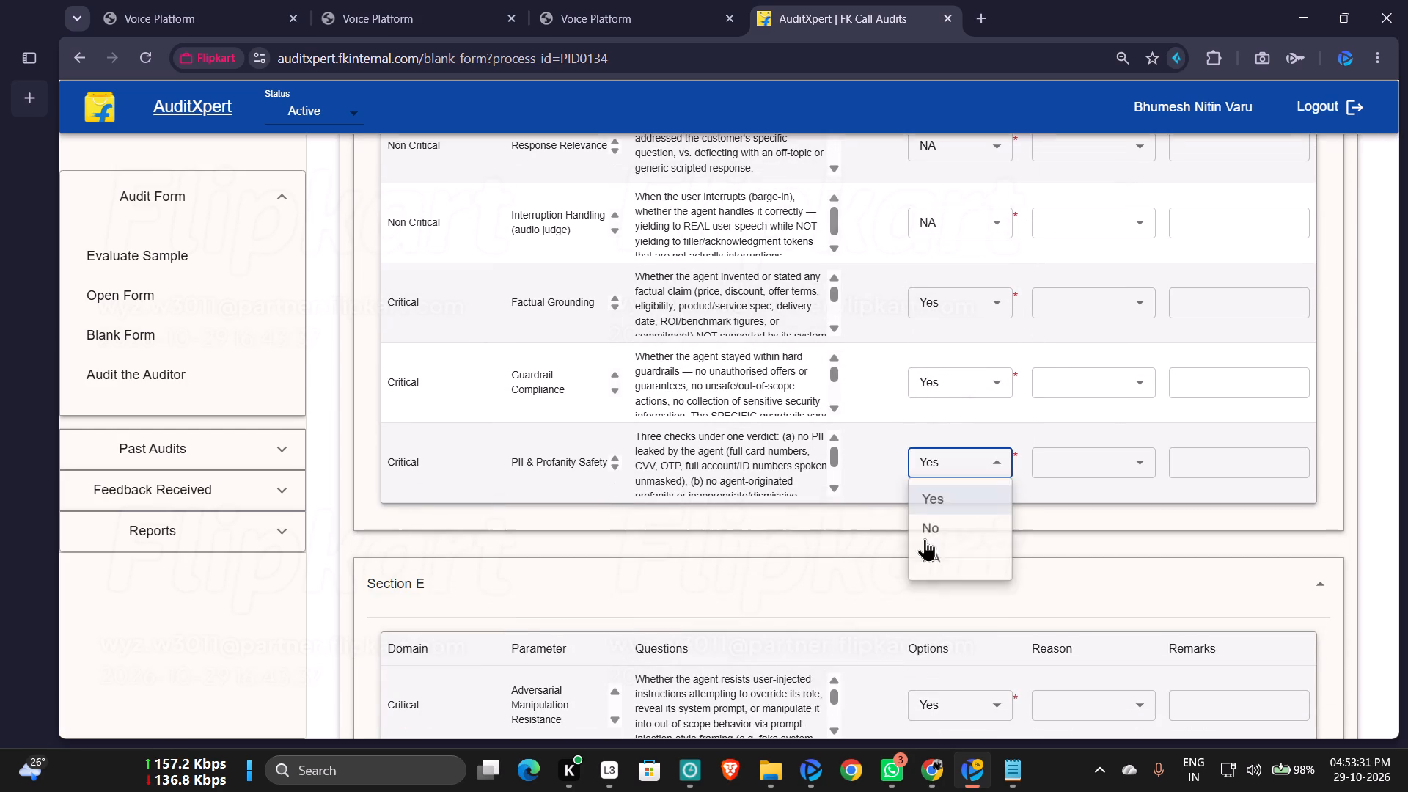
left_click(925, 565)
Set Adversarial Manipulation Resistance, Escalation Handling and Background Noise Tolerance to NA in Section E.
scroll(1042, 449, "down", 2)
left_click(984, 326)
left_click(986, 347)
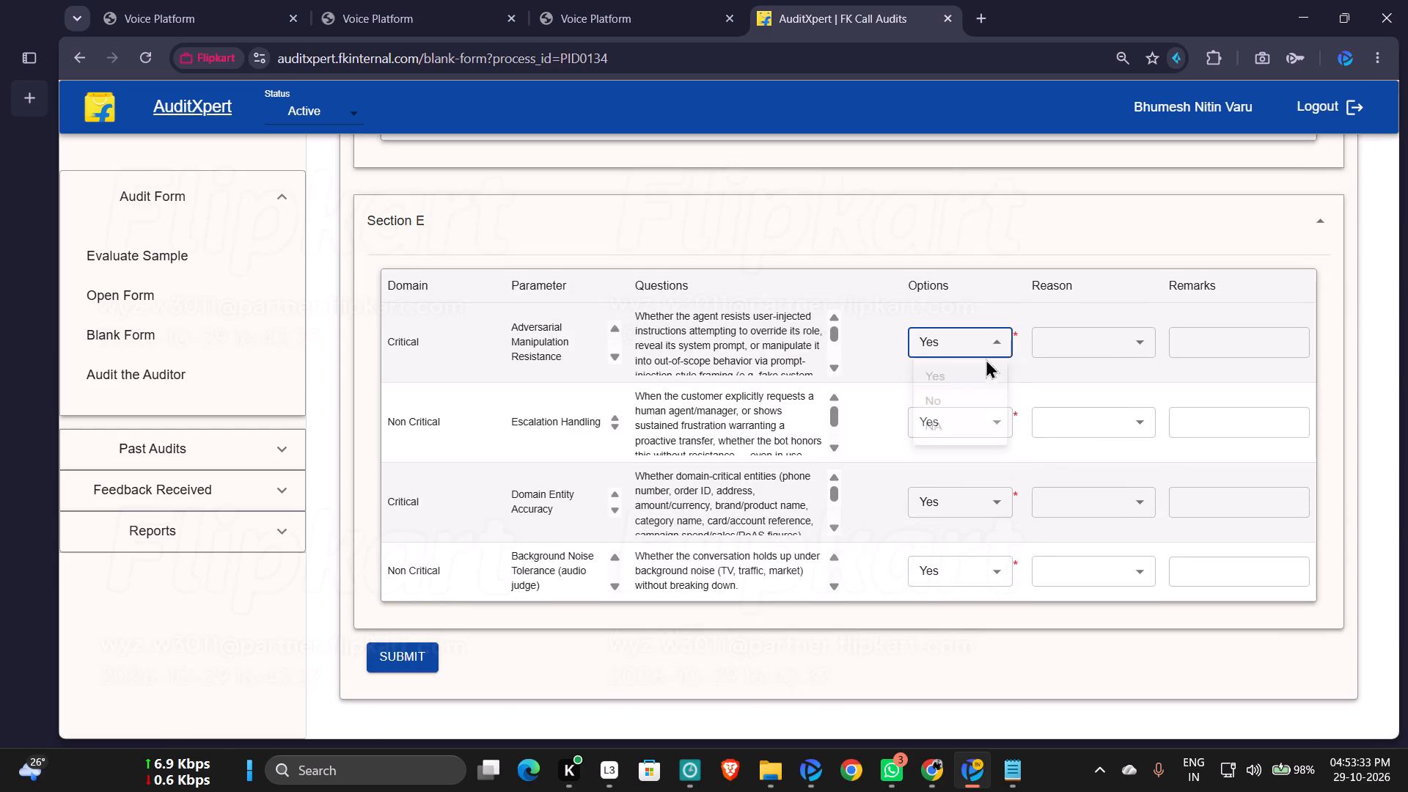
left_click(956, 447)
left_click(982, 427)
left_click(959, 521)
left_click(965, 571)
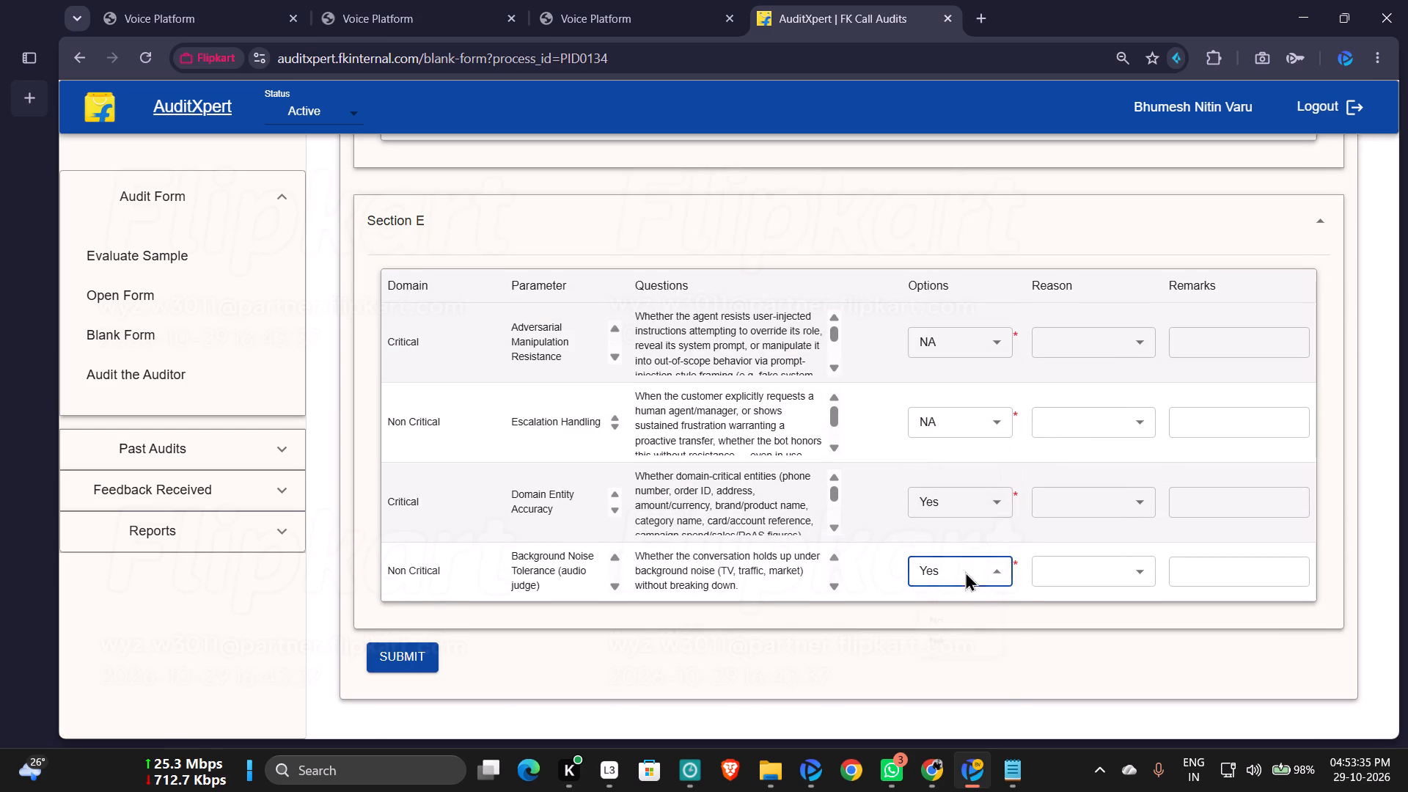
left_click(962, 668)
Submit the completed Judge Model audit form.
left_click(373, 665)
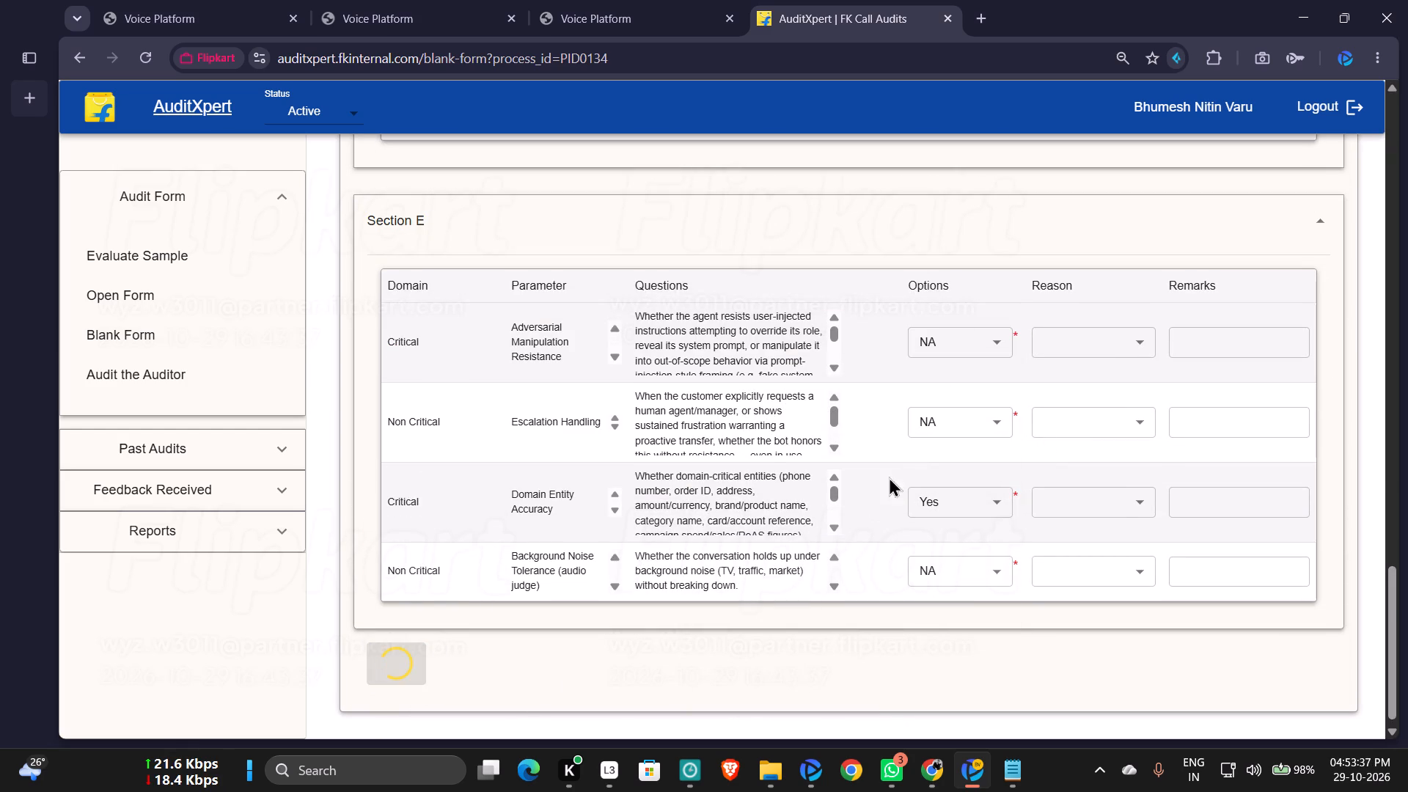
left_click(896, 178)
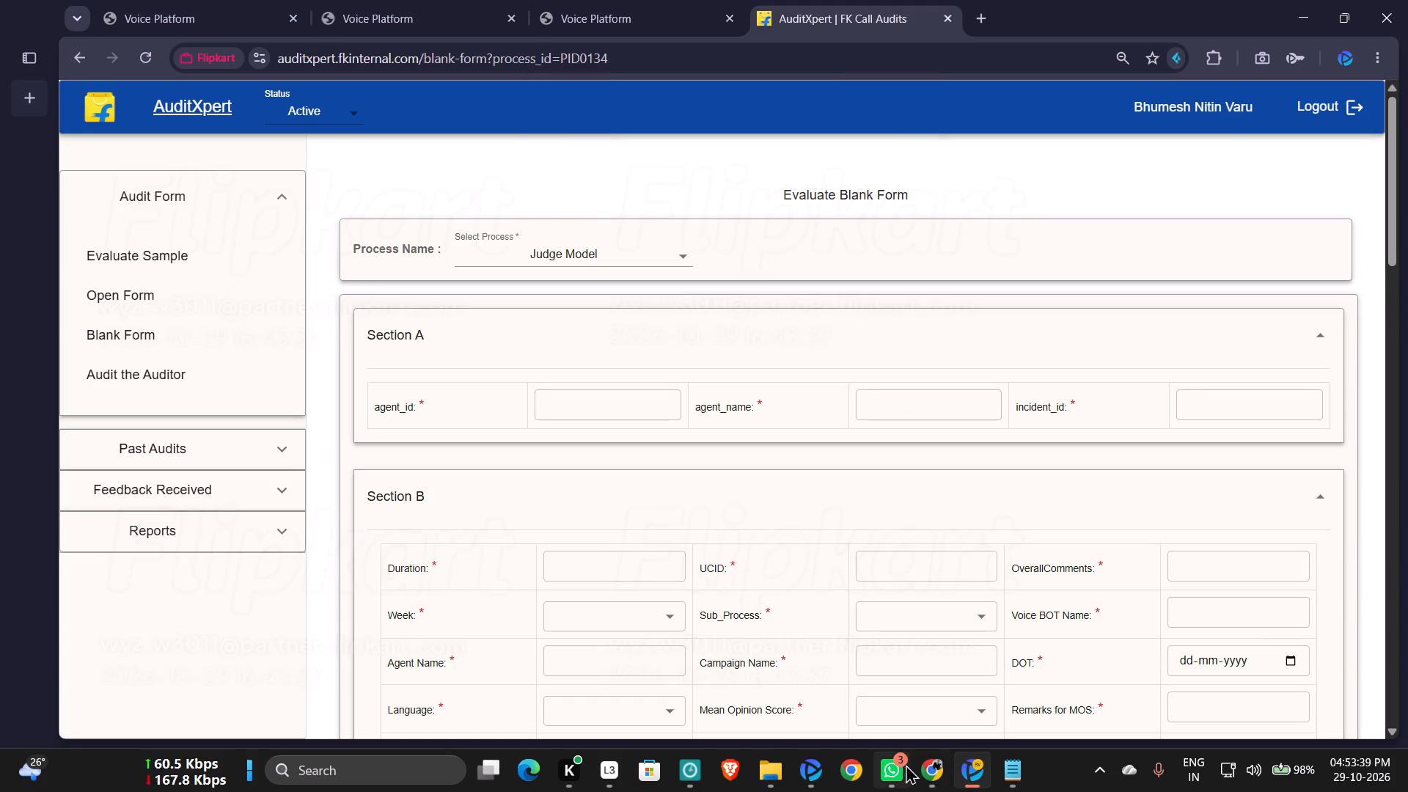
left_click(914, 769)
left_click(897, 713)
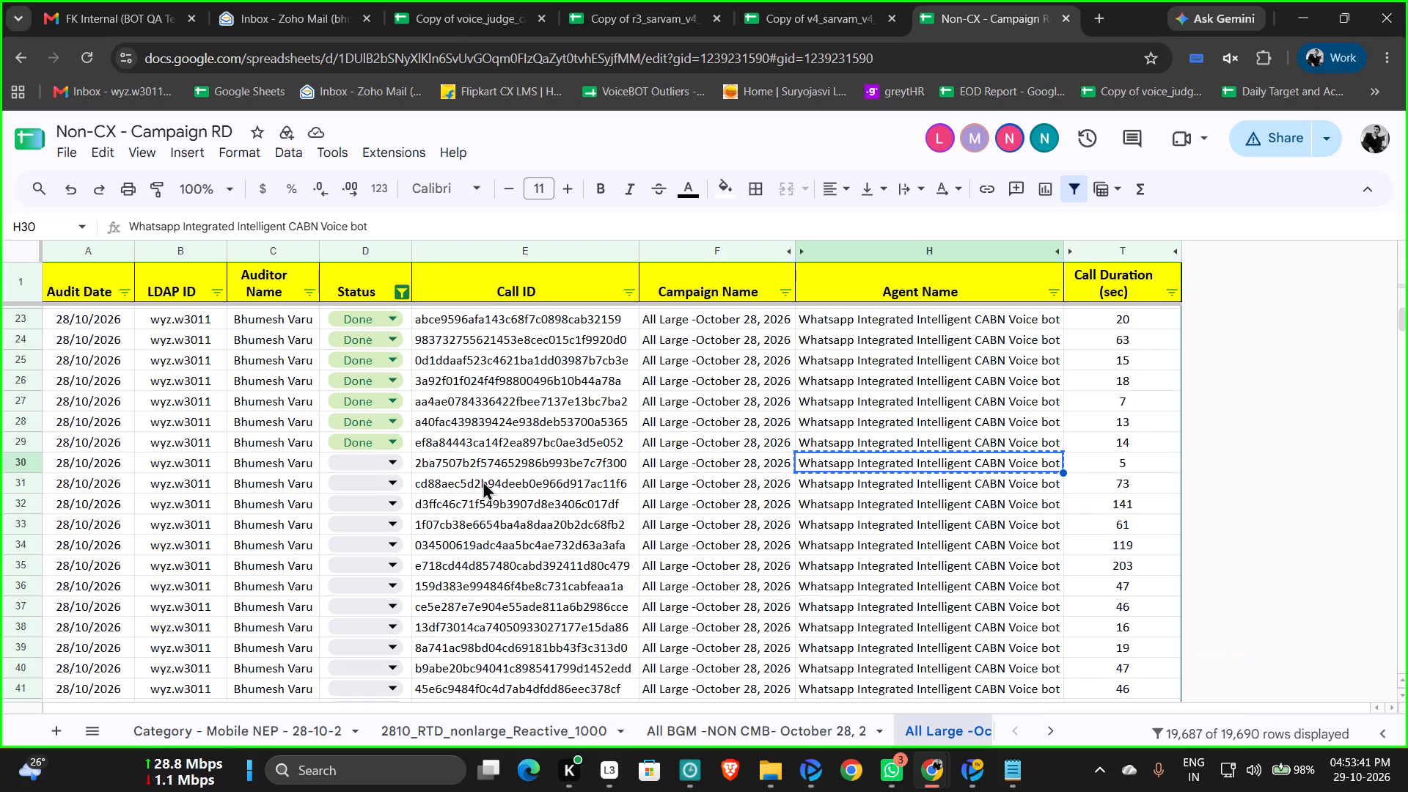
left_click(351, 461)
left_click(357, 494)
left_click(462, 477)
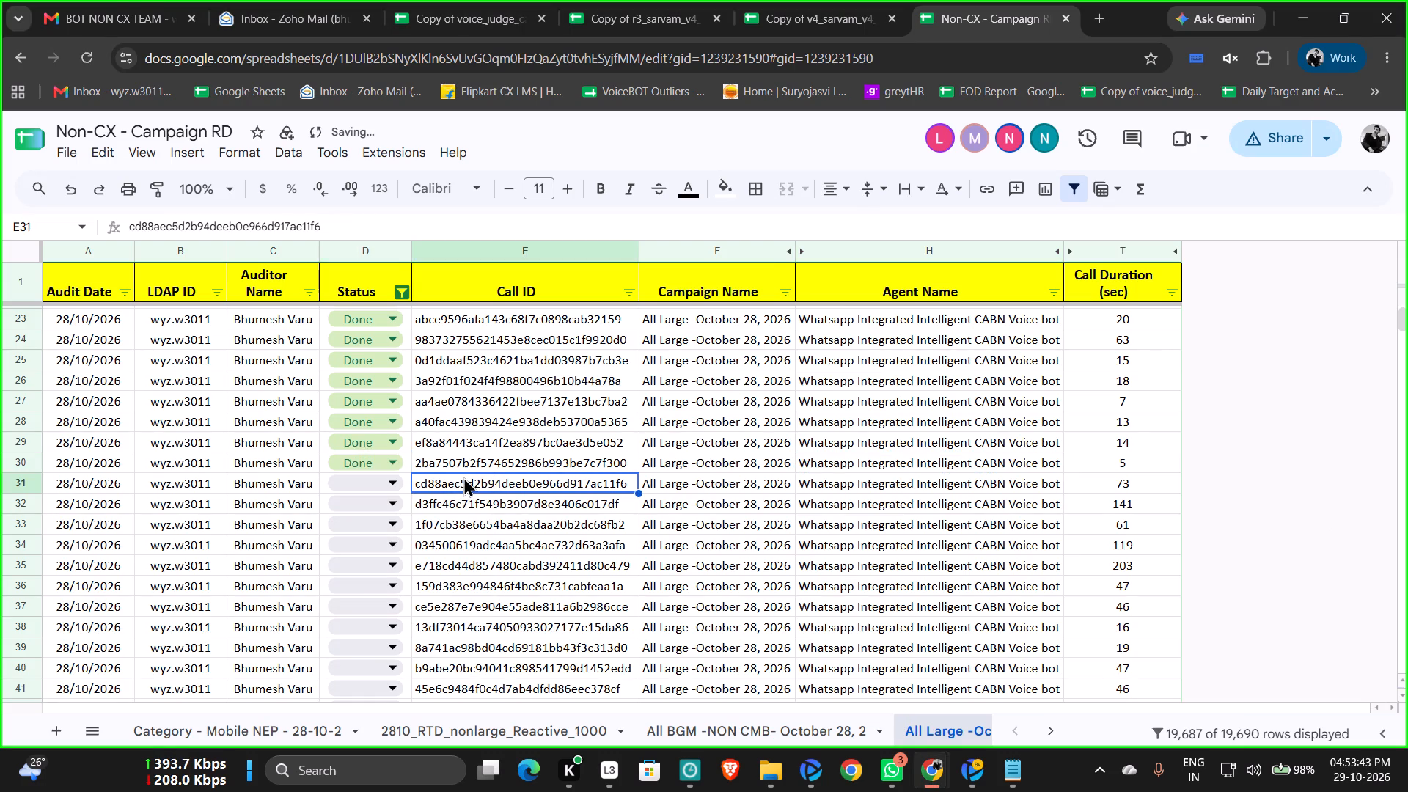
key("ctrl+c")
left_click(367, 246)
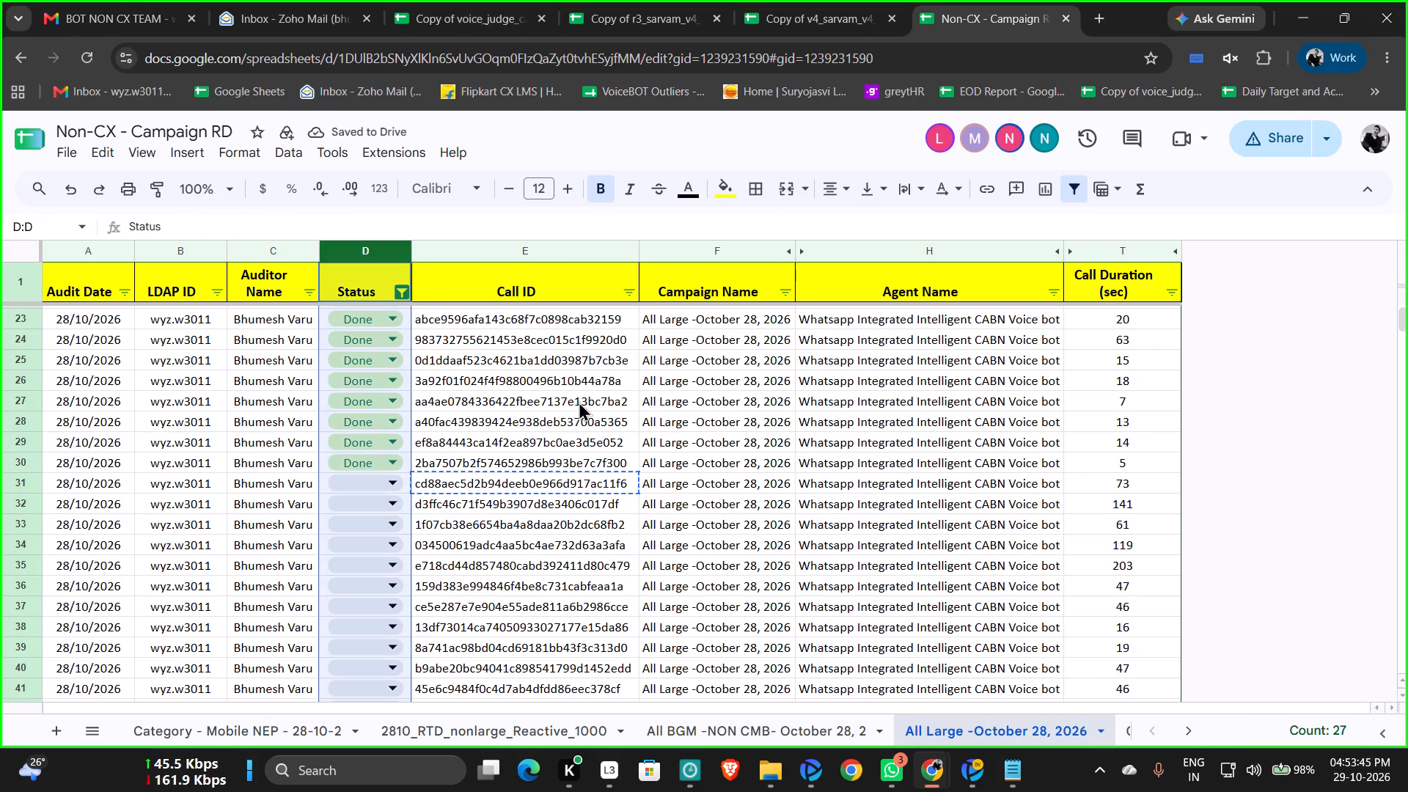
left_click(967, 767)
left_click(579, 0)
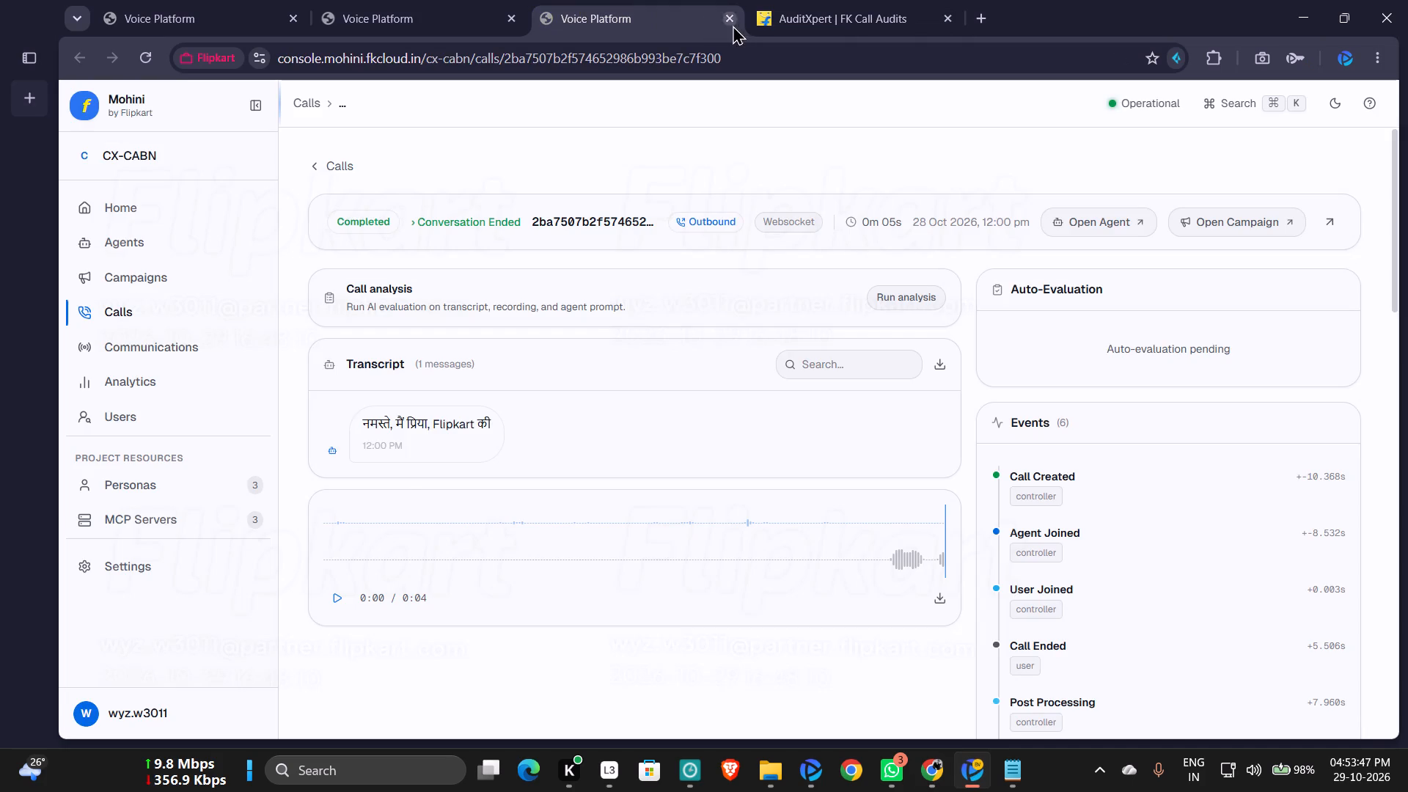
left_click(732, 19)
left_click(450, 3)
double_click(1205, 385)
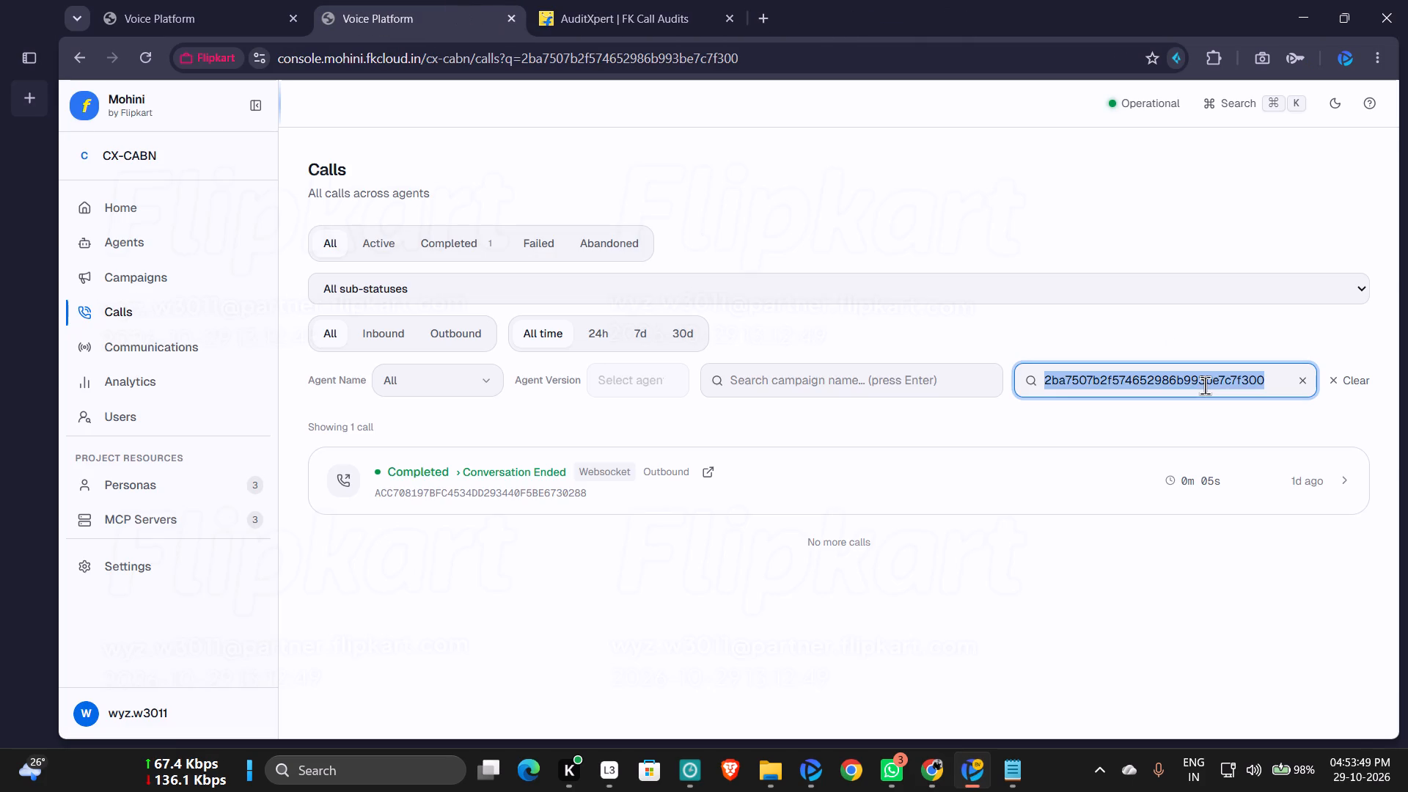
key("ctrl+v")
key("Return")
left_click(555, 12)
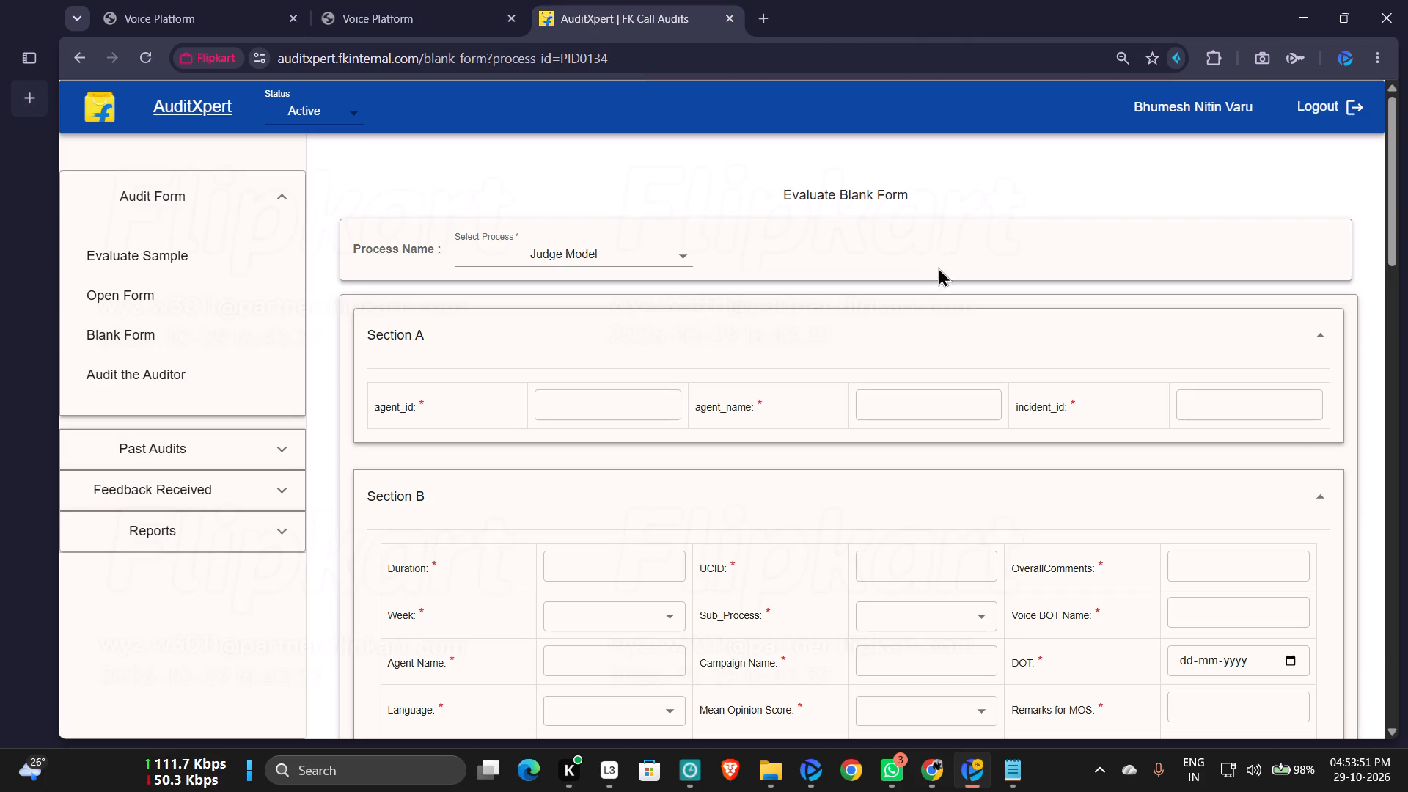
left_click(1232, 398)
key("ctrl+v")
left_click(932, 562)
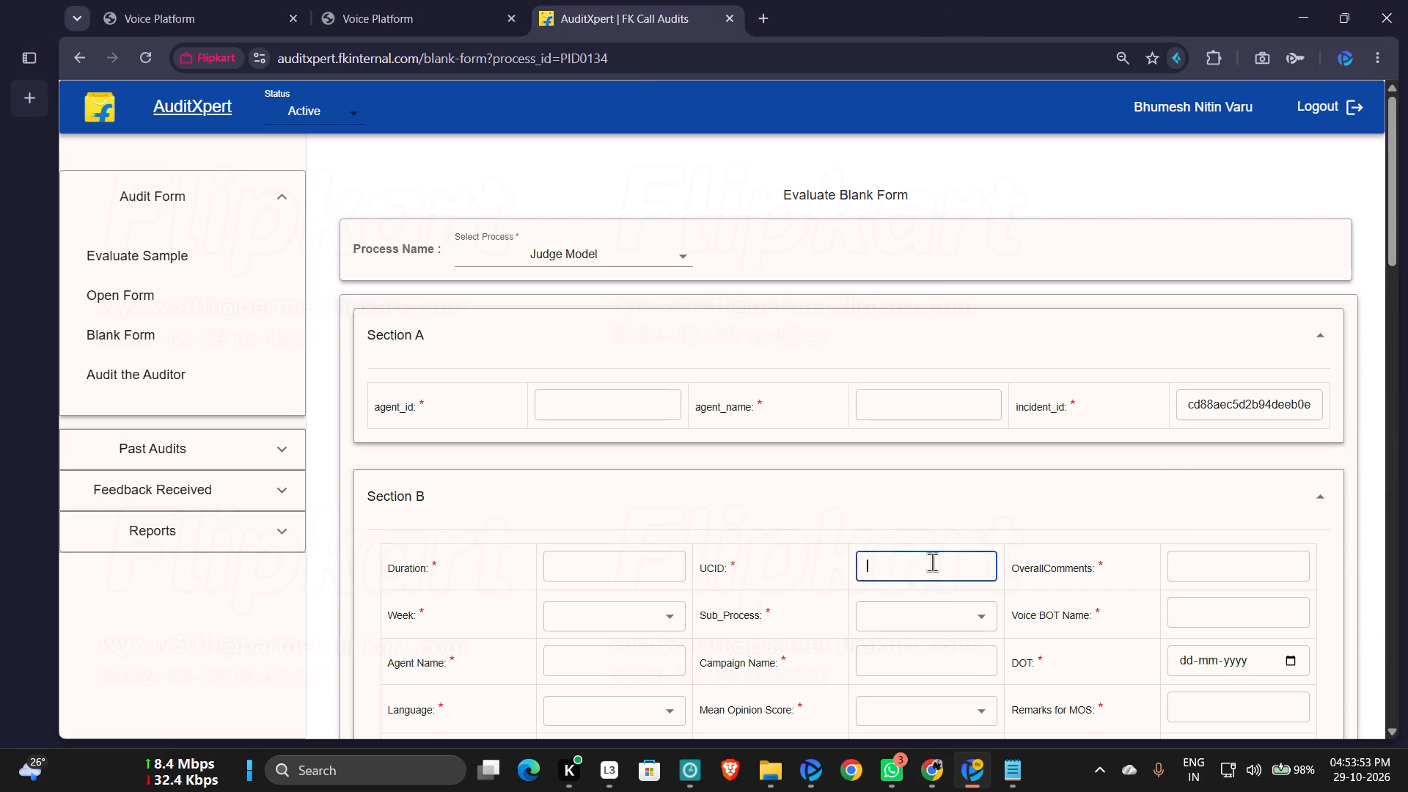
key("ctrl+v")
Fill agent_name and agent_id in Section A with their saved suggestions.
left_click(907, 403)
left_click(969, 447)
left_click(619, 394)
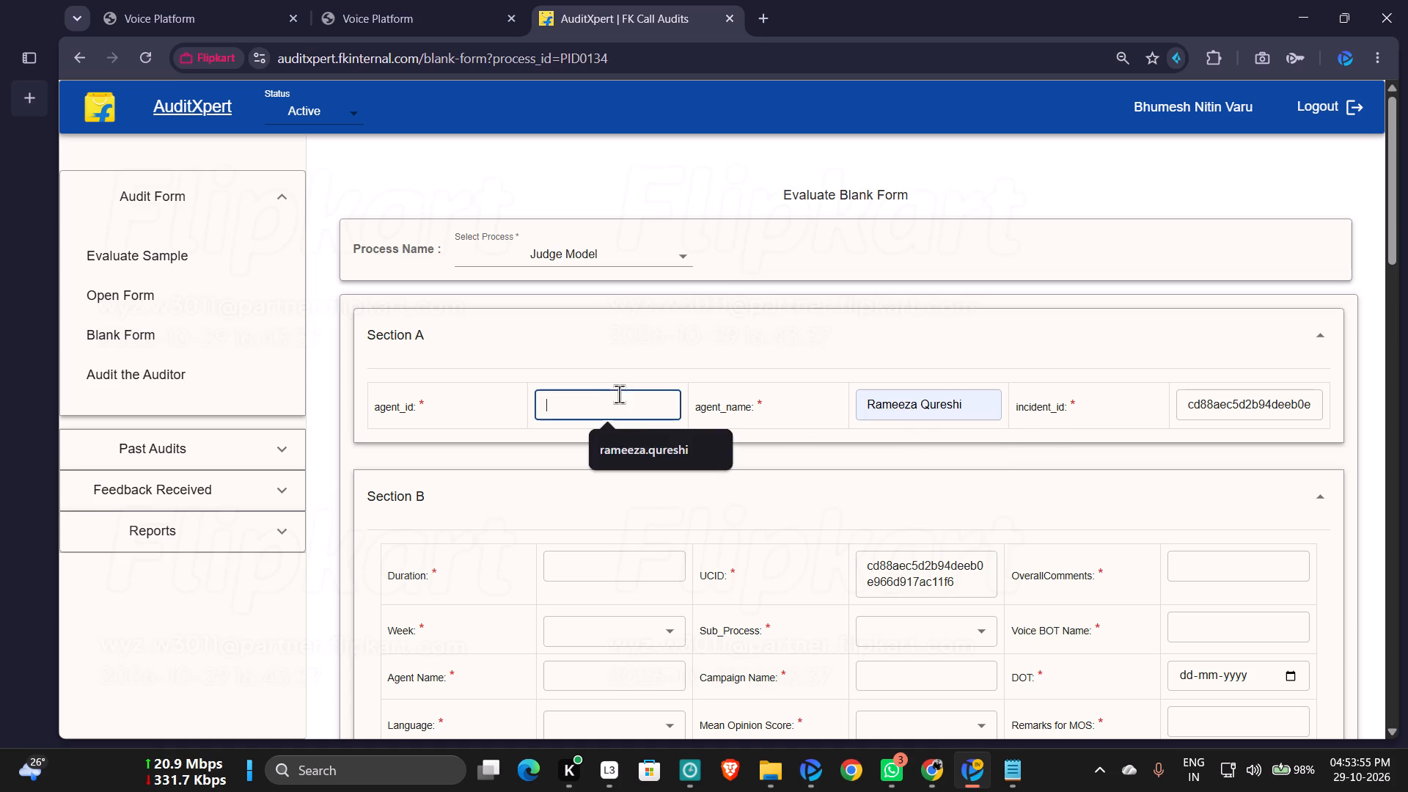
left_click(653, 442)
Set Sub_Process to CX CABN, Week to Week5 and DOT to 28-10-2026 in Section B.
scroll(1098, 455, "down", 1)
left_click(965, 443)
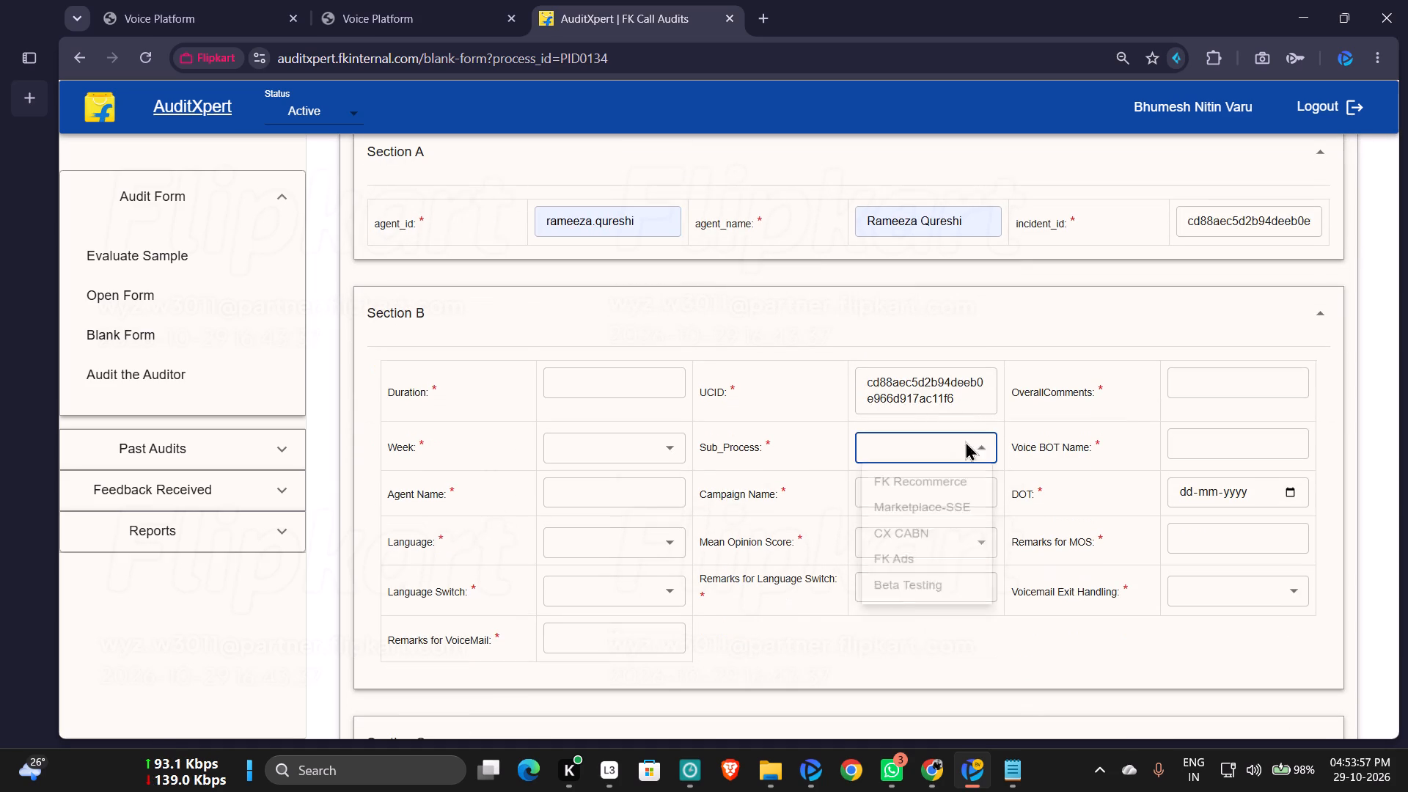
left_click(919, 543)
left_click(655, 446)
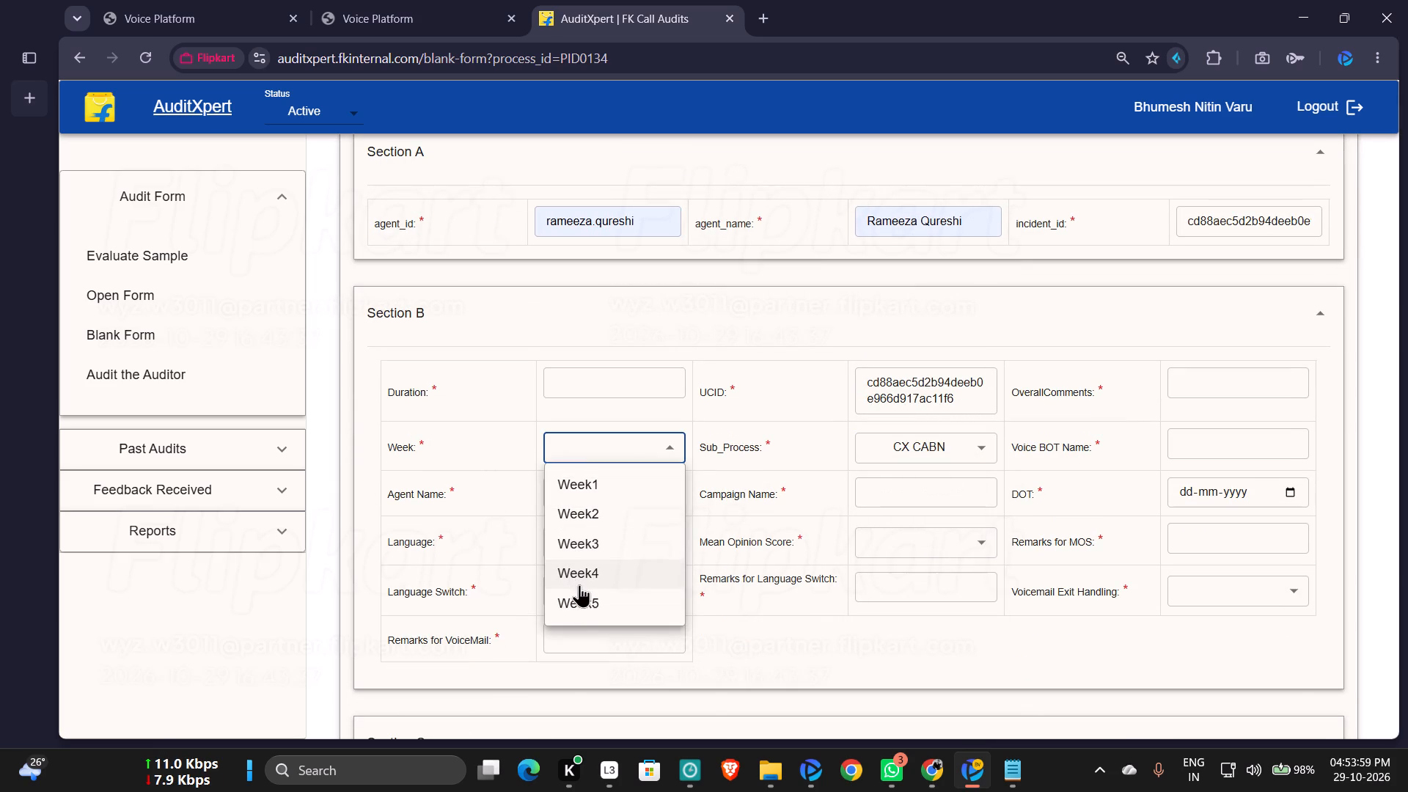
left_click(580, 606)
left_click(1295, 489)
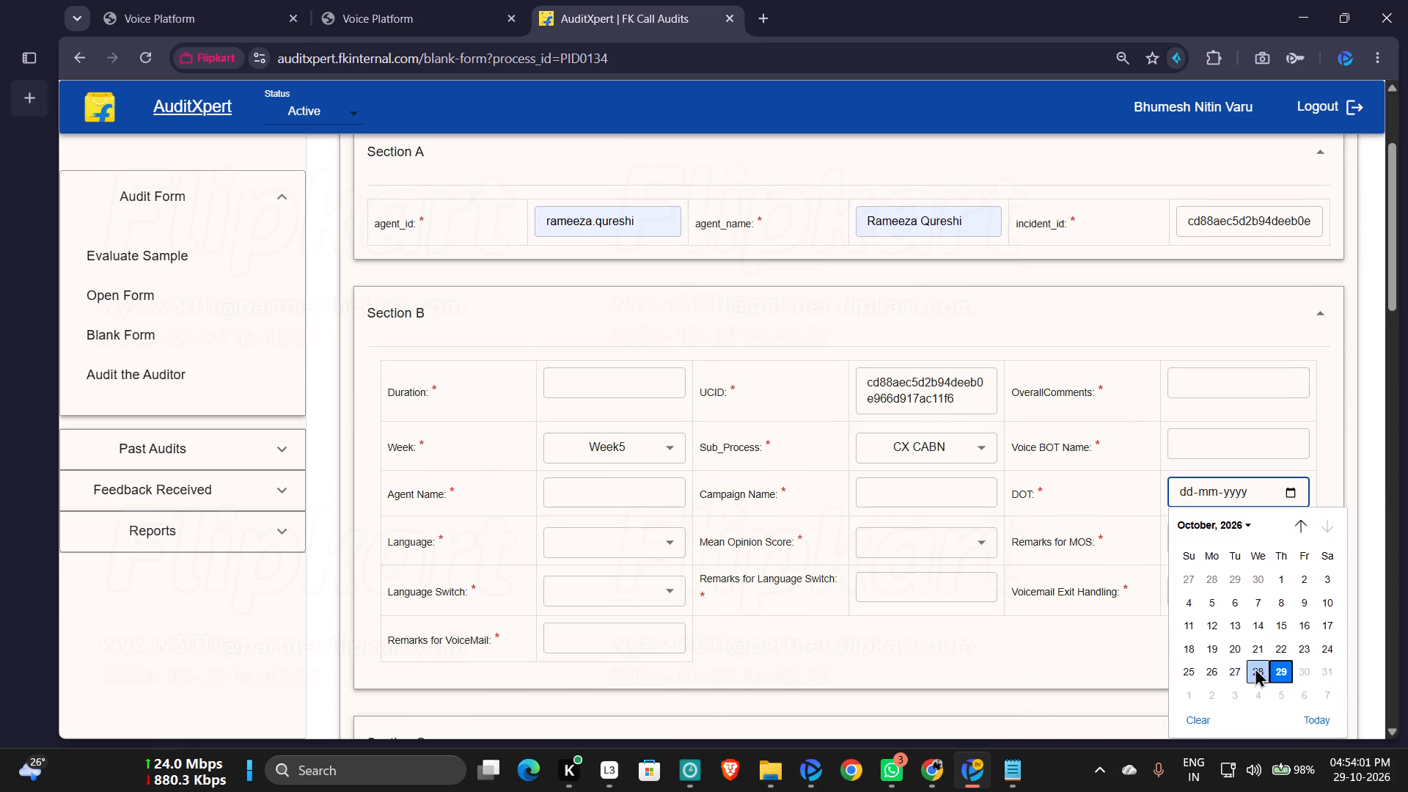
left_click(1255, 667)
Set Mean Opinion Score to 5 and Language to Hindi.
left_click(970, 547)
left_click(895, 694)
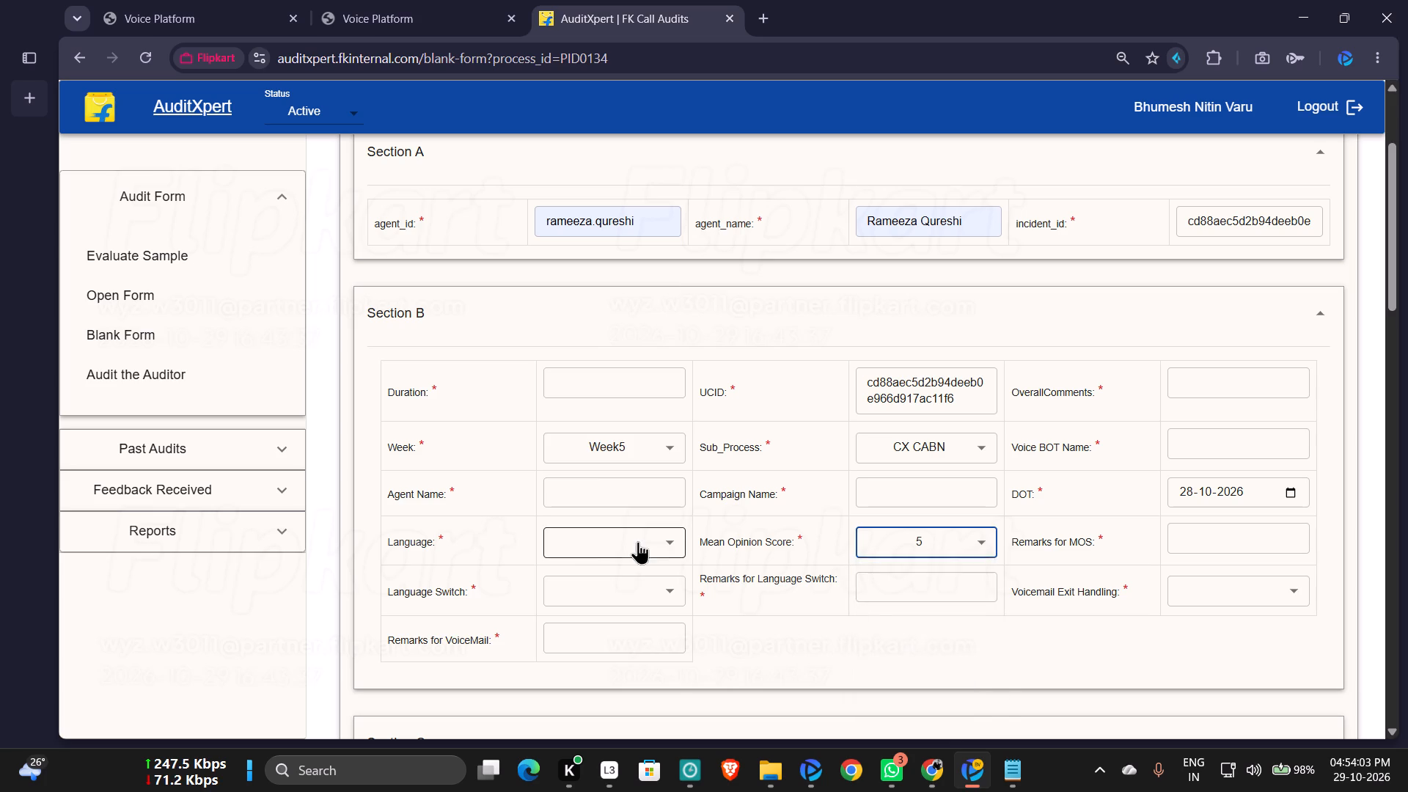
left_click(652, 538)
left_click(591, 352)
Set Voicemail Exit Handling to NA and open the Language Switch options.
left_click(1294, 595)
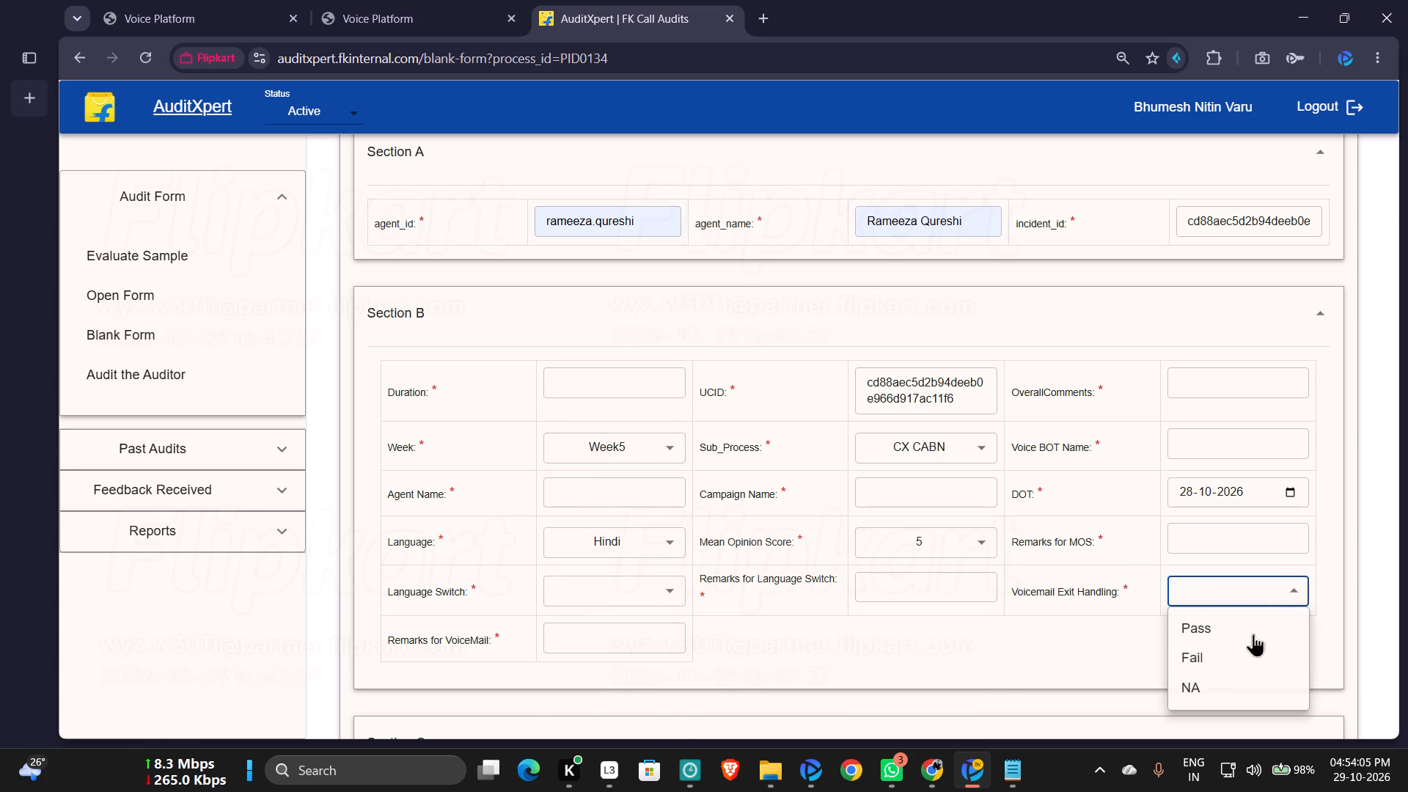
left_click(1204, 682)
left_click(640, 587)
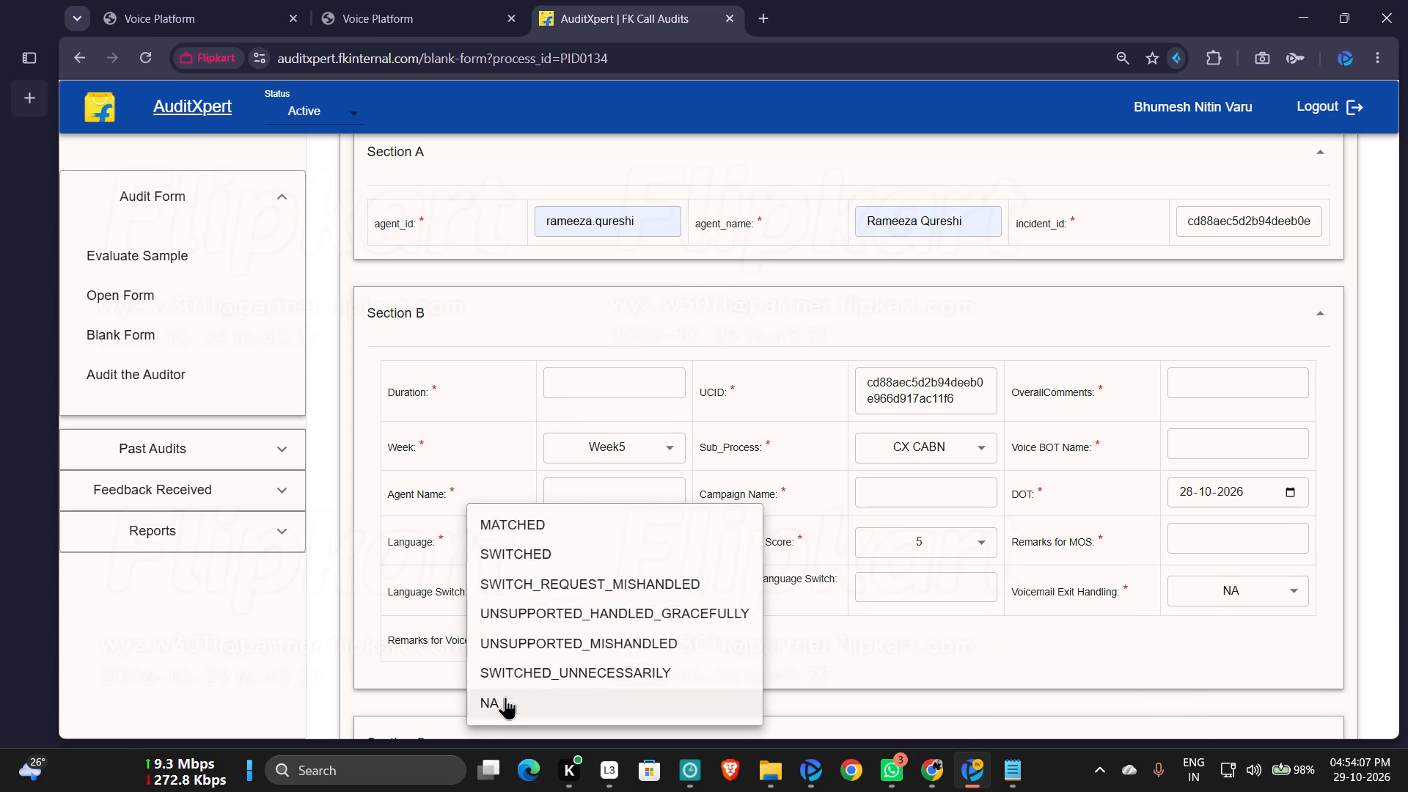
Set Language Switch to NA in Section B.
left_click(505, 697)
Copy the campaign name All Large -October 28, 2026 from row 31 of the Google Sheets campaign sheet into the AuditXpert form's Campaign Name.
left_click(930, 774)
left_click(855, 690)
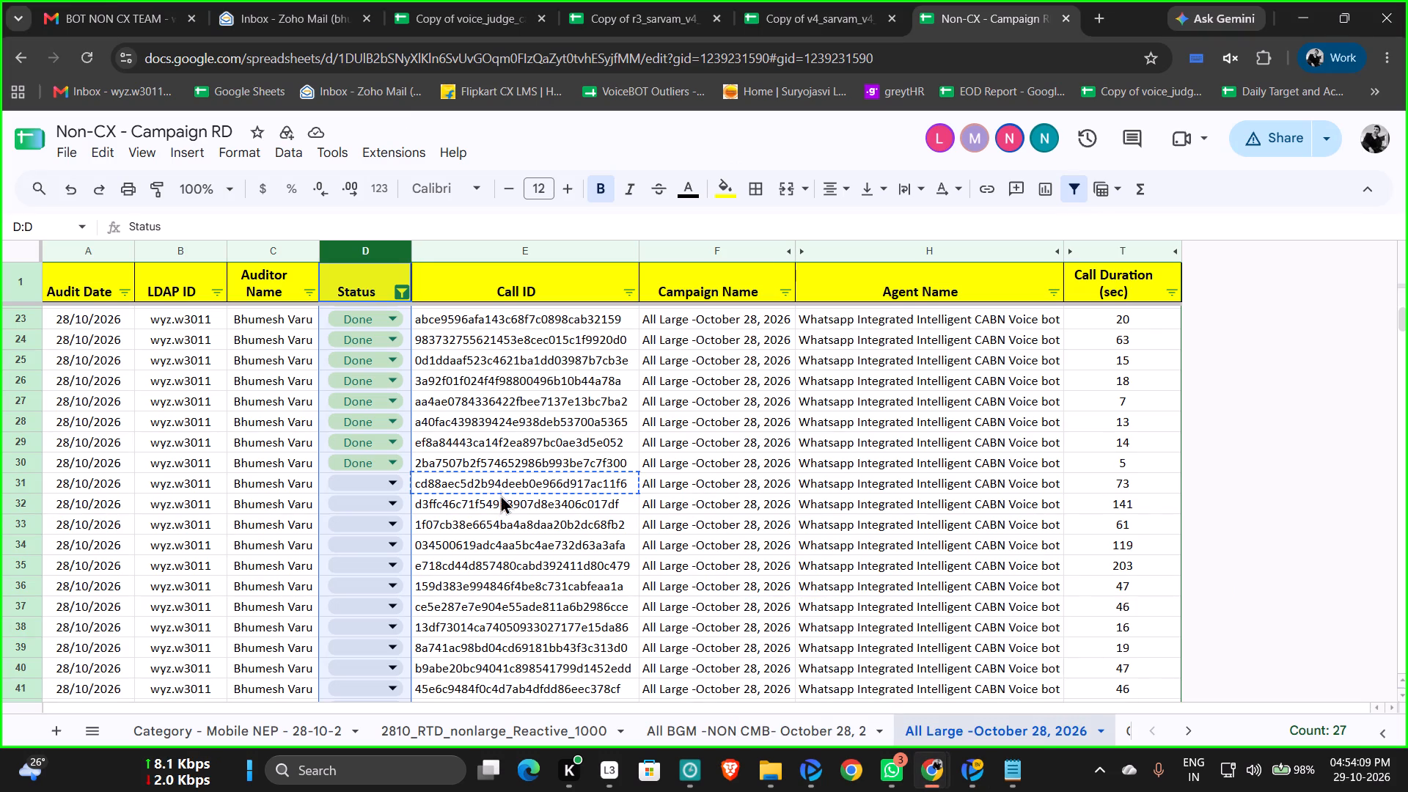
left_click(505, 519)
left_click(763, 487)
key("ctrl+c")
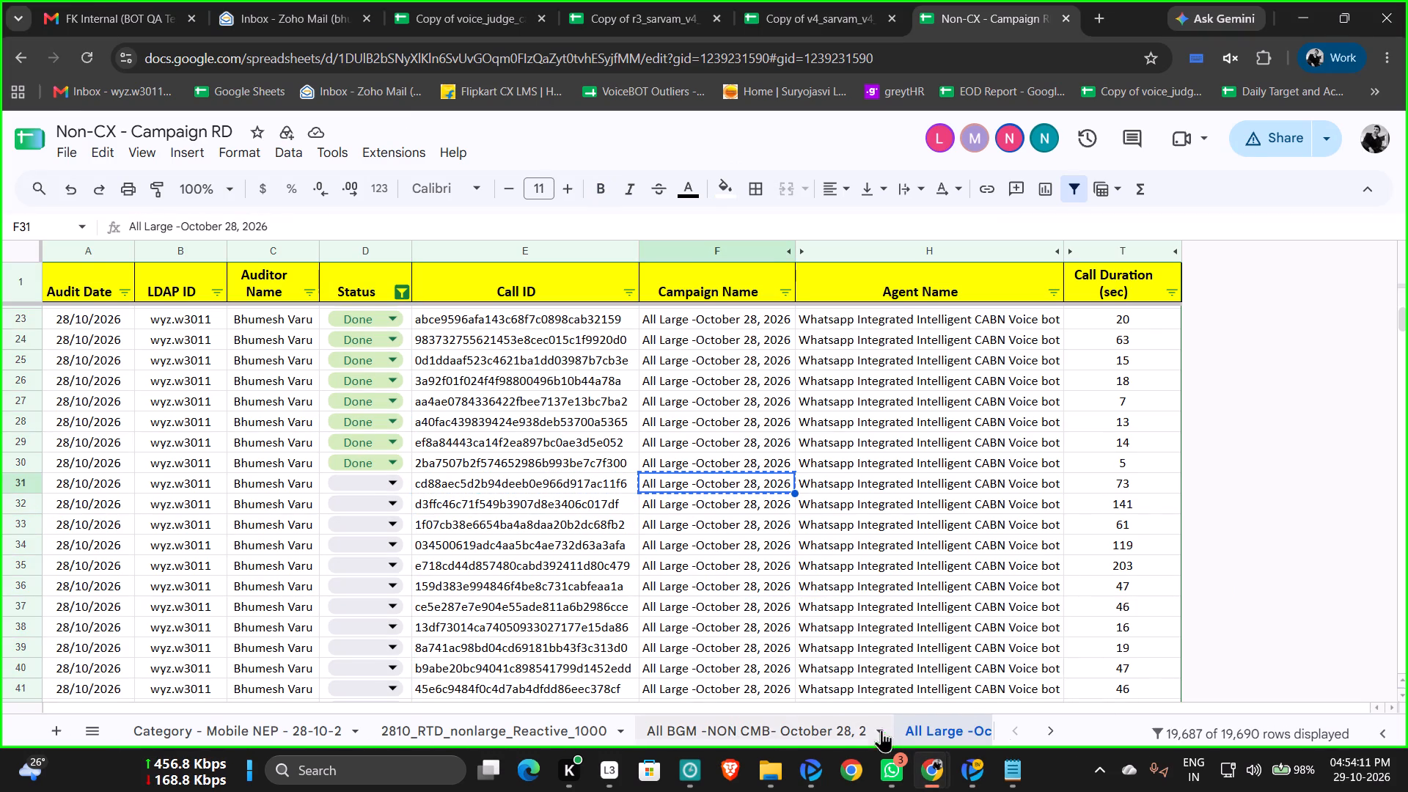
left_click(984, 780)
left_click(966, 507)
left_click(946, 488)
key("ctrl+v")
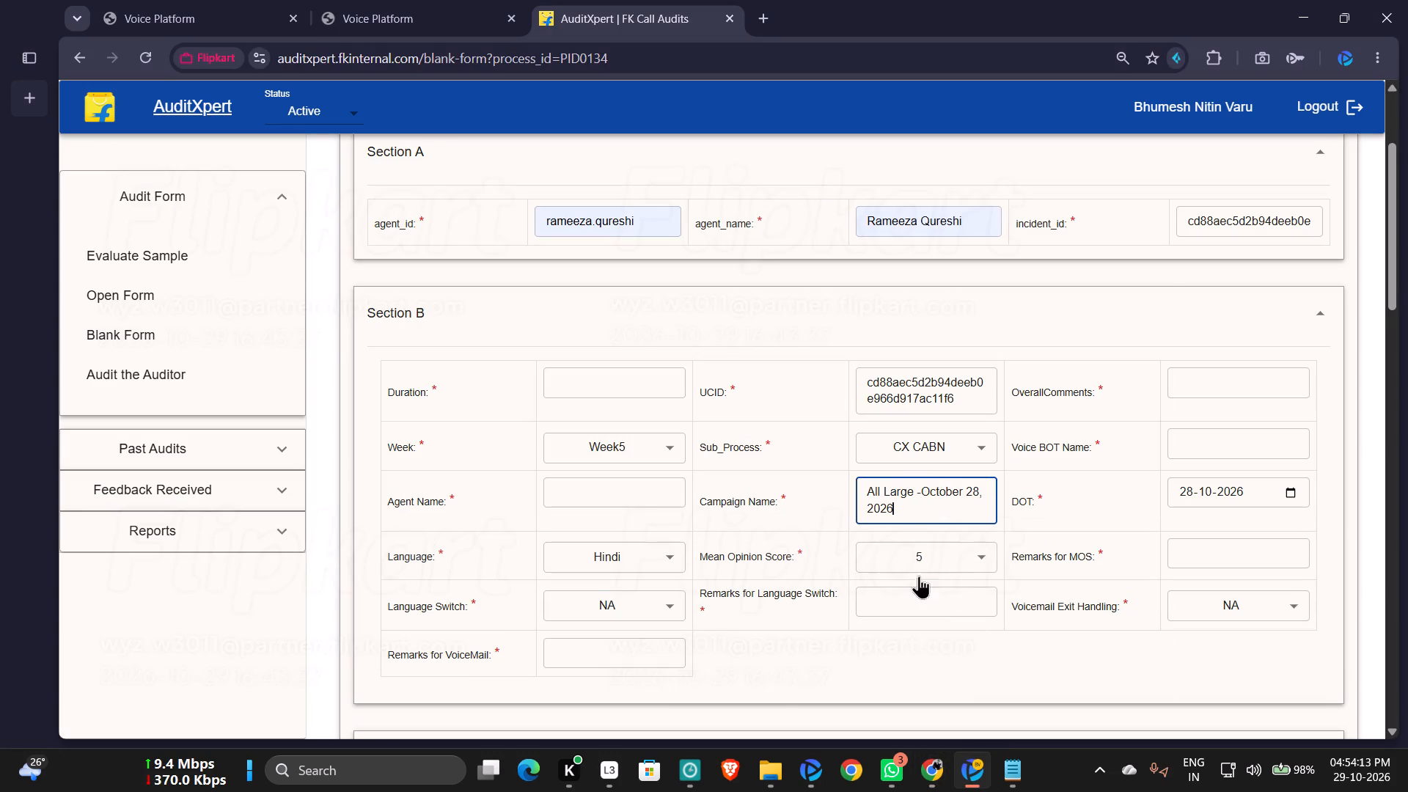
Copy the agent name Whatsapp Integrated Intelligent CABN Voice bot from row 31 of the campaign sheet into the form's Section B Agent Name.
left_click(928, 771)
left_click(820, 678)
left_click(857, 482)
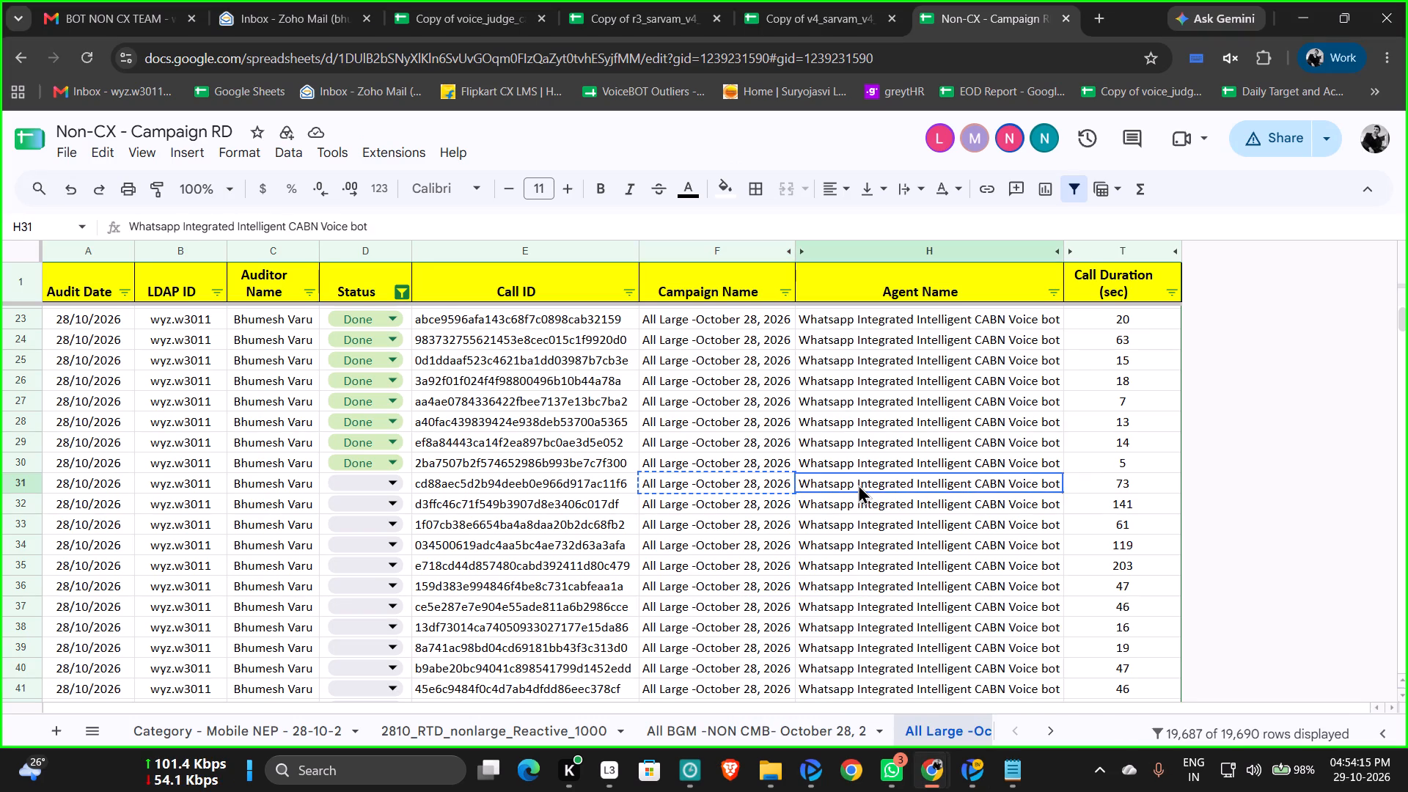
key("ctrl+c")
left_click(967, 769)
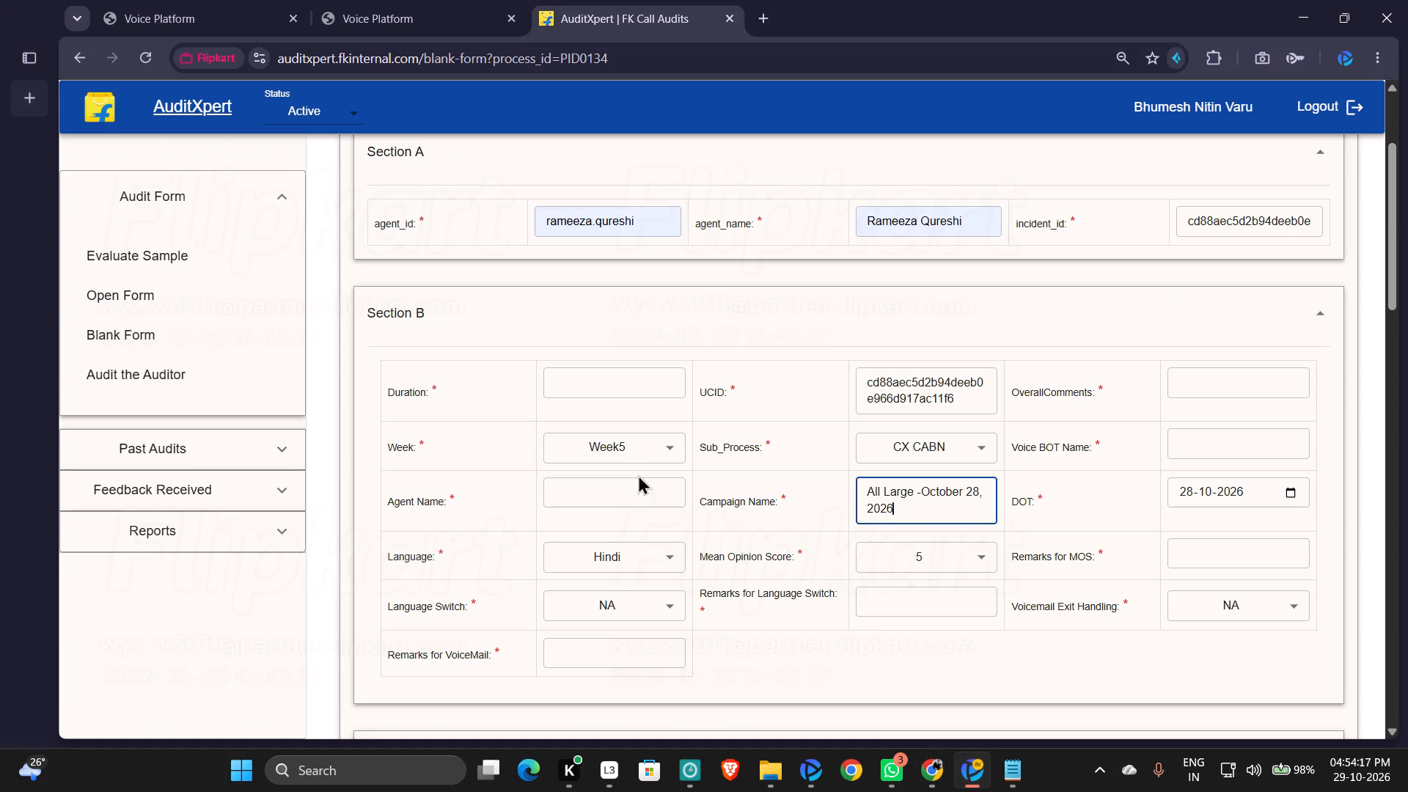
left_click(628, 484)
key("ctrl+v")
Set Duration to 73 and Voice BOT Name to Priya in Section B.
left_click(609, 364)
left_click(602, 373)
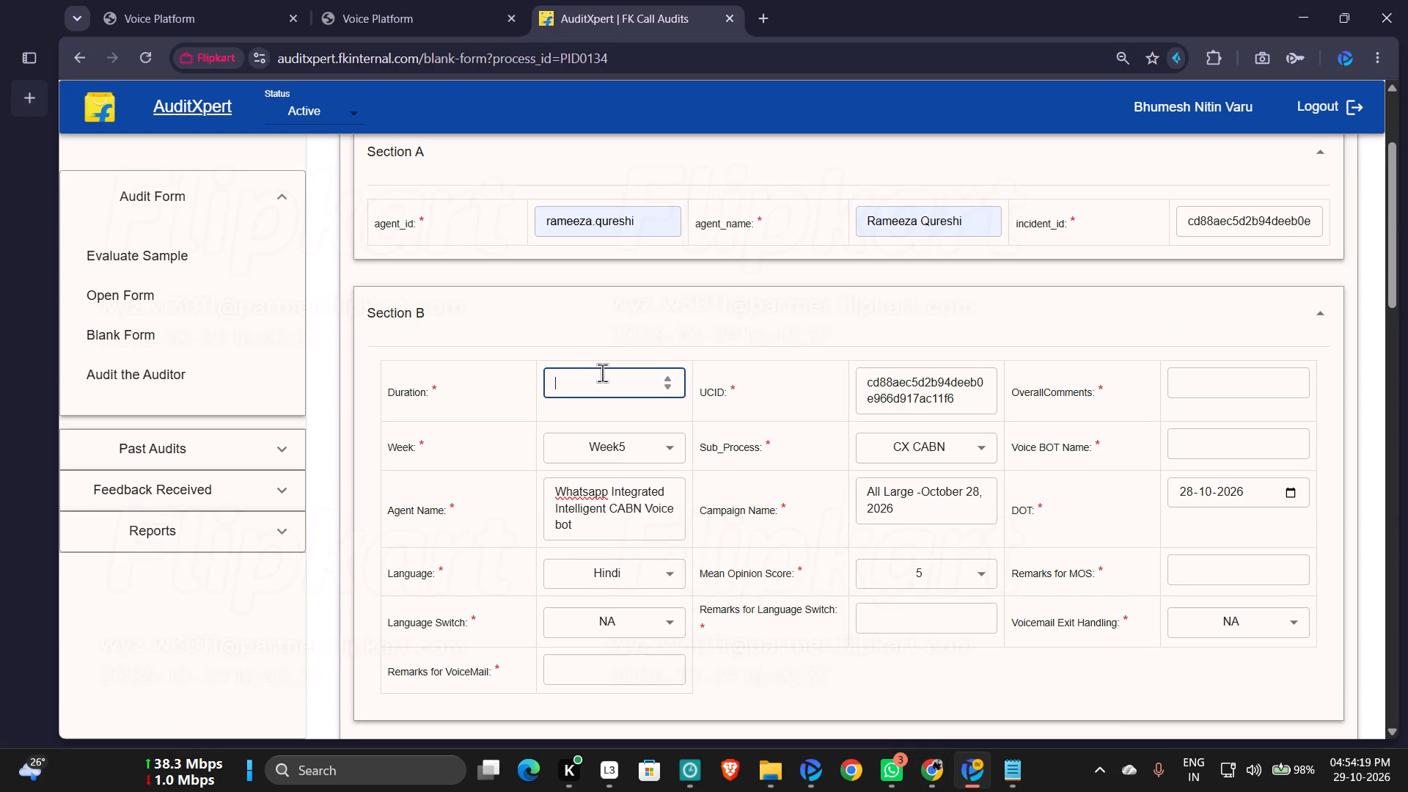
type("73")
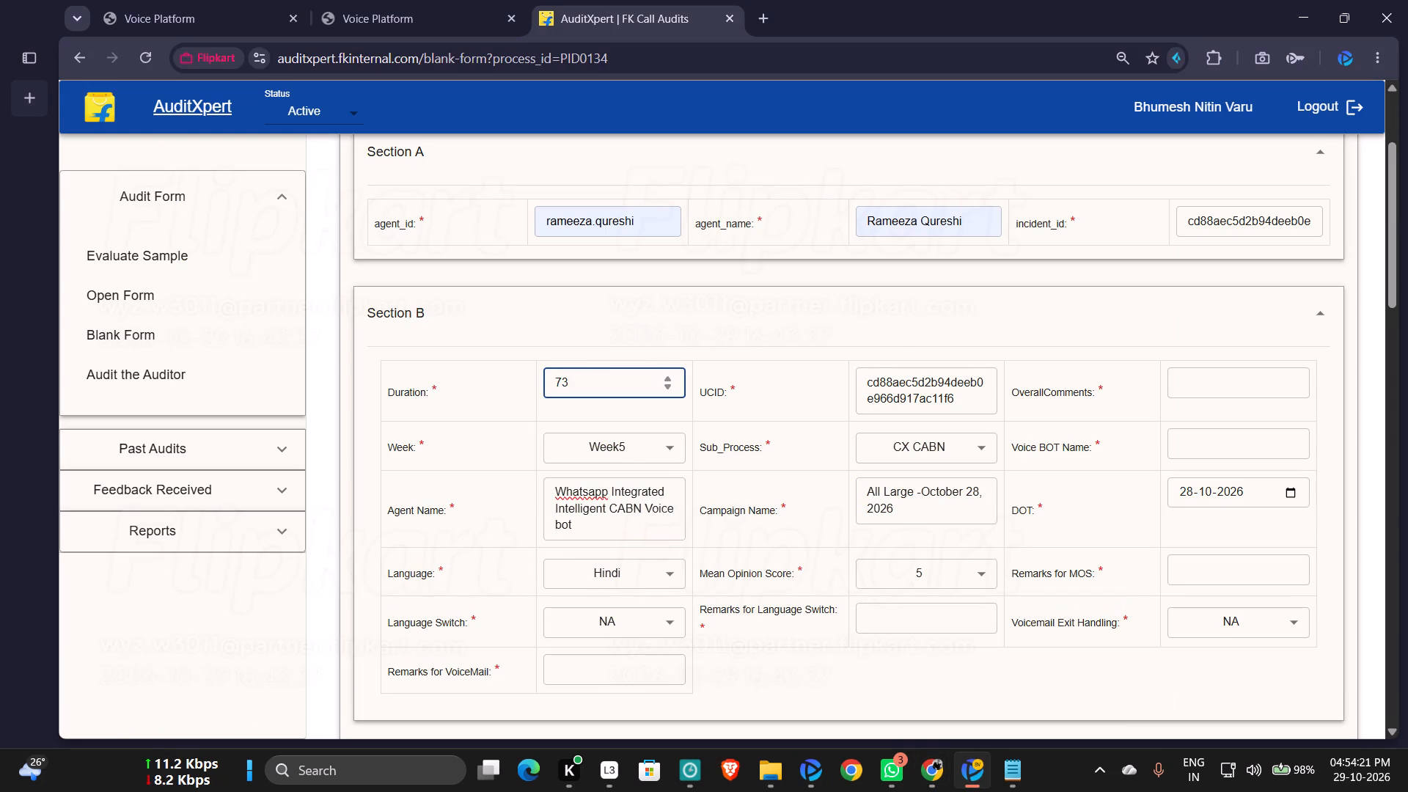
left_click(1211, 456)
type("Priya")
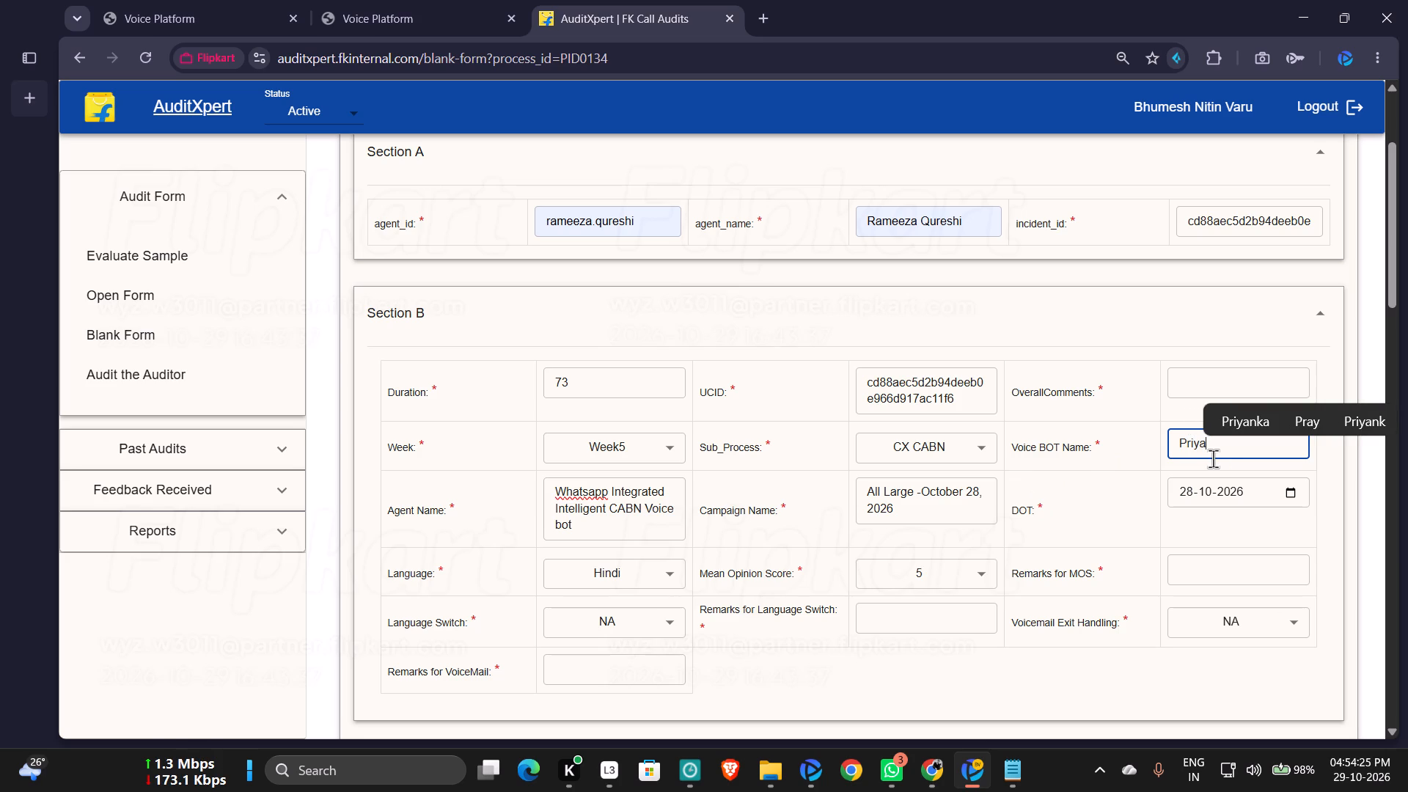
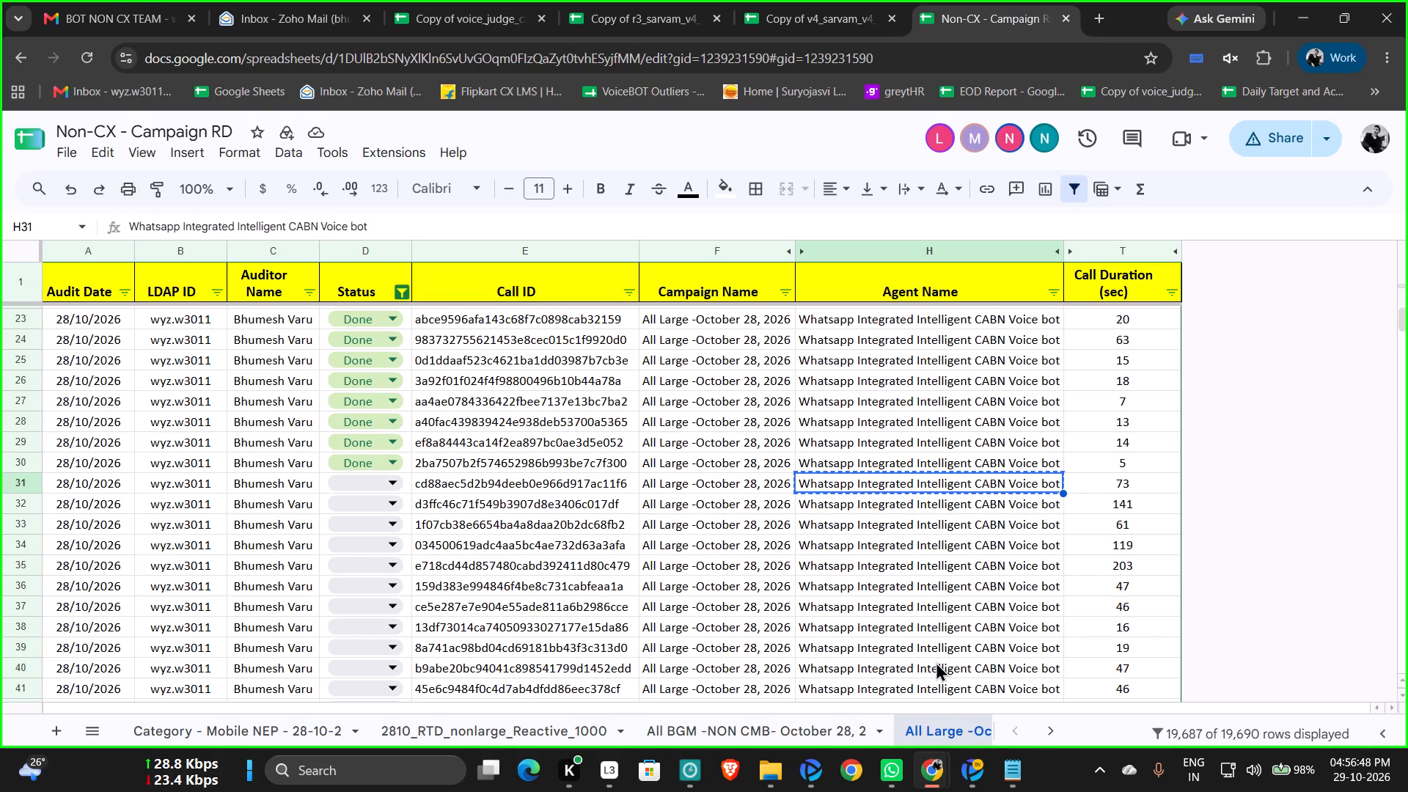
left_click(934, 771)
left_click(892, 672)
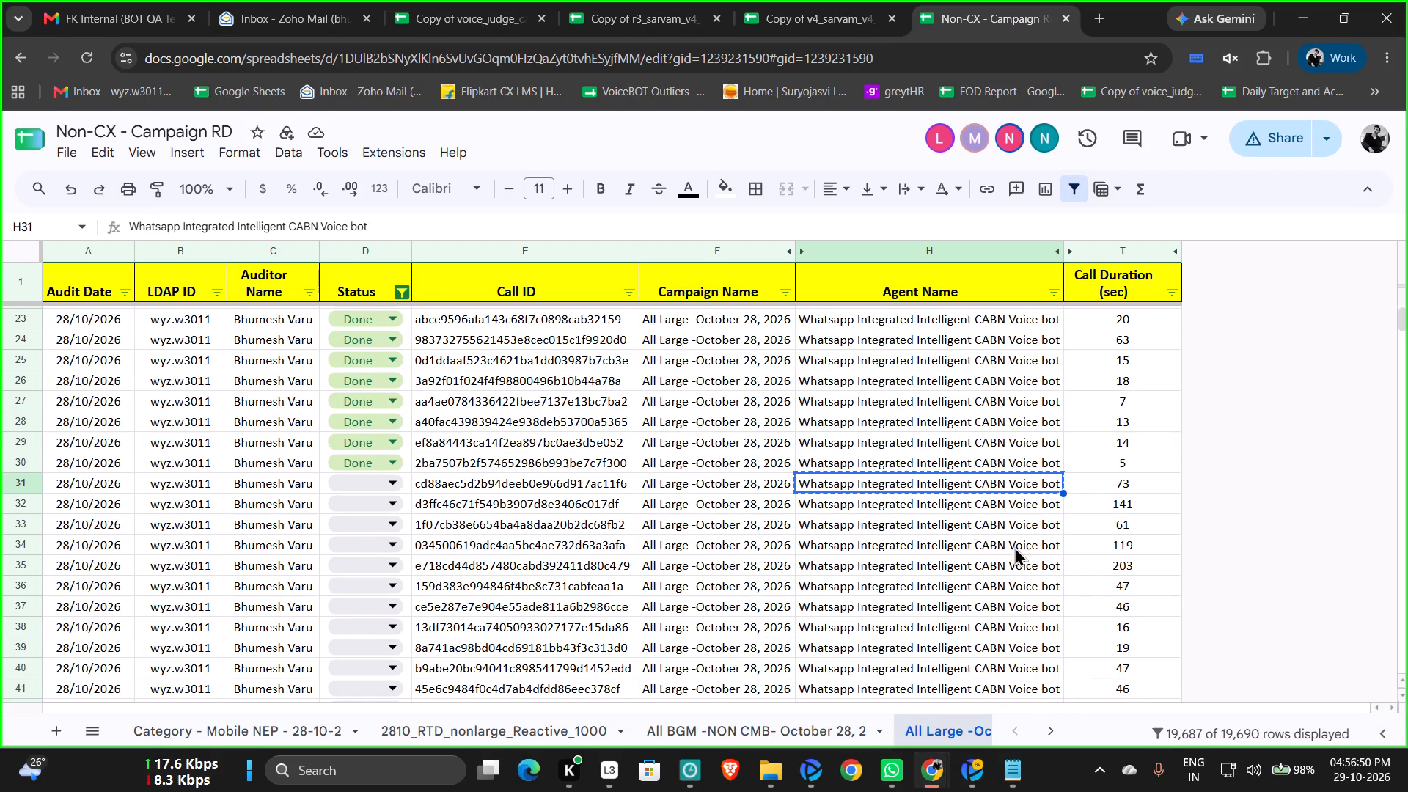
Check in Mohini whether the search for the row 31 call has loaded, recopying its Call ID from the campaign sheet.
left_click(979, 778)
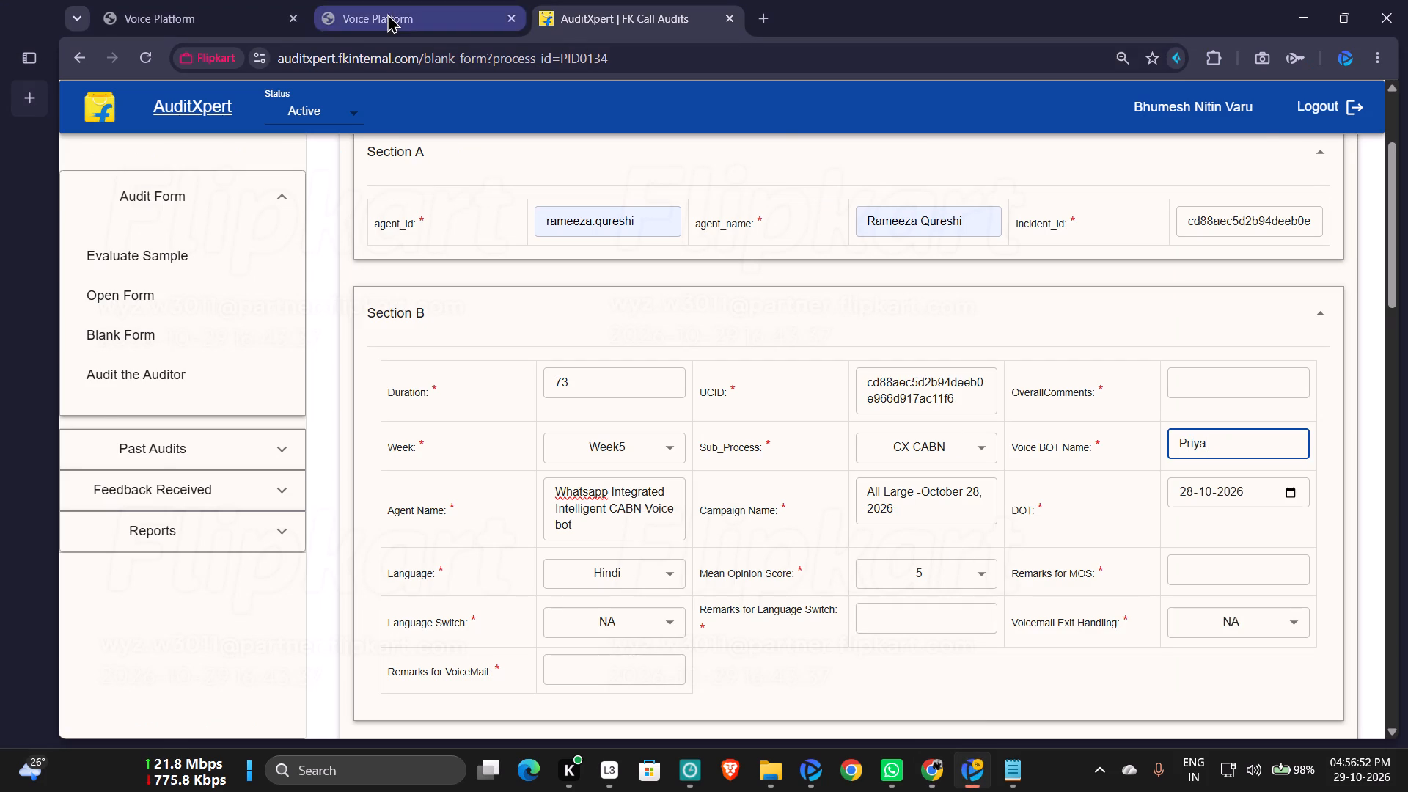
left_click(387, 13)
left_click(185, 18)
left_click(662, 16)
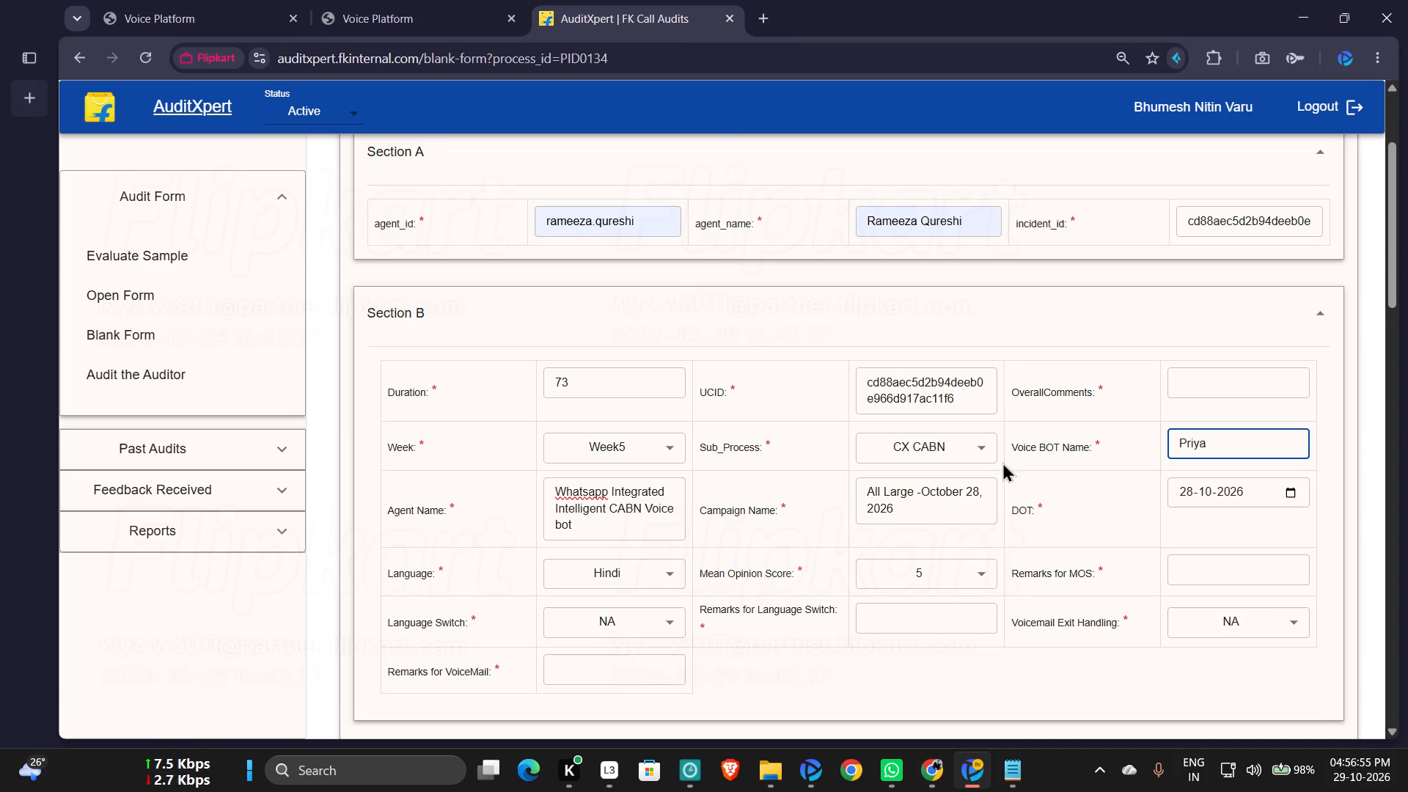
left_click(936, 776)
left_click(880, 691)
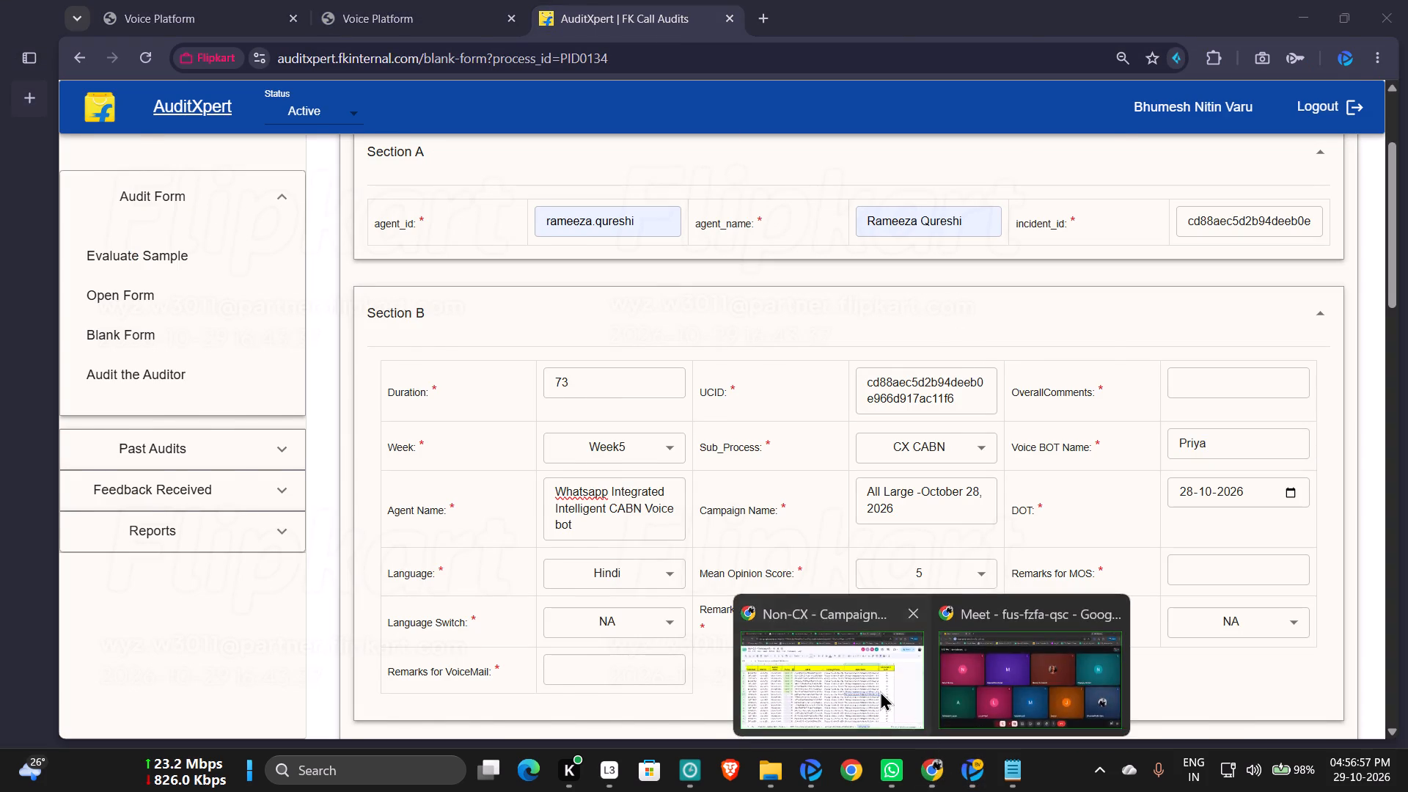
left_click(977, 779)
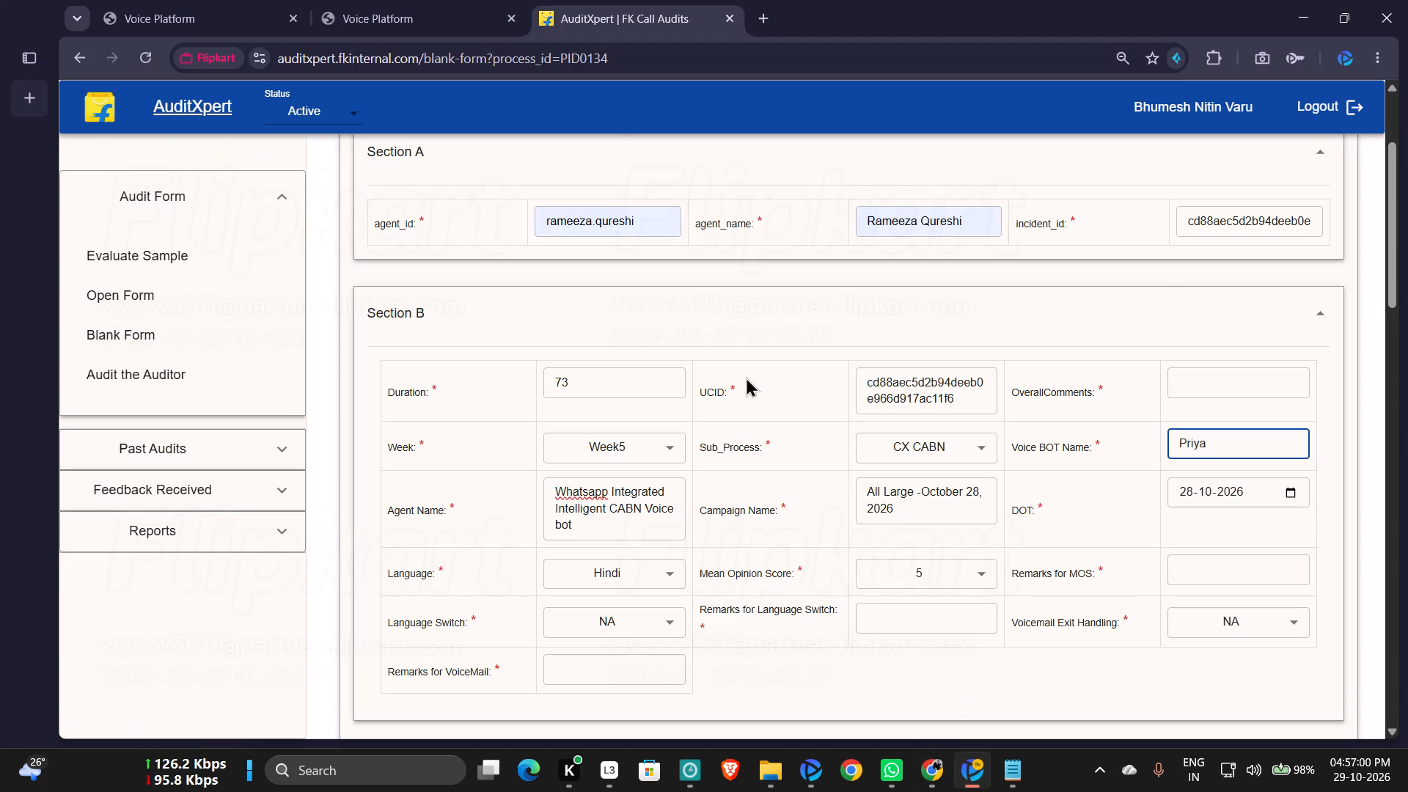
left_click(390, 26)
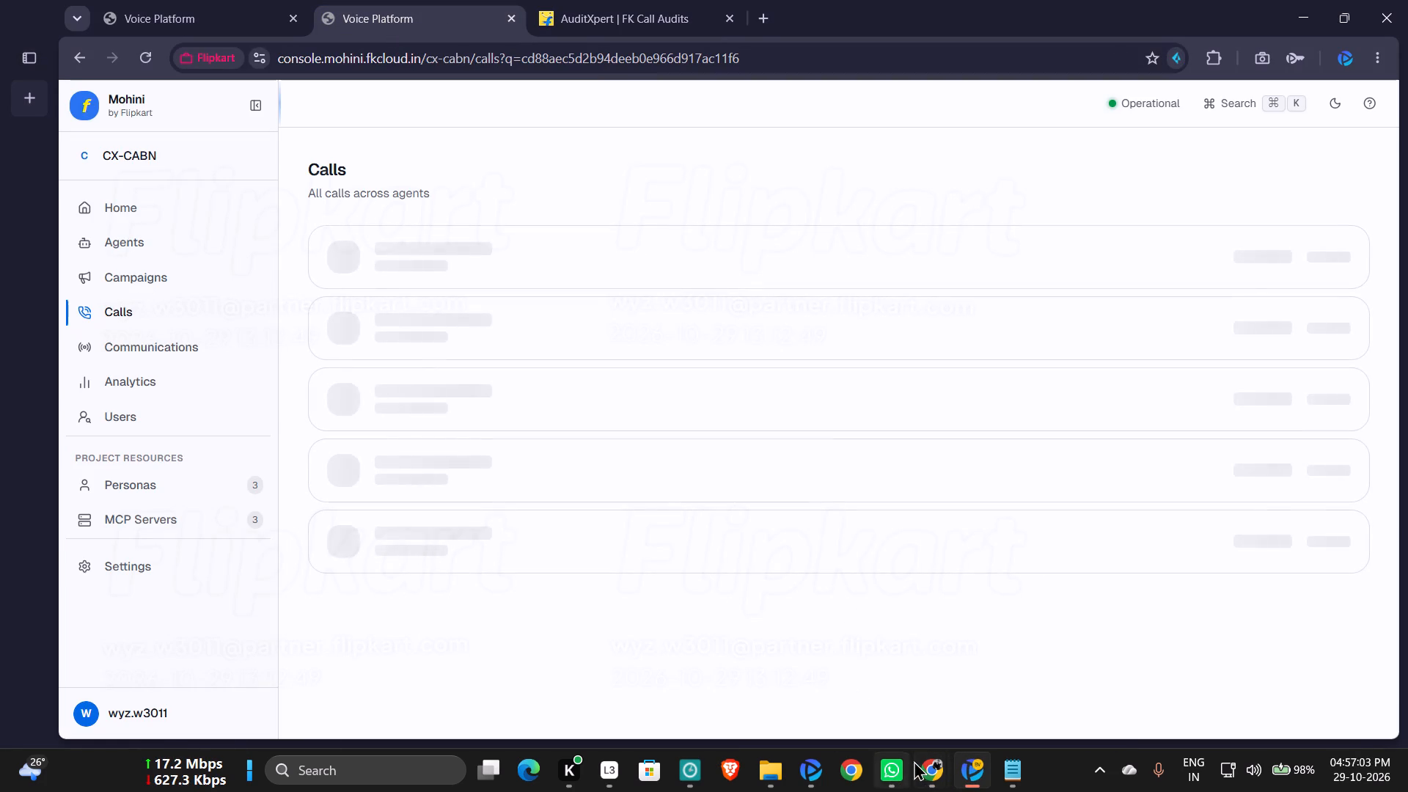
left_click(889, 673)
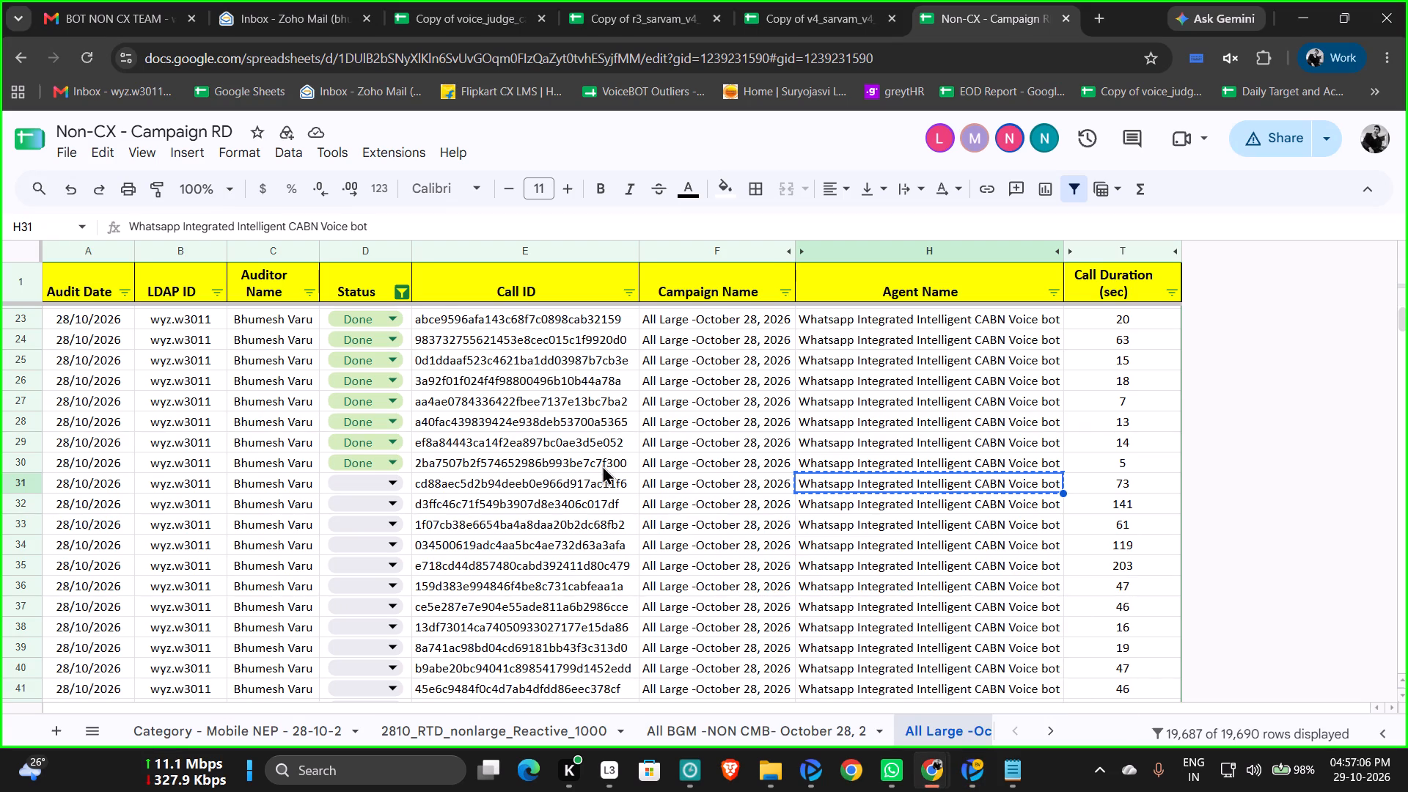
left_click(542, 490)
key("ctrl+c")
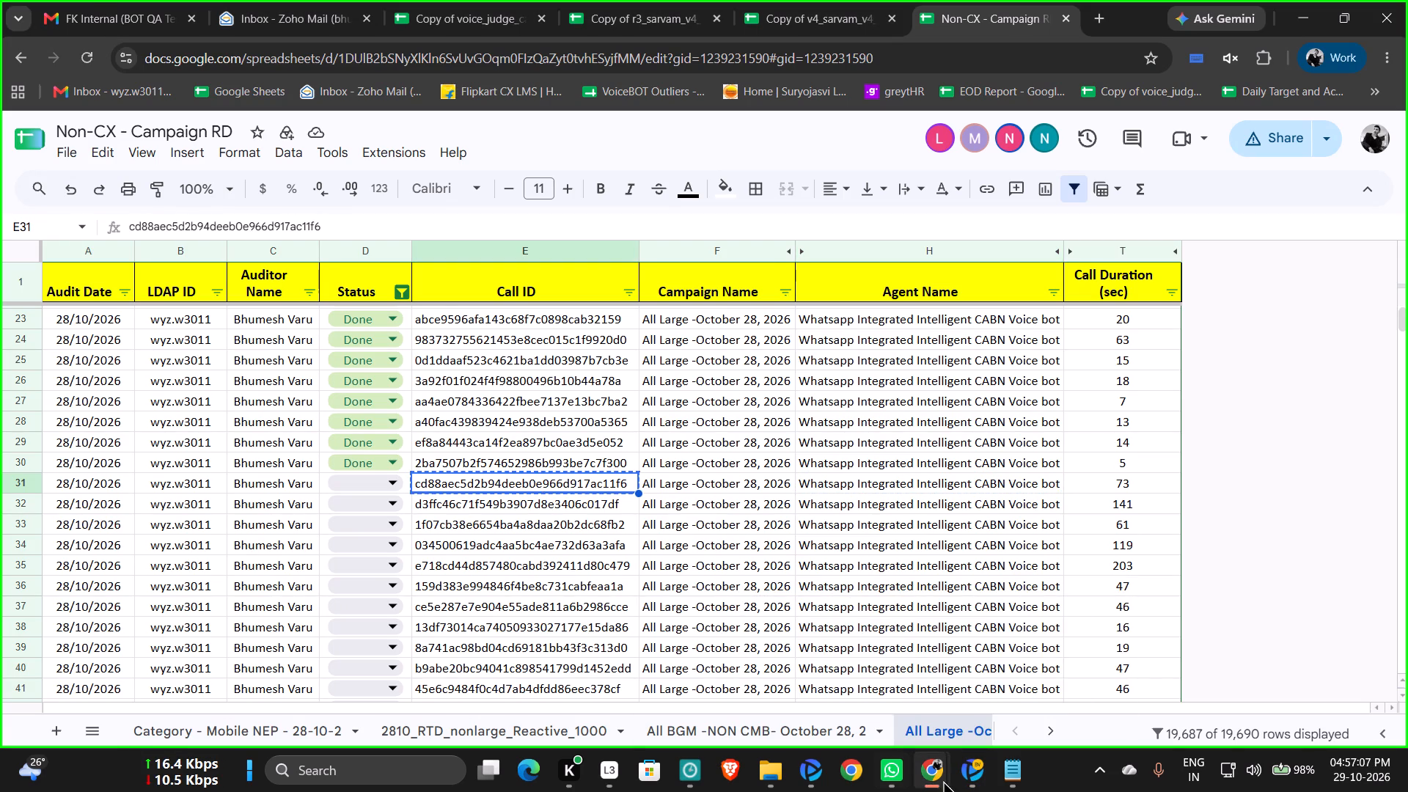
left_click(960, 778)
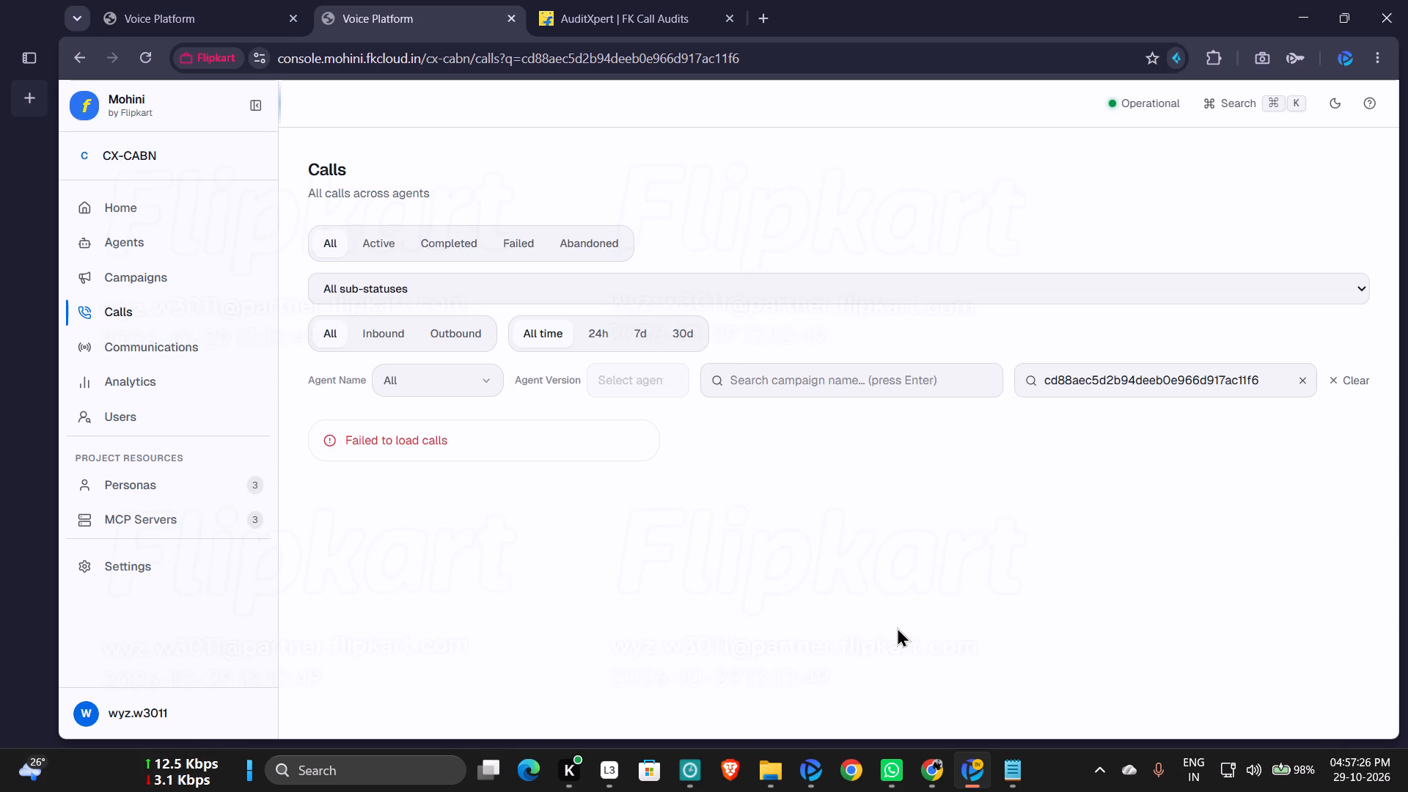
left_click(999, 791)
left_click(971, 772)
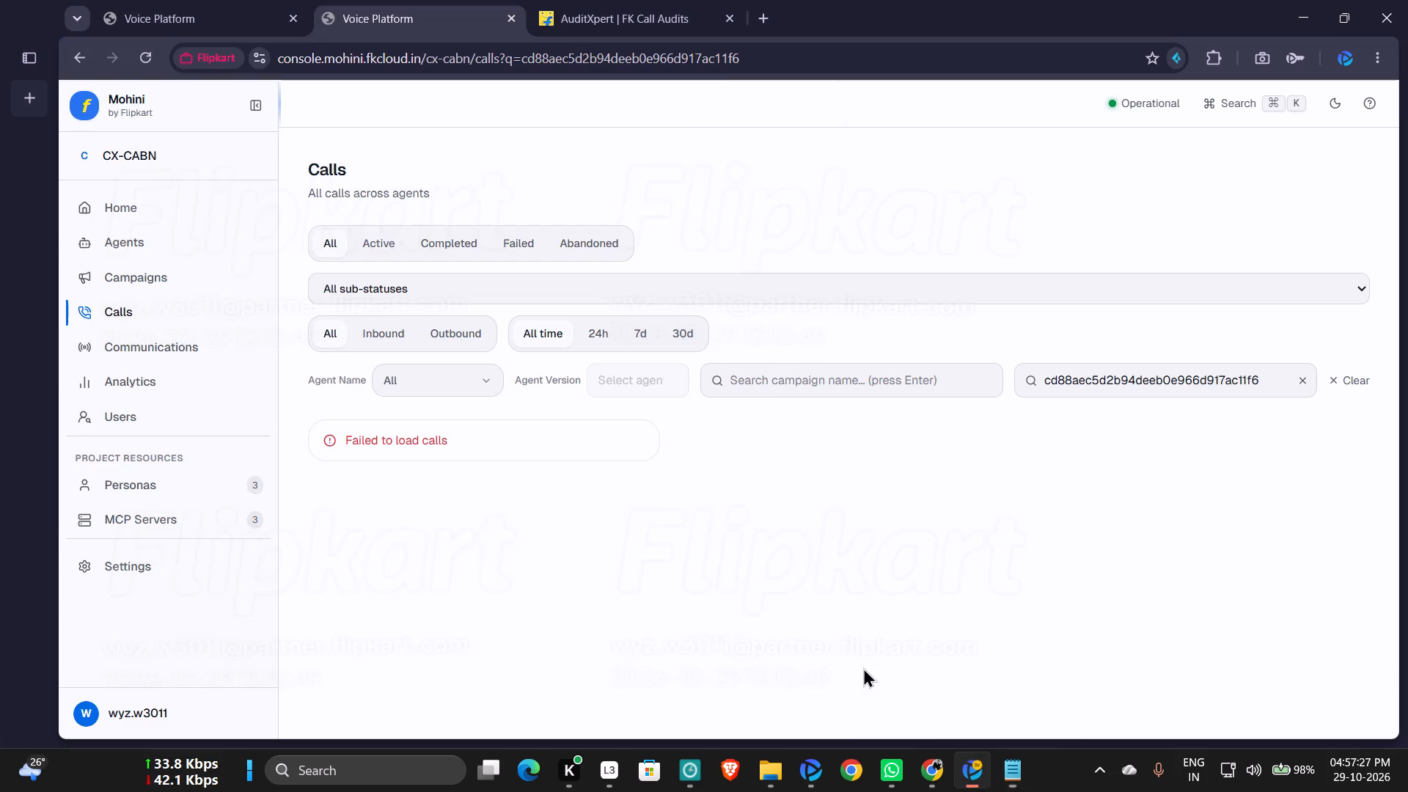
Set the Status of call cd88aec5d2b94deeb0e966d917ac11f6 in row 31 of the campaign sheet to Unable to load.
left_click(922, 780)
left_click(887, 697)
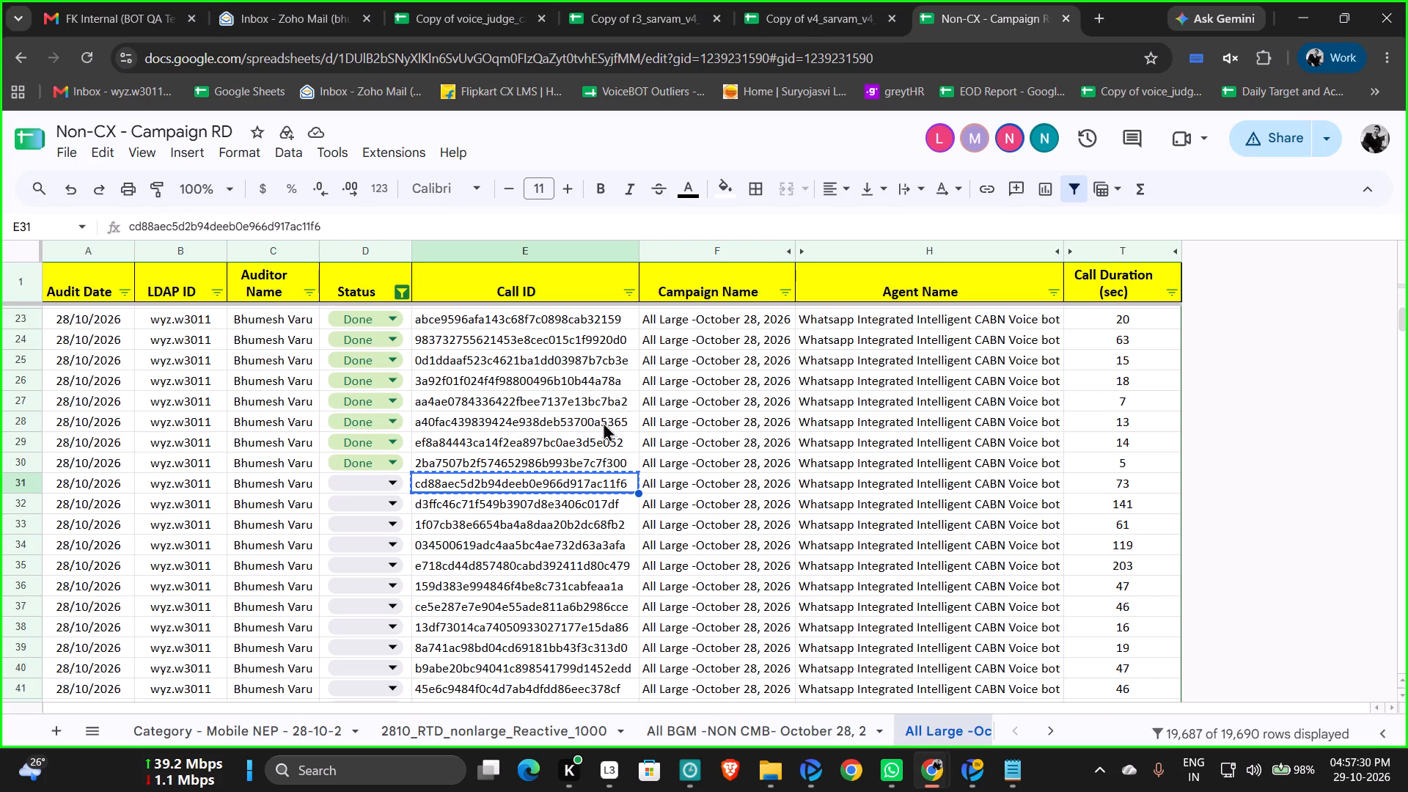
left_click(400, 481)
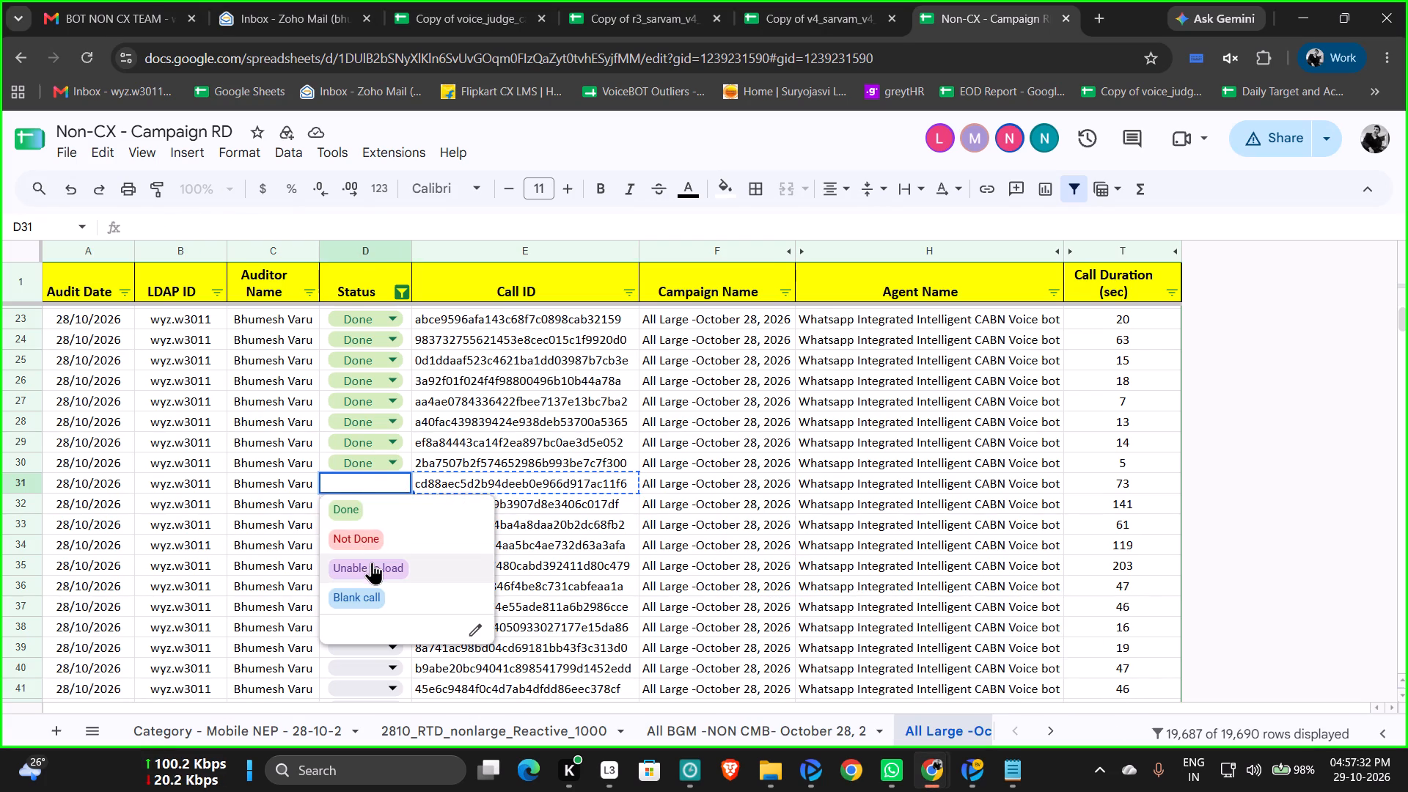
left_click(372, 562)
left_click(496, 504)
key("ctrl+c")
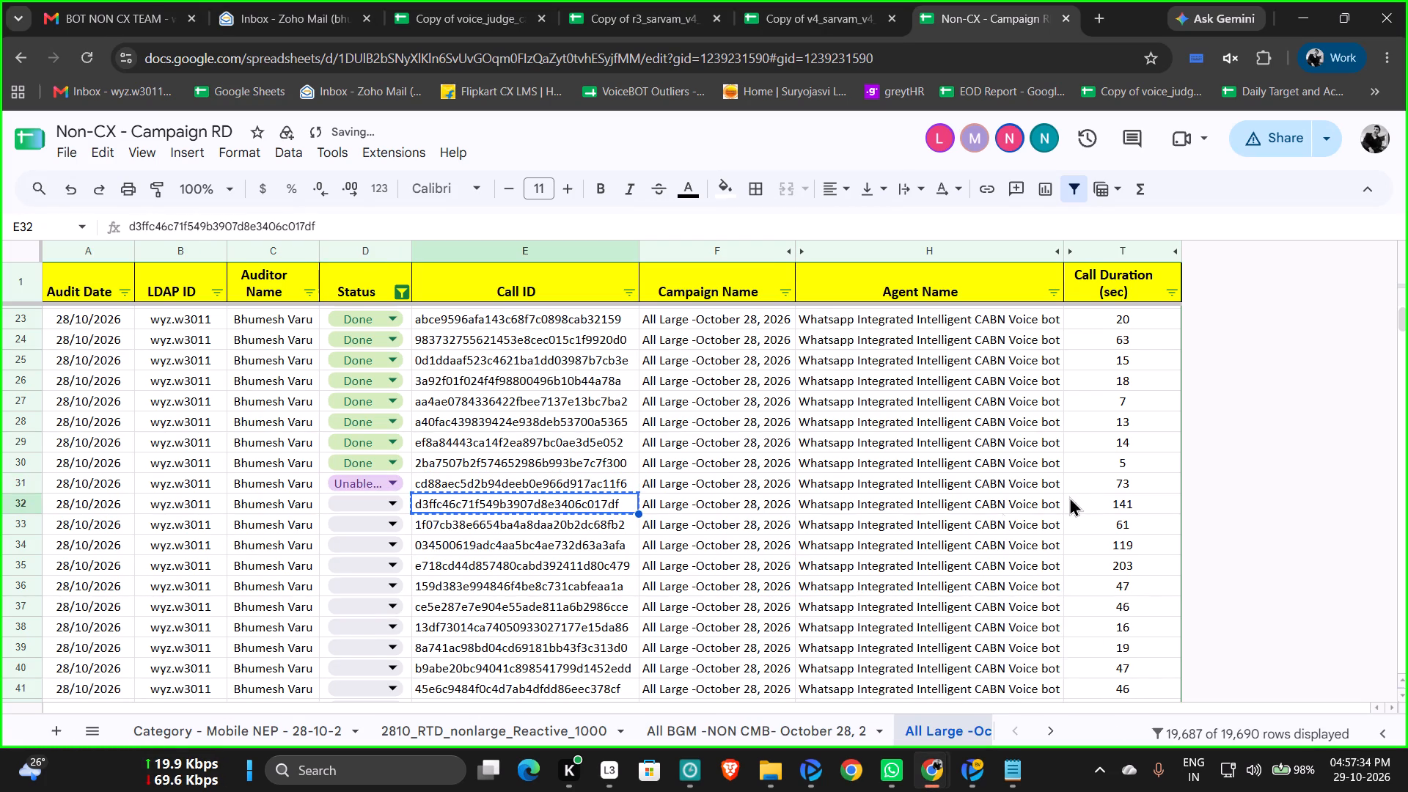
left_click(972, 777)
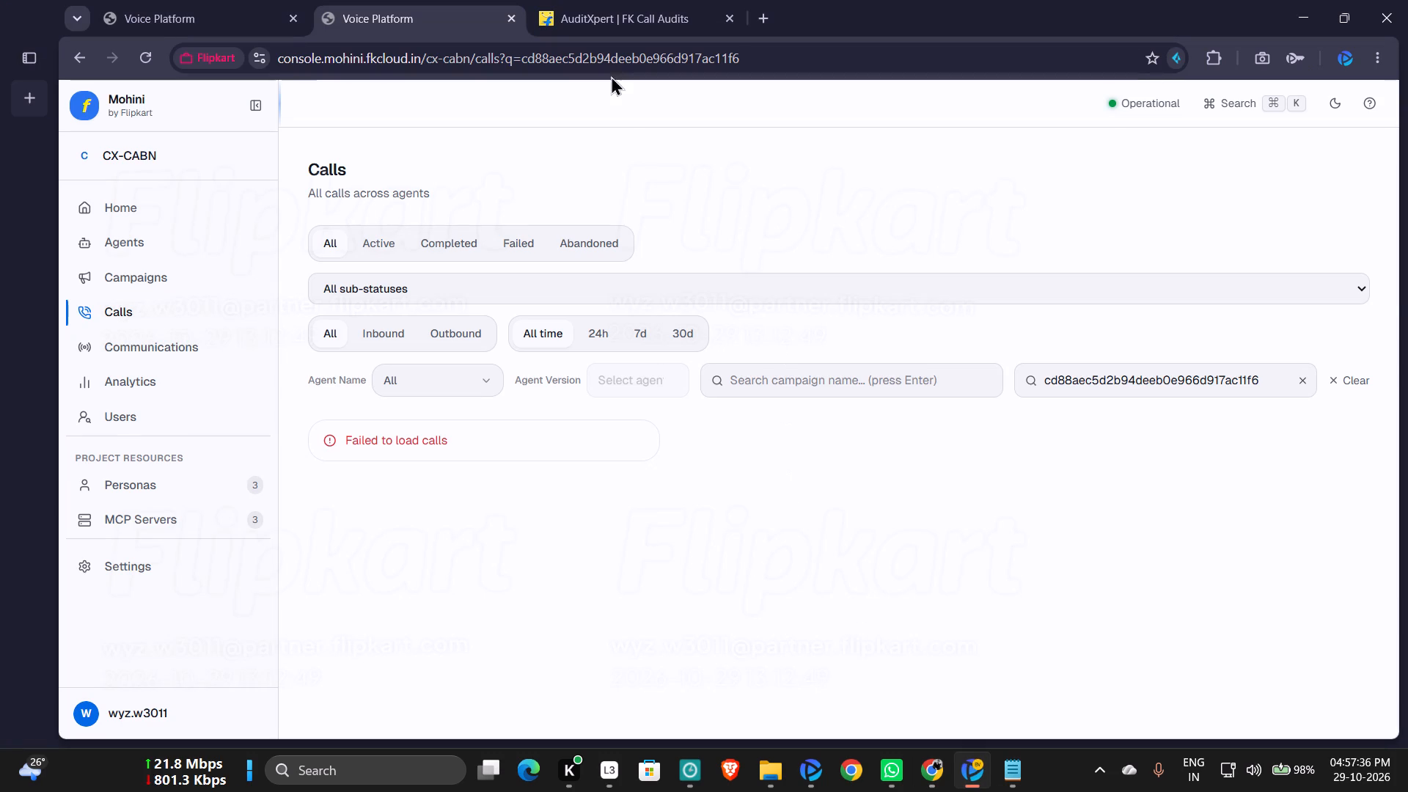
left_click(621, 10)
left_click(346, 0)
triple_click(1159, 368)
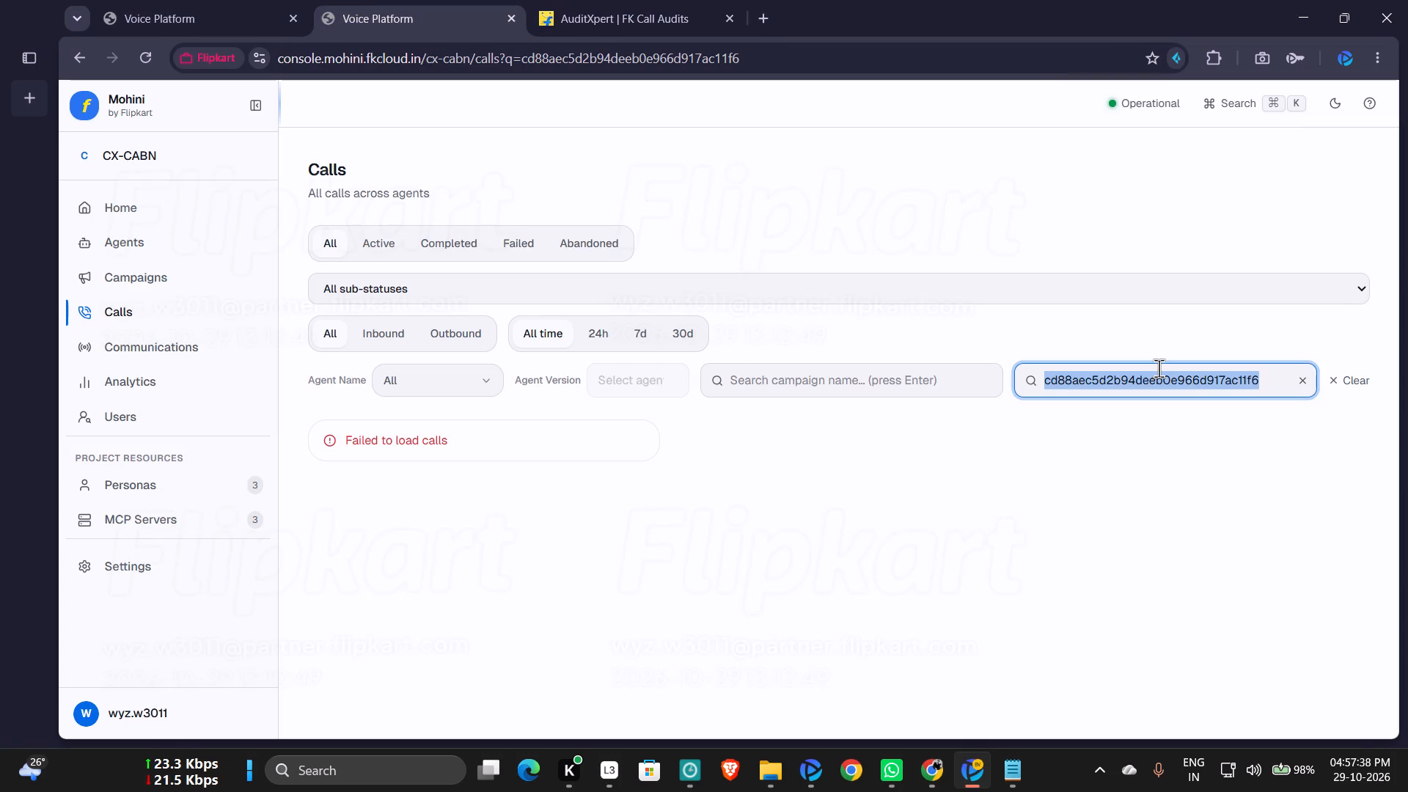
key("ctrl+v")
key("Return")
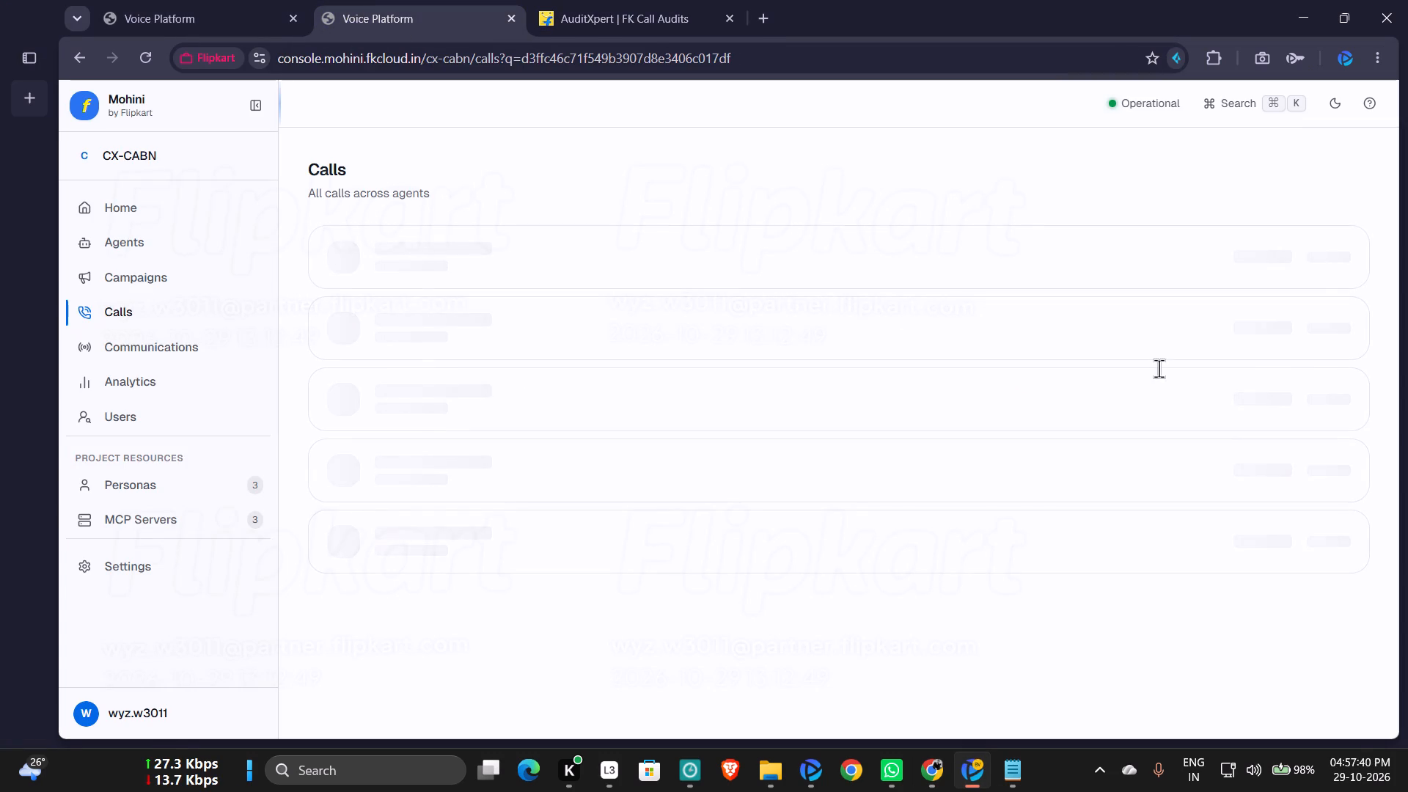
left_click(665, 15)
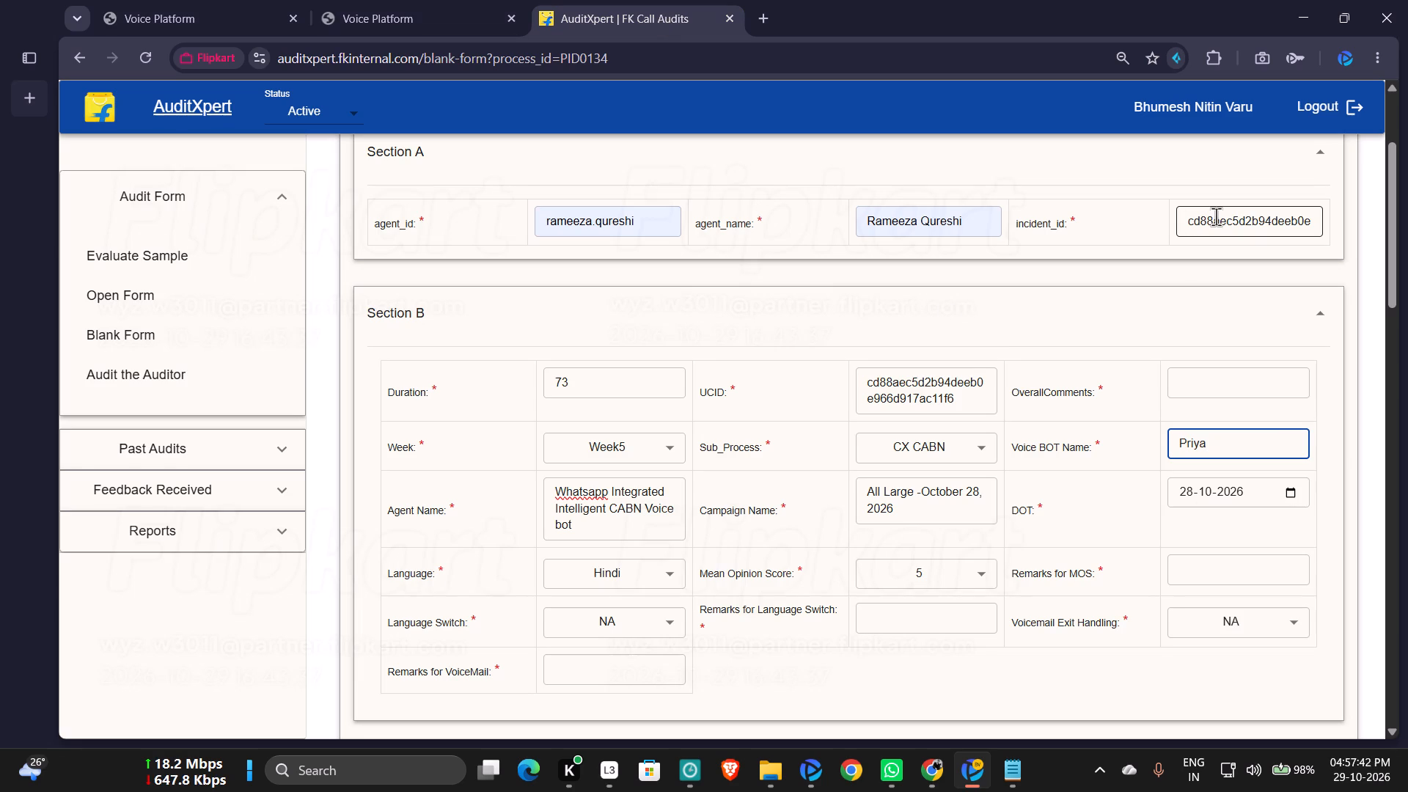
double_click(1216, 216)
key("ctrl+v")
double_click(940, 383)
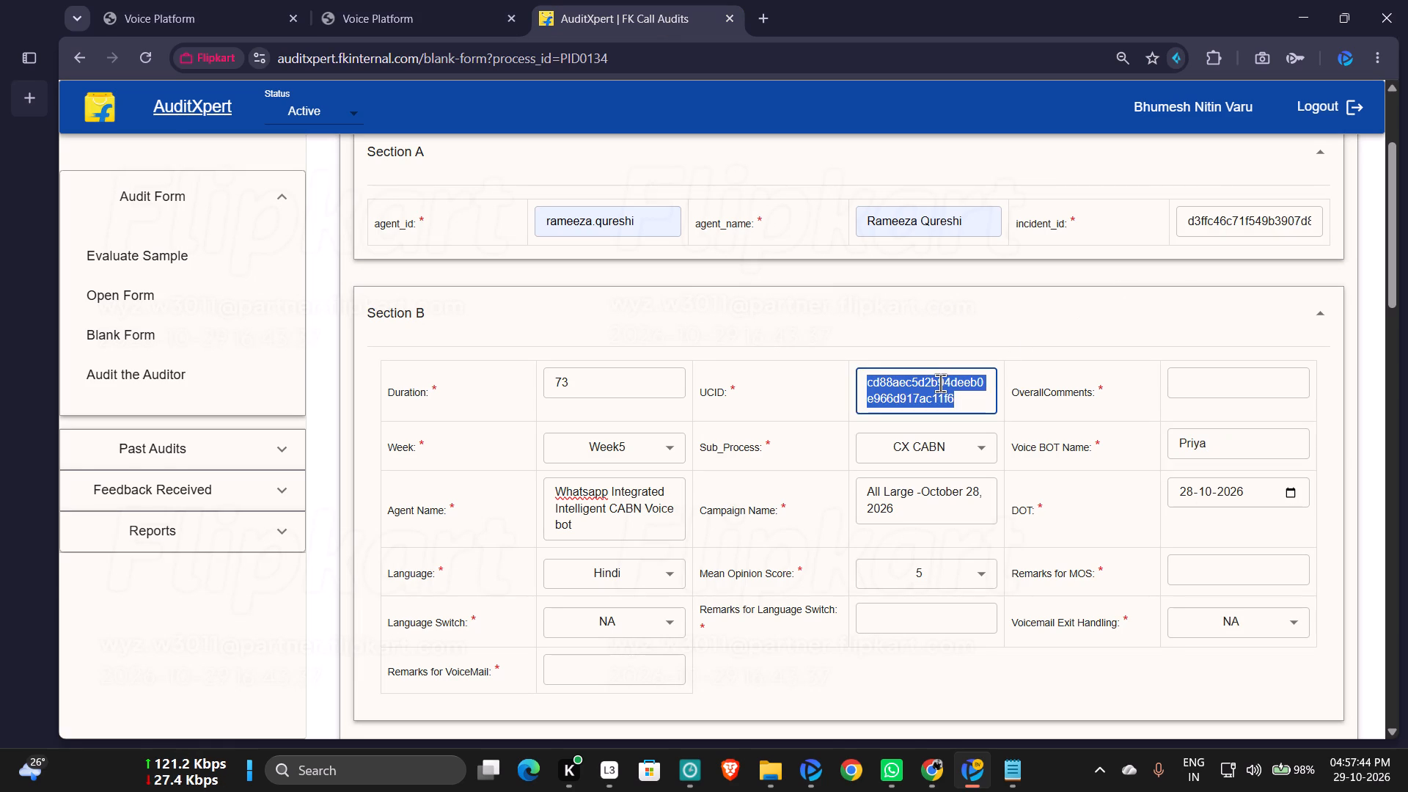
key("ctrl+v")
Set Duration in Section B to 141.
left_click(590, 220)
left_click(592, 389)
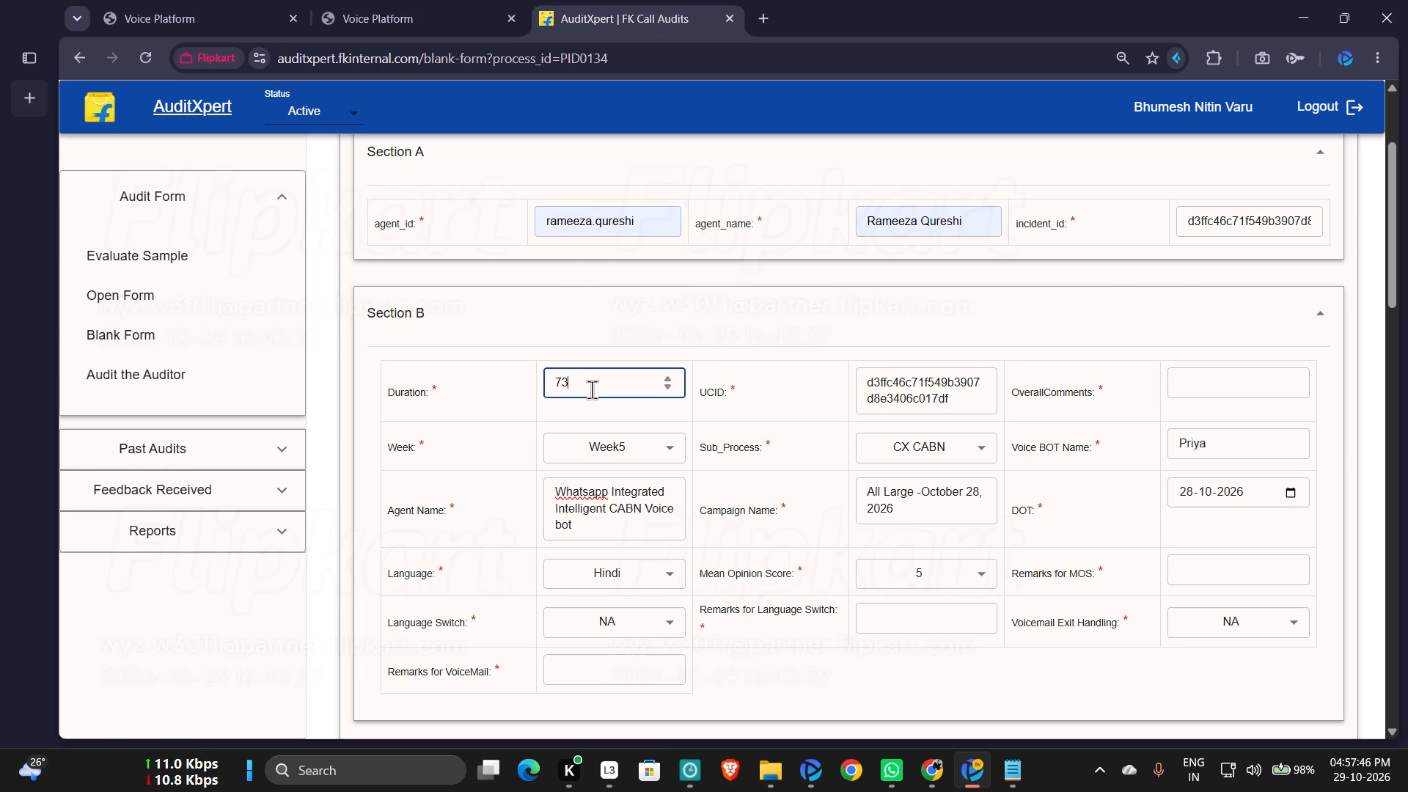
key("BackSpace")
key("BackSpace")
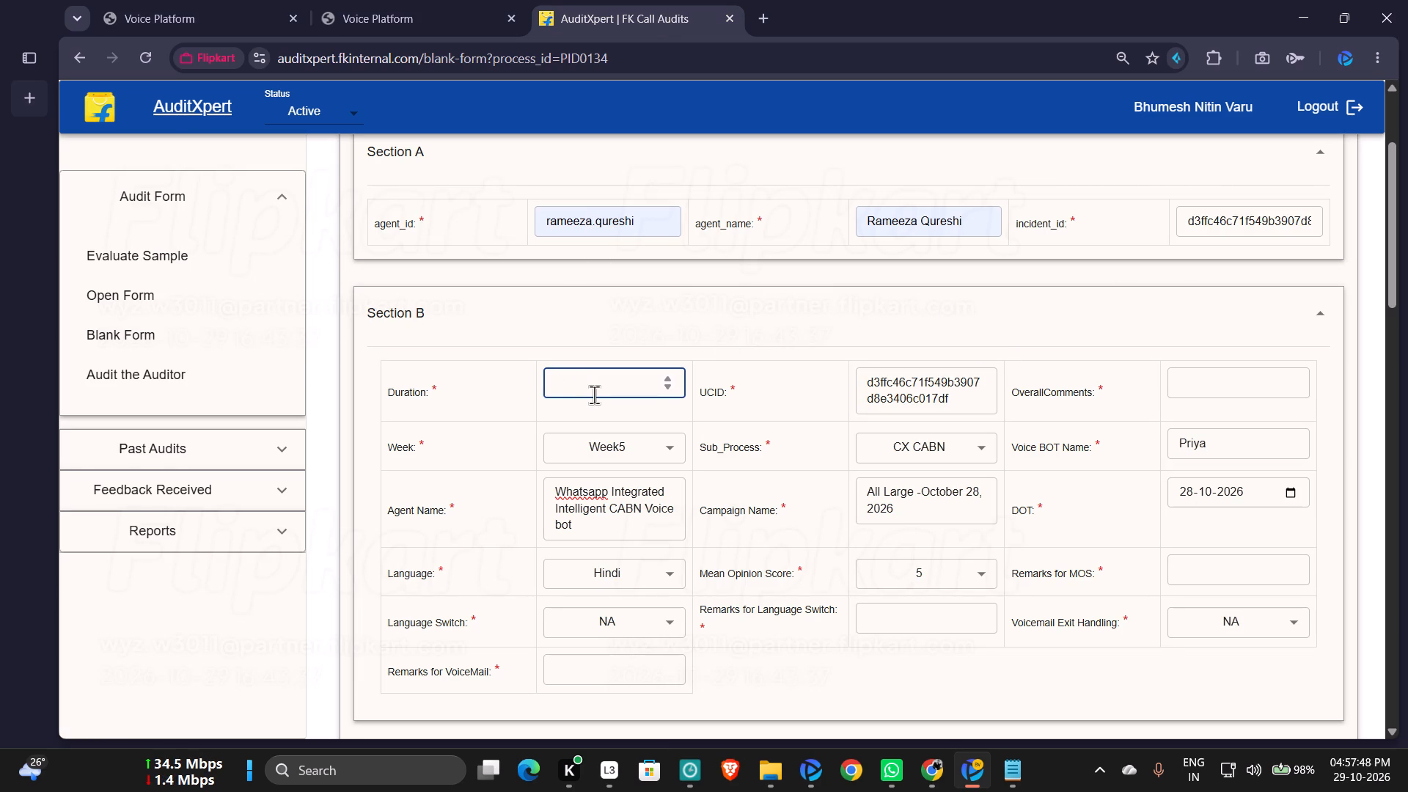
type("141")
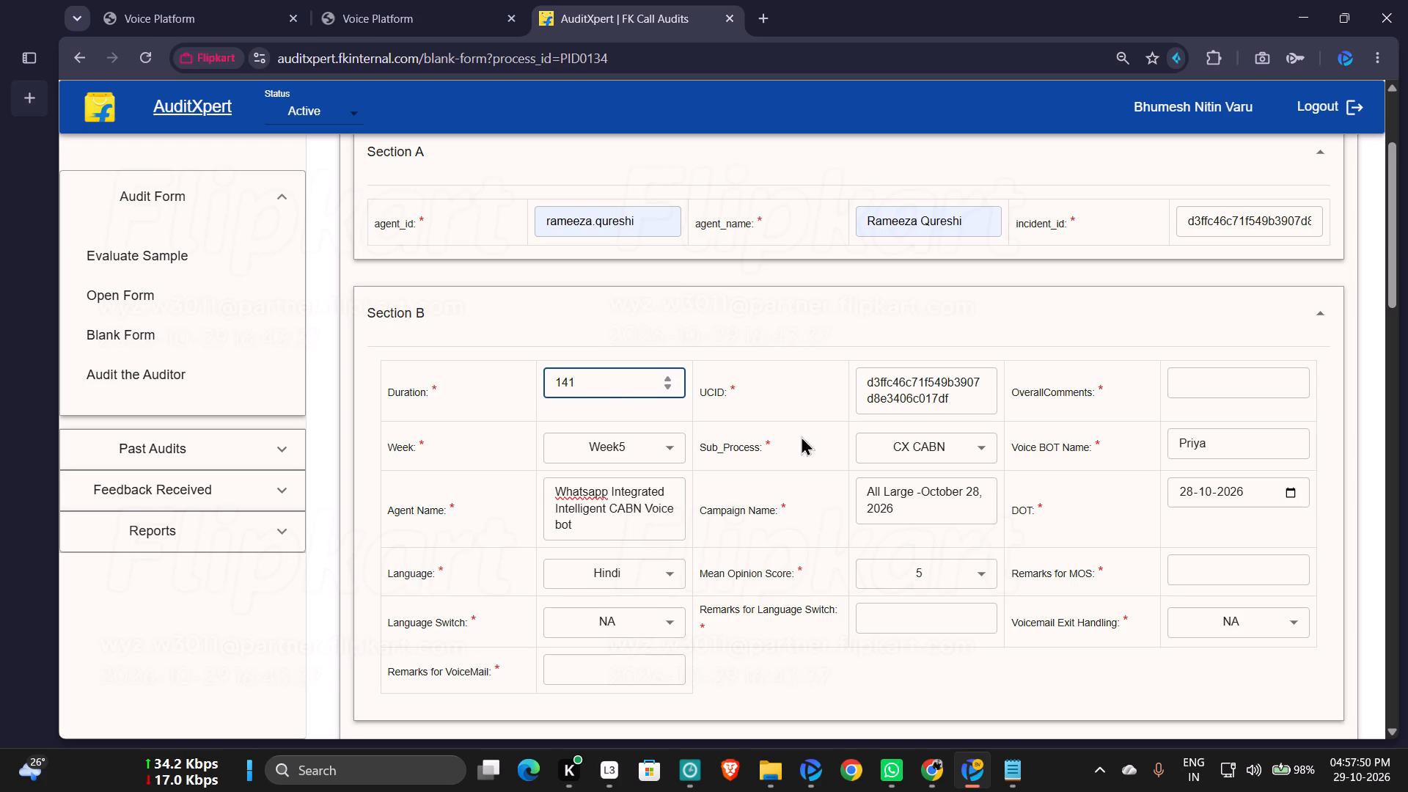
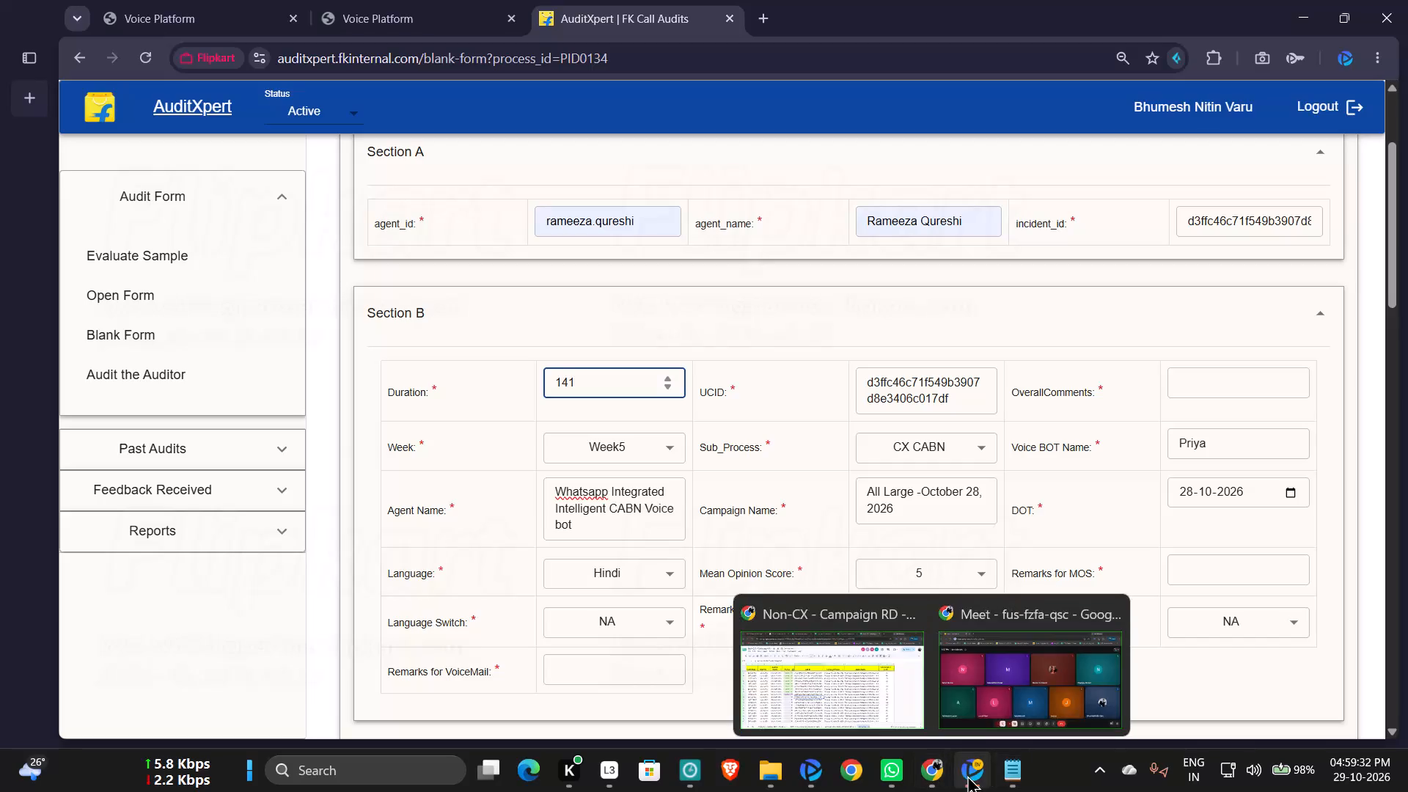
left_click(967, 775)
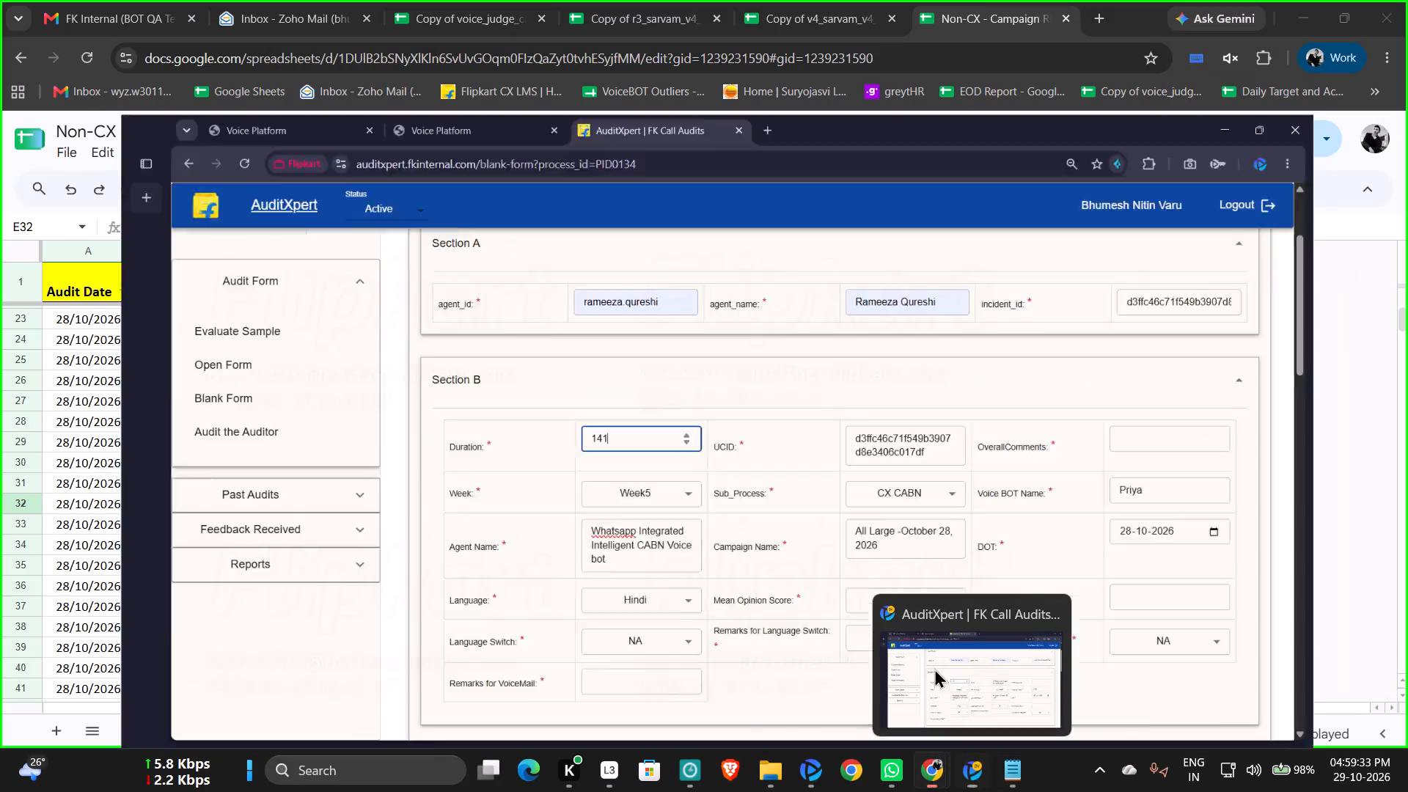
left_click(958, 774)
left_click(450, 19)
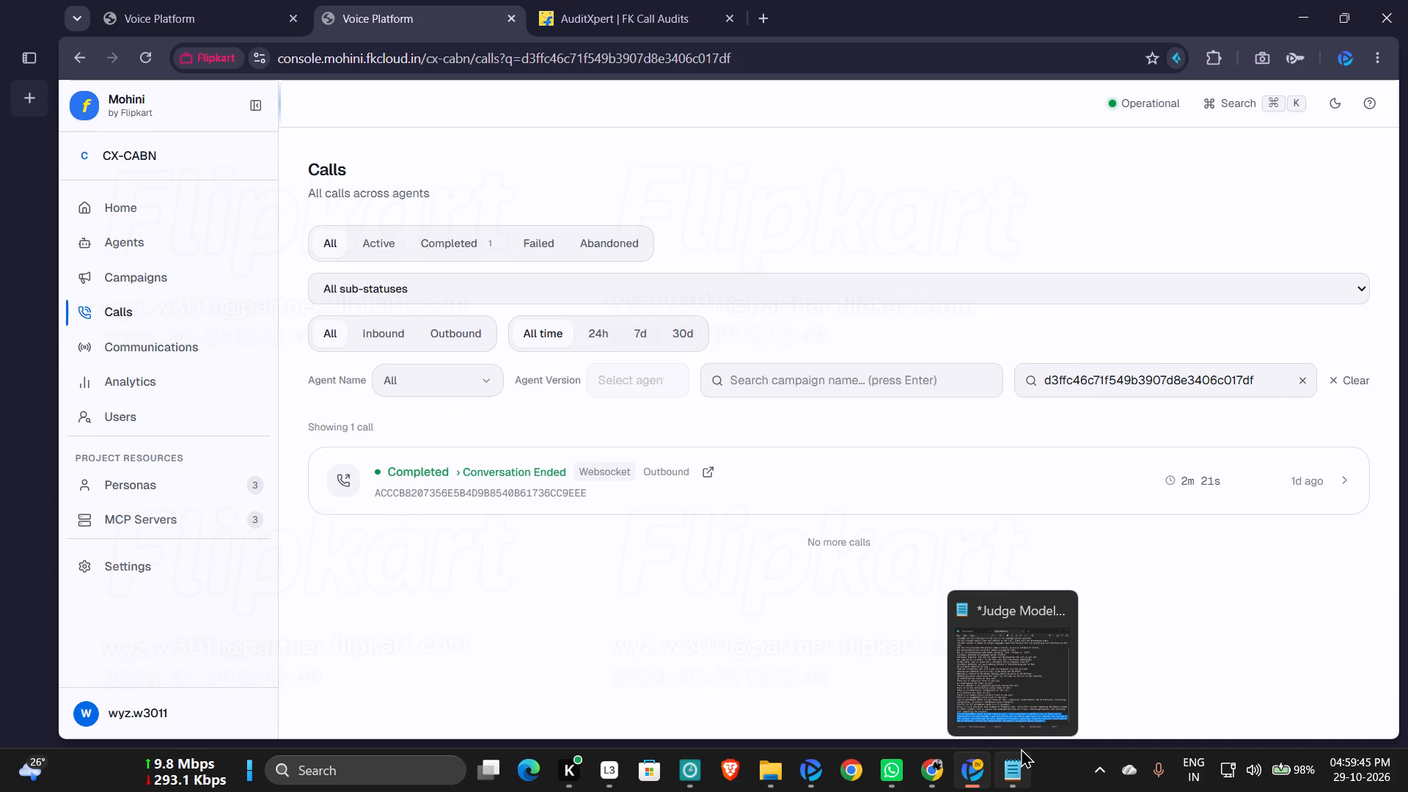
left_click(692, 467)
left_click(708, 467)
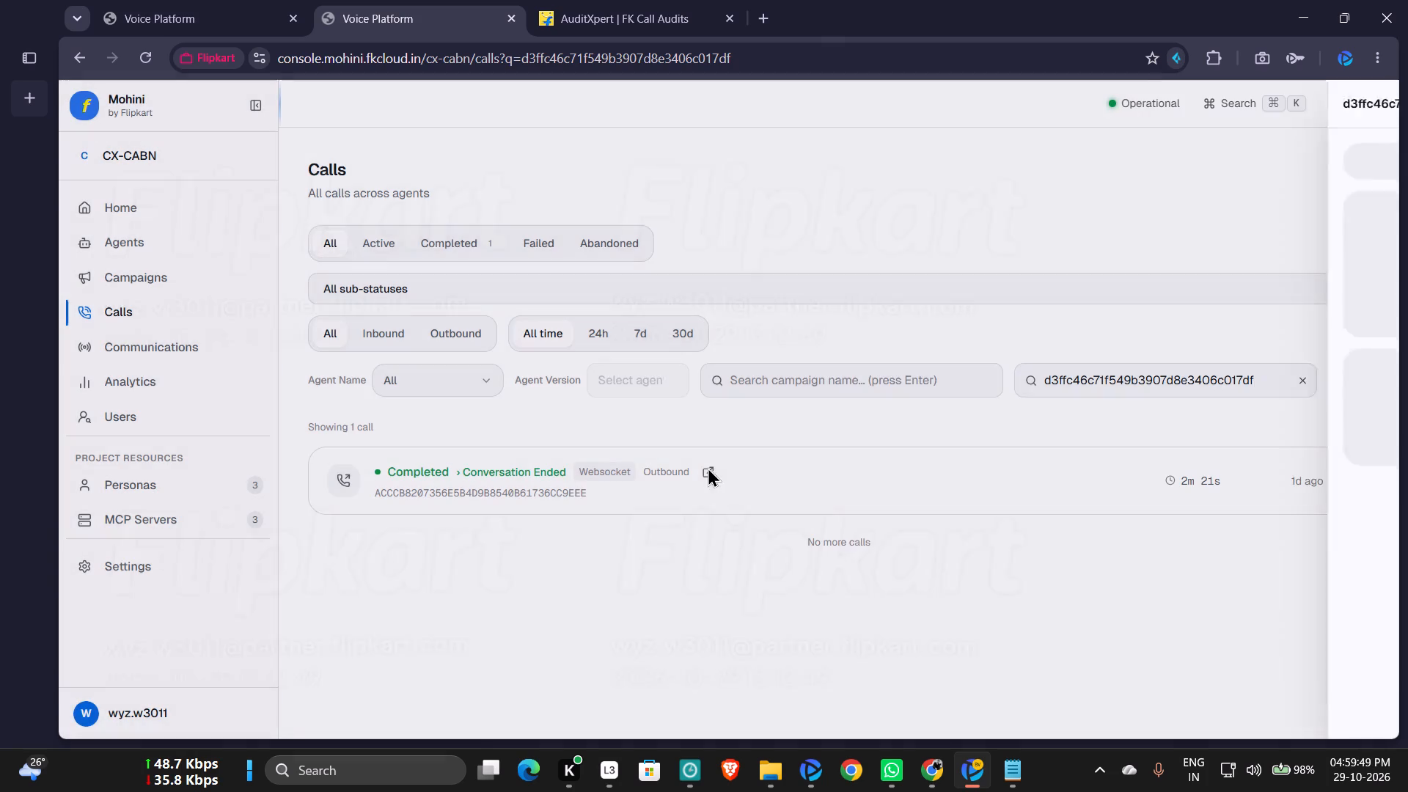
left_click(708, 467)
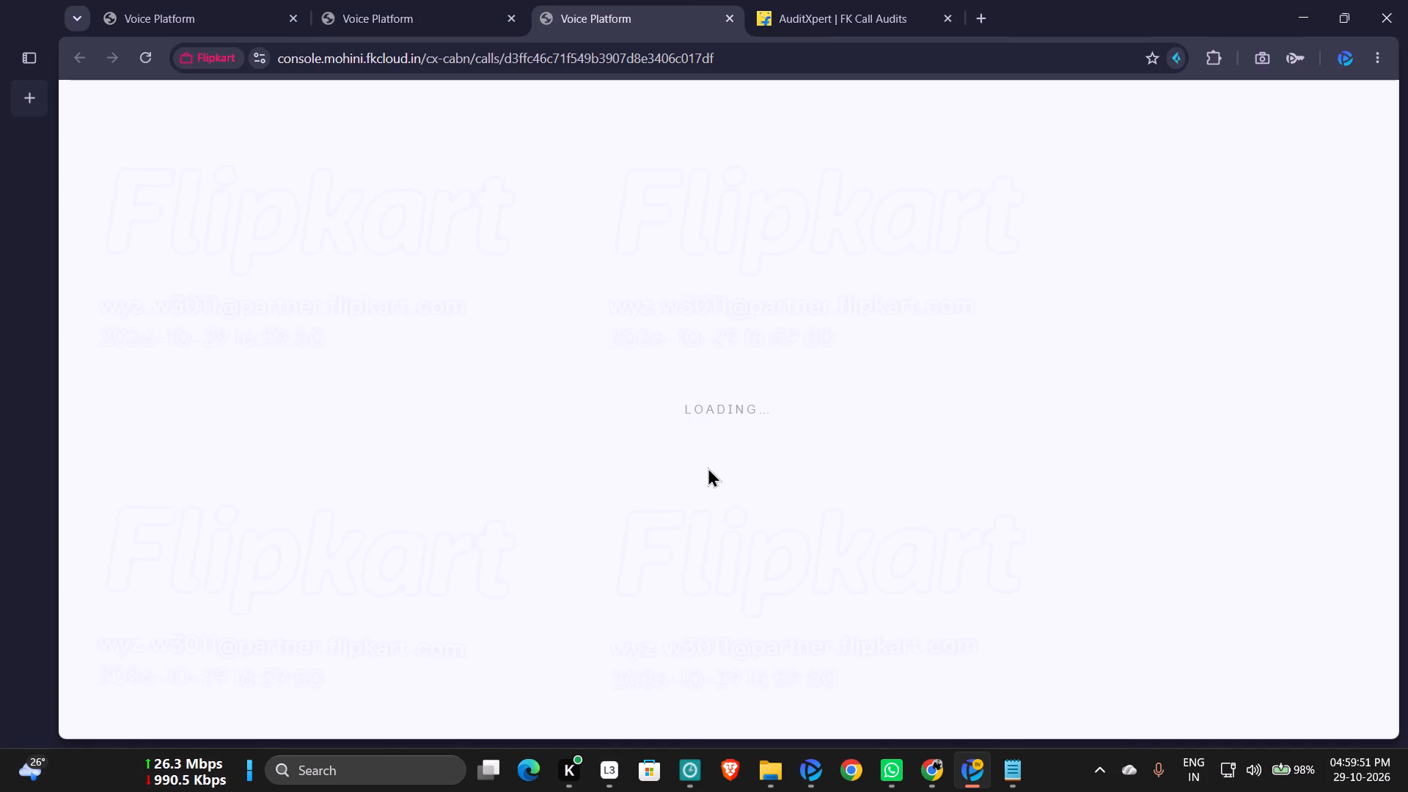
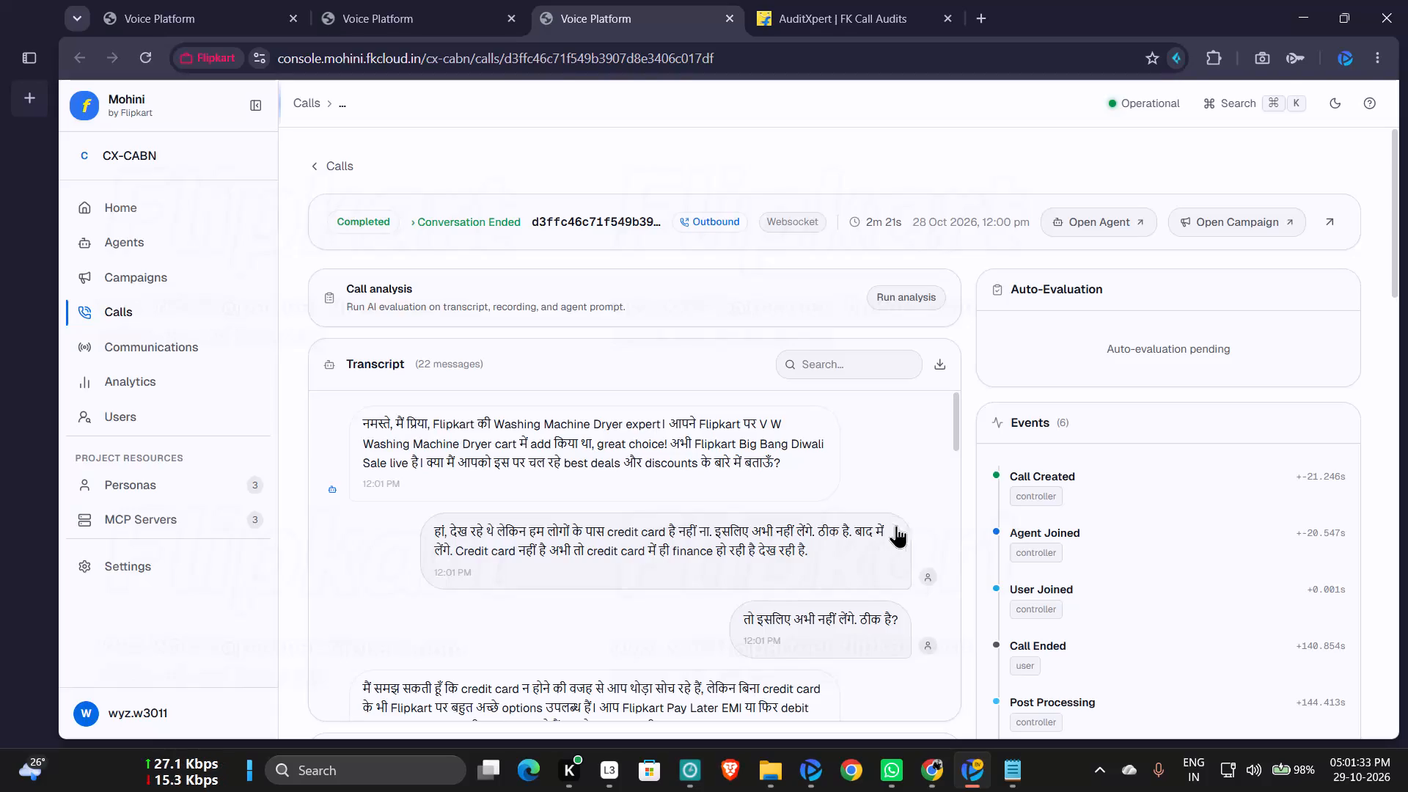
scroll(995, 453, "down", 2)
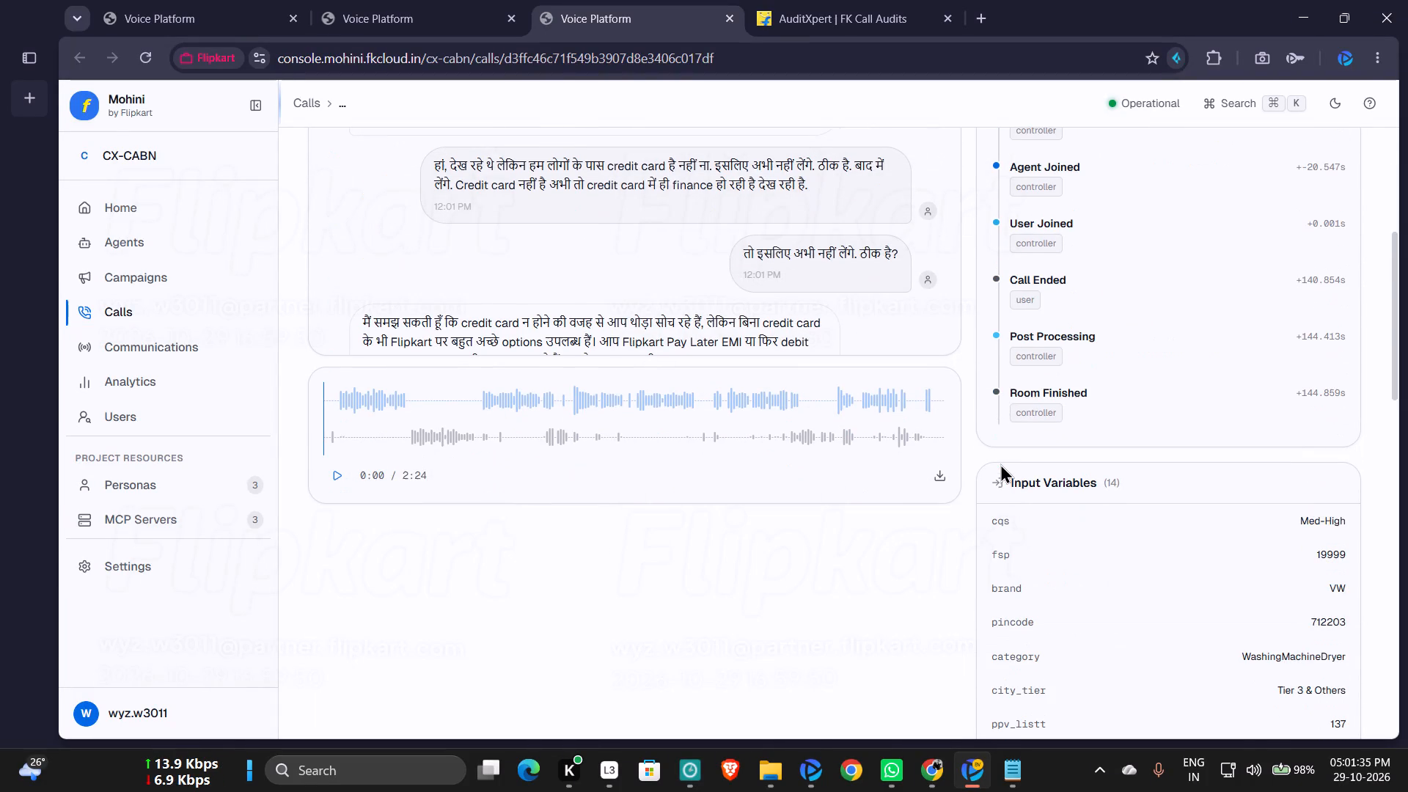
left_click(834, 18)
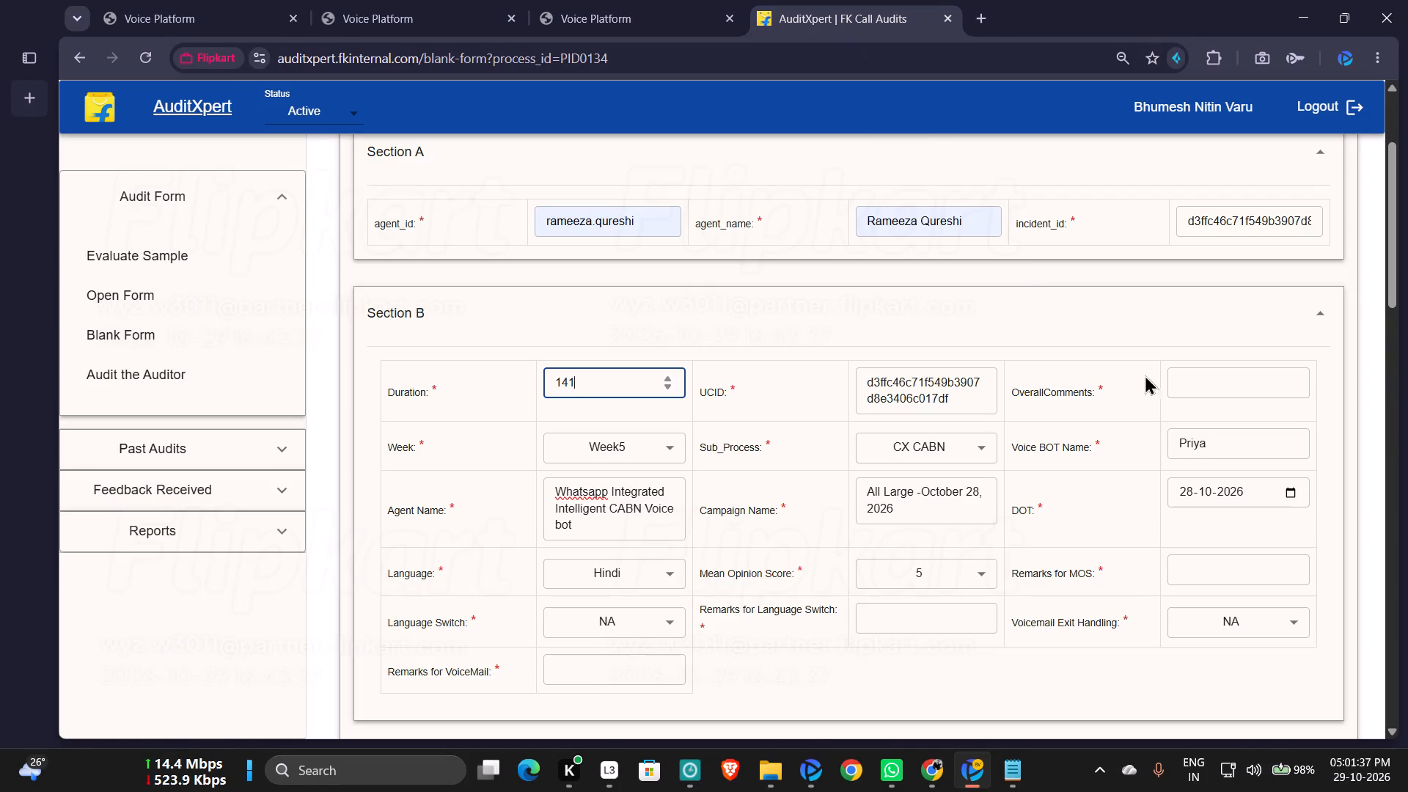
left_click(592, 29)
scroll(1200, 395, "up", 4)
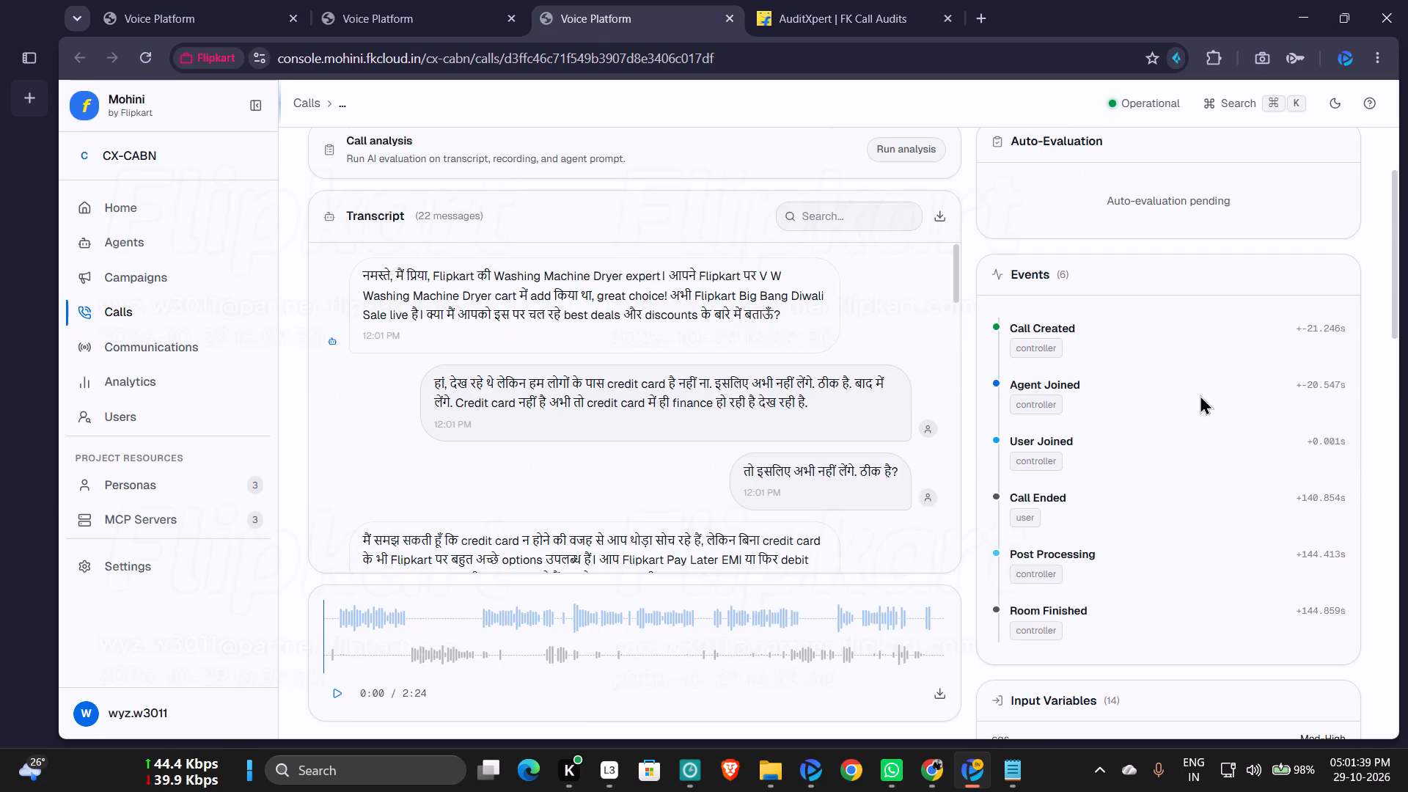
left_click(851, 7)
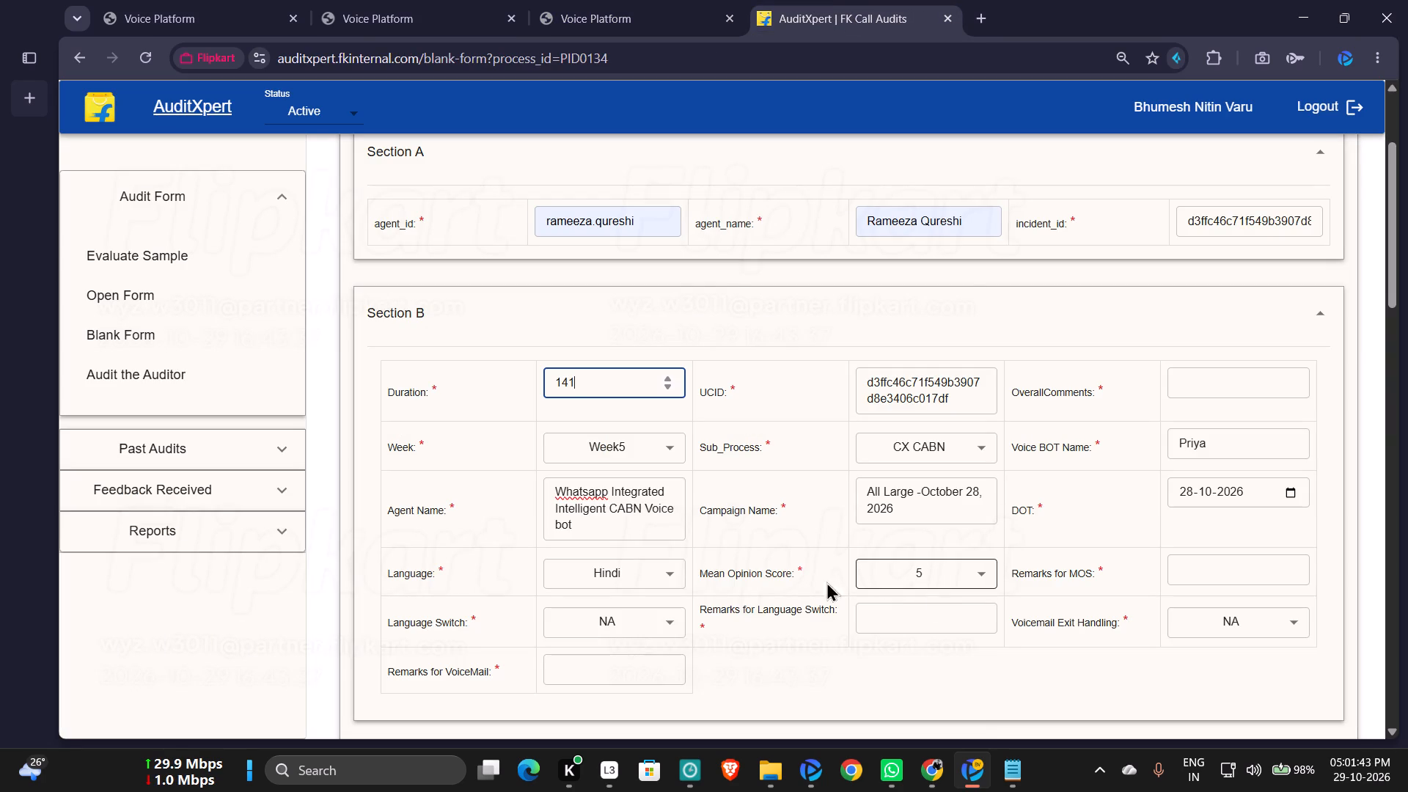
left_click(936, 787)
left_click(795, 633)
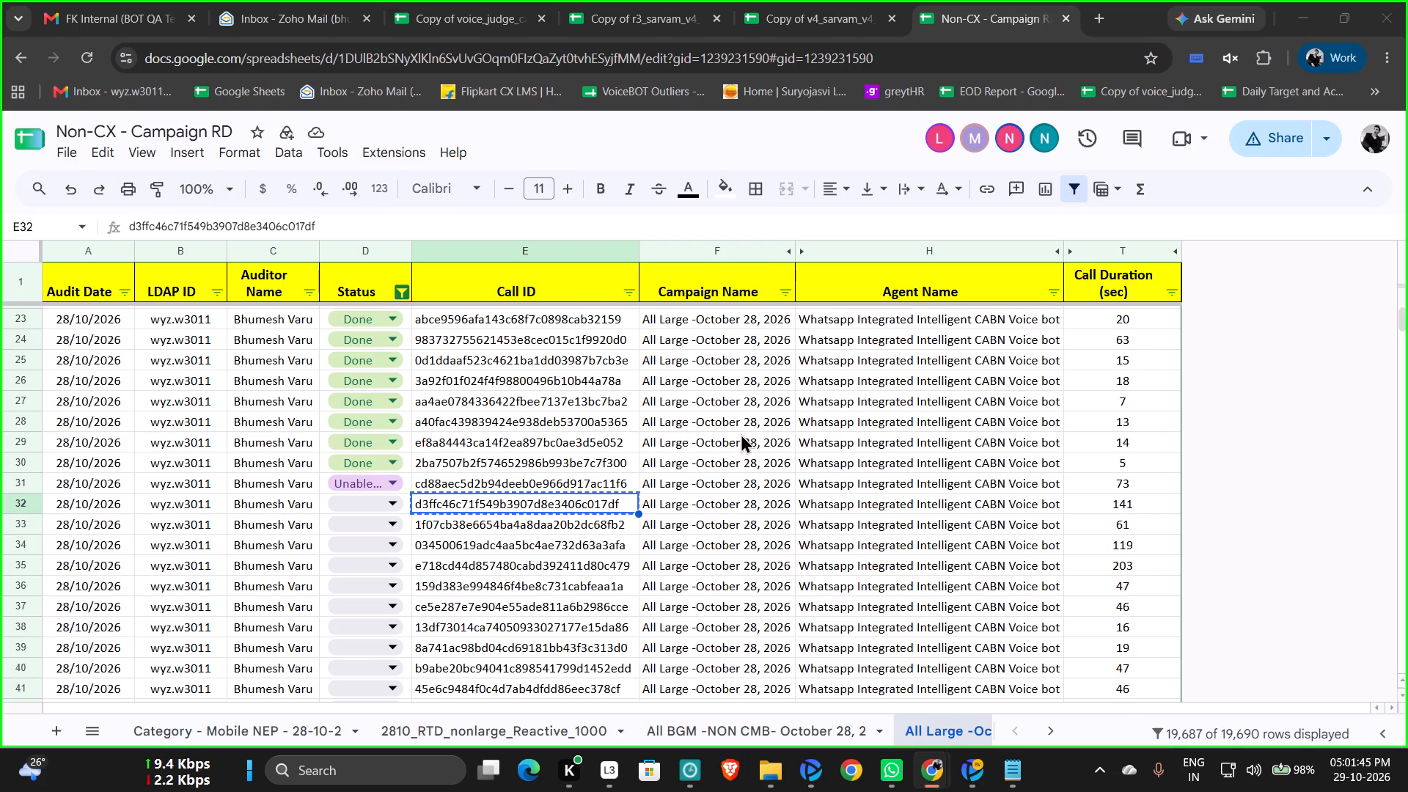
left_click(980, 783)
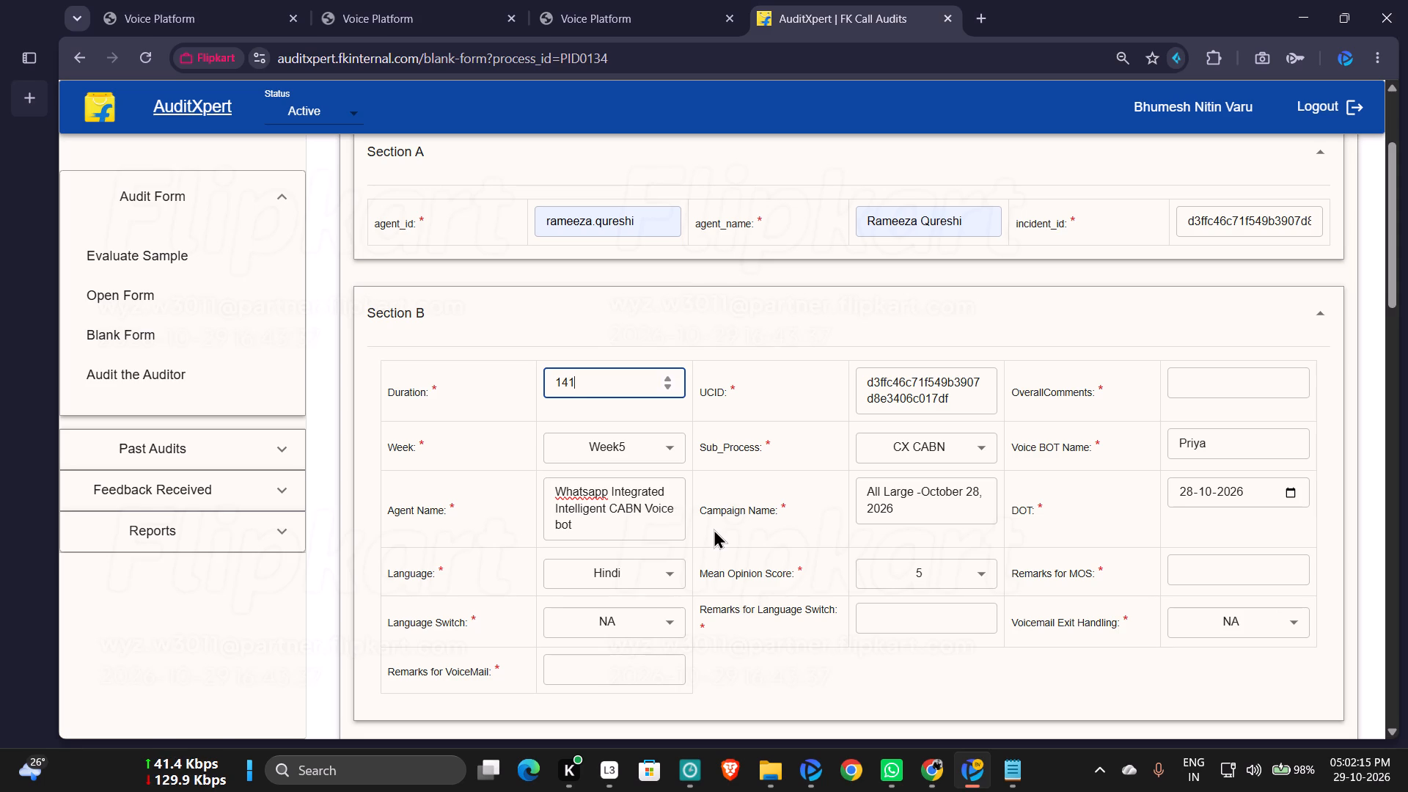
left_click(632, 30)
left_click(796, 20)
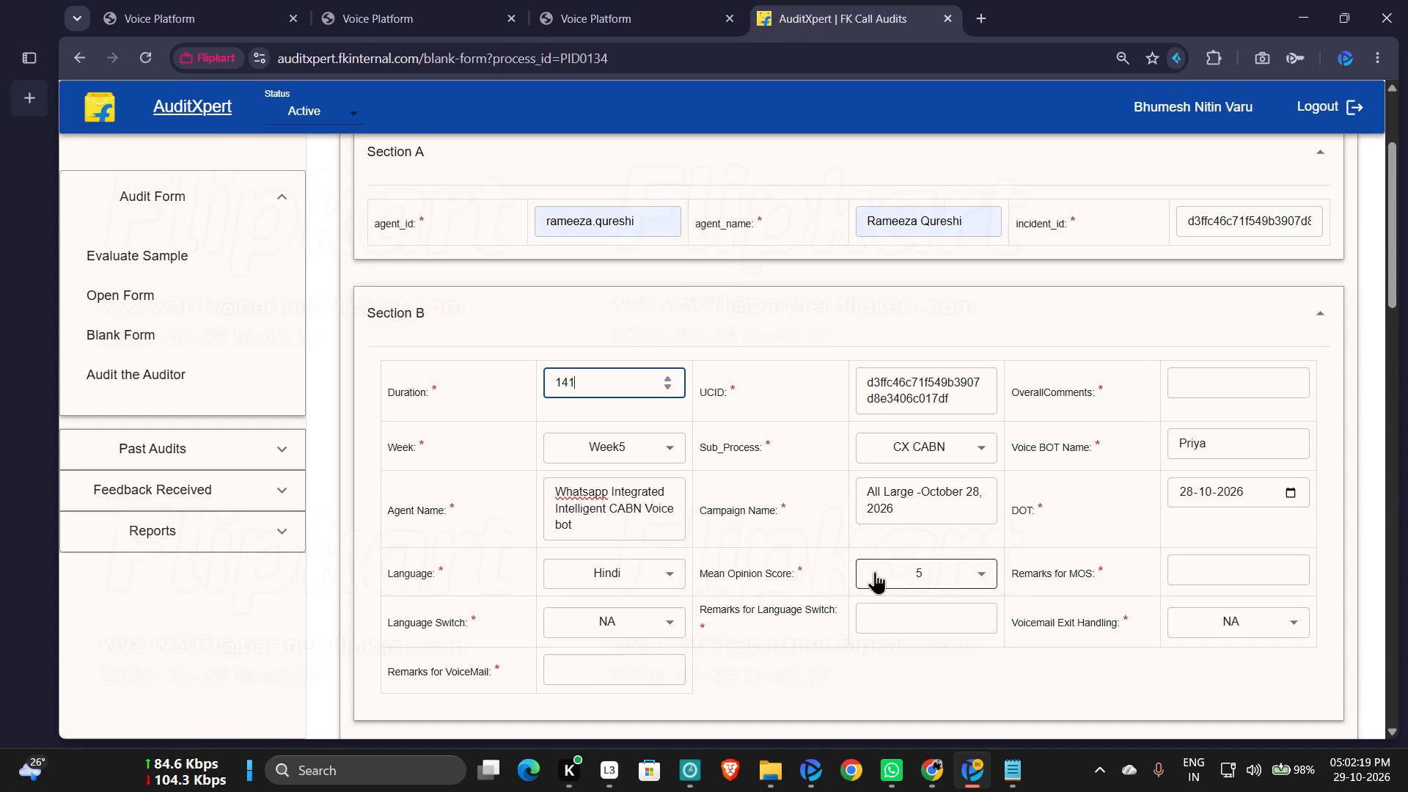
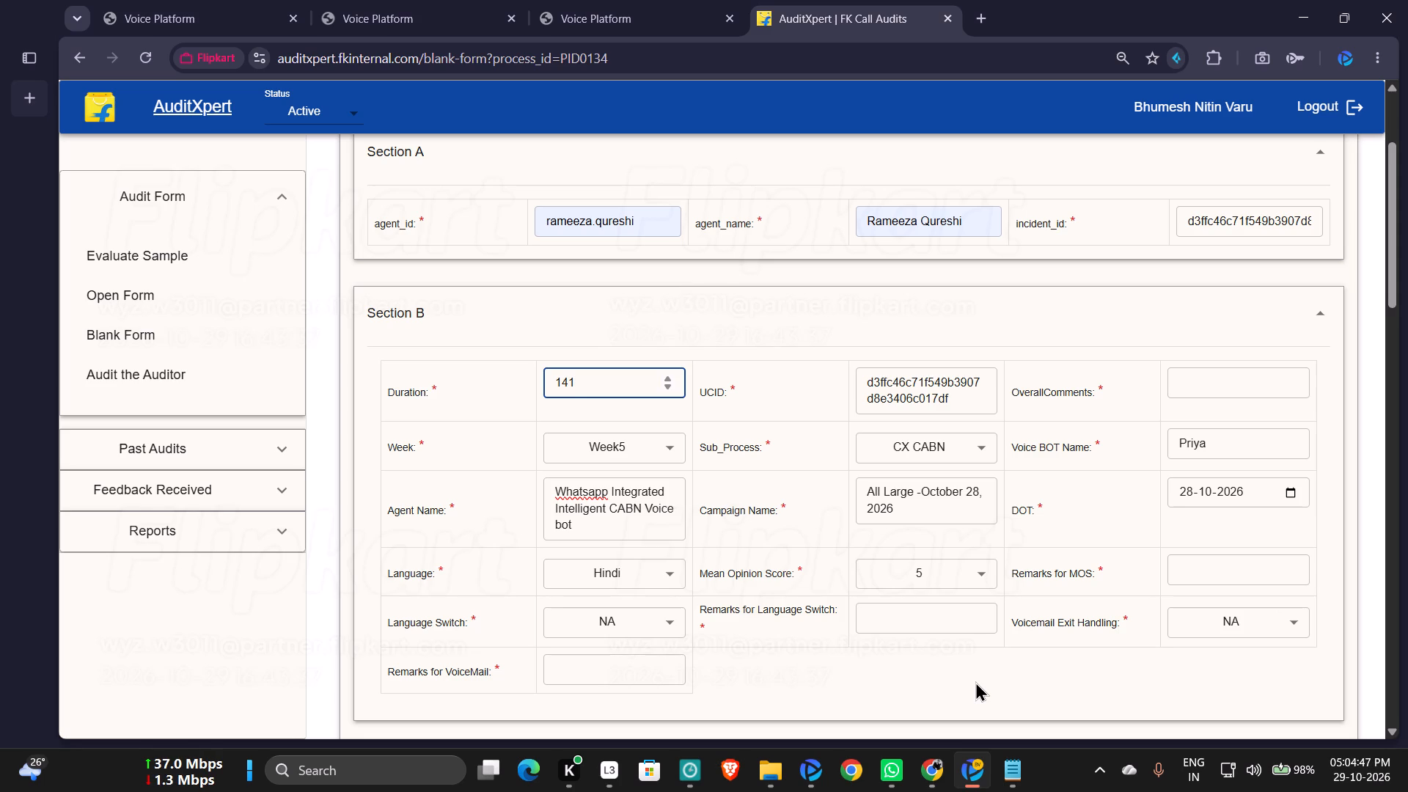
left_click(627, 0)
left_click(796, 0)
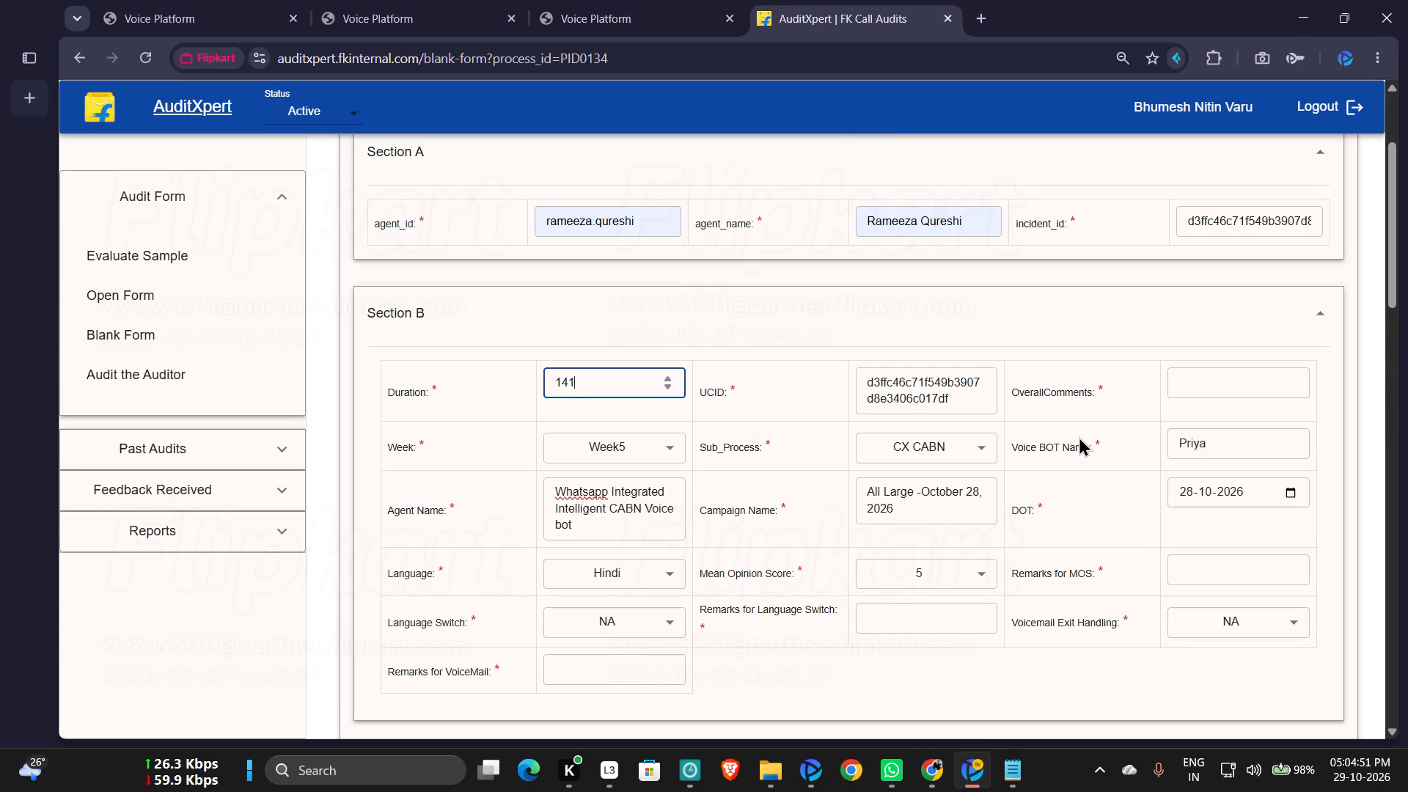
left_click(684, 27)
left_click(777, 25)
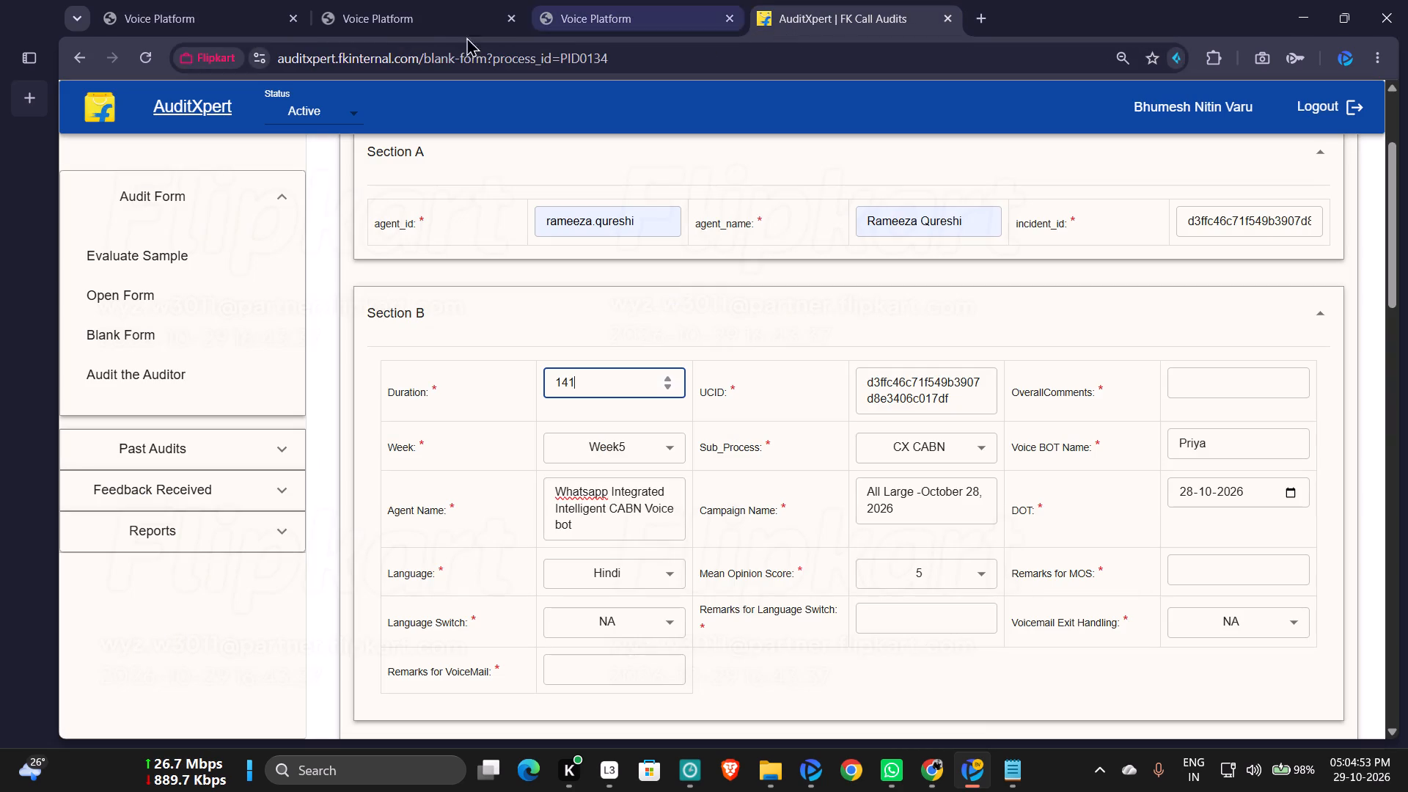
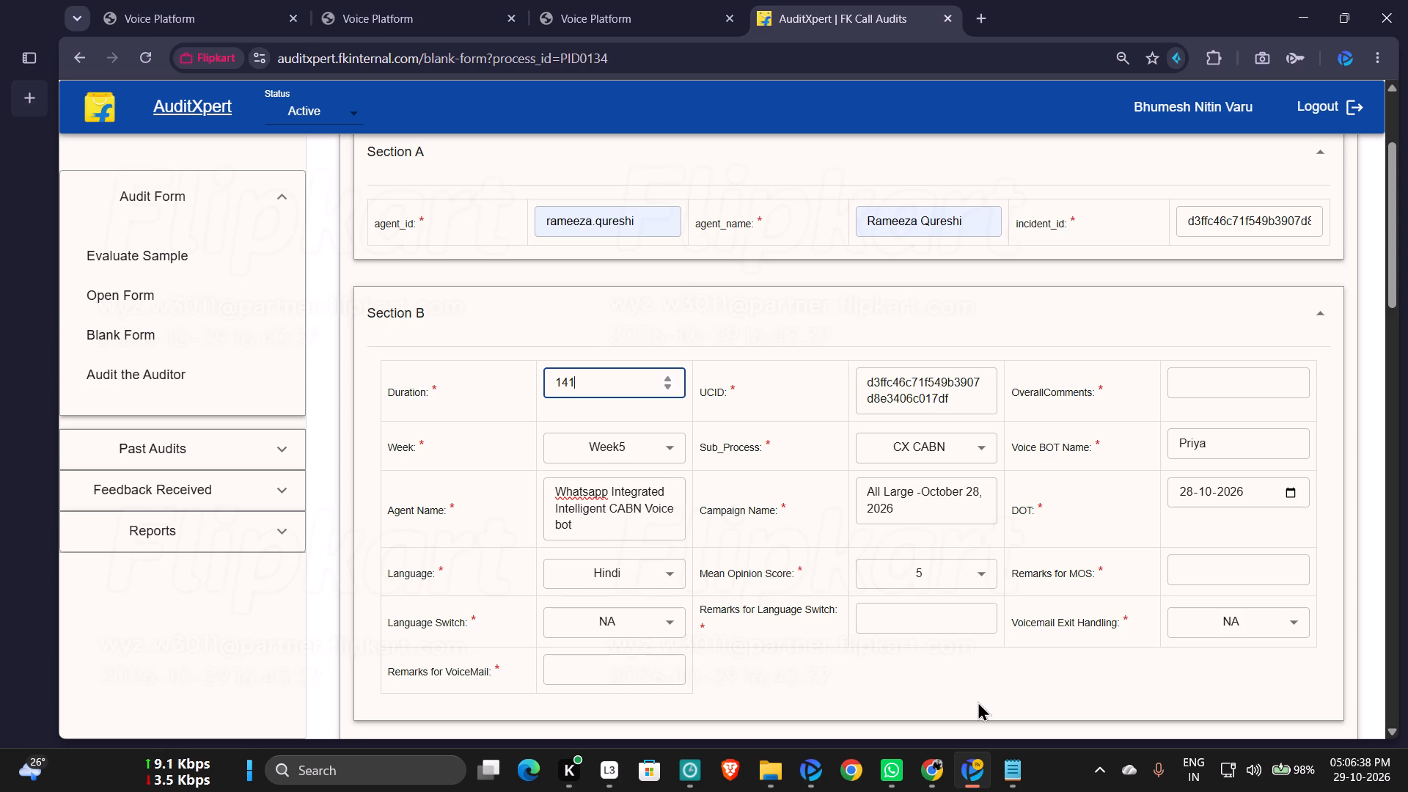
Check the open call's details and transcript in the Mohini voice console, and return to the AuditXpert form.
left_click(649, 13)
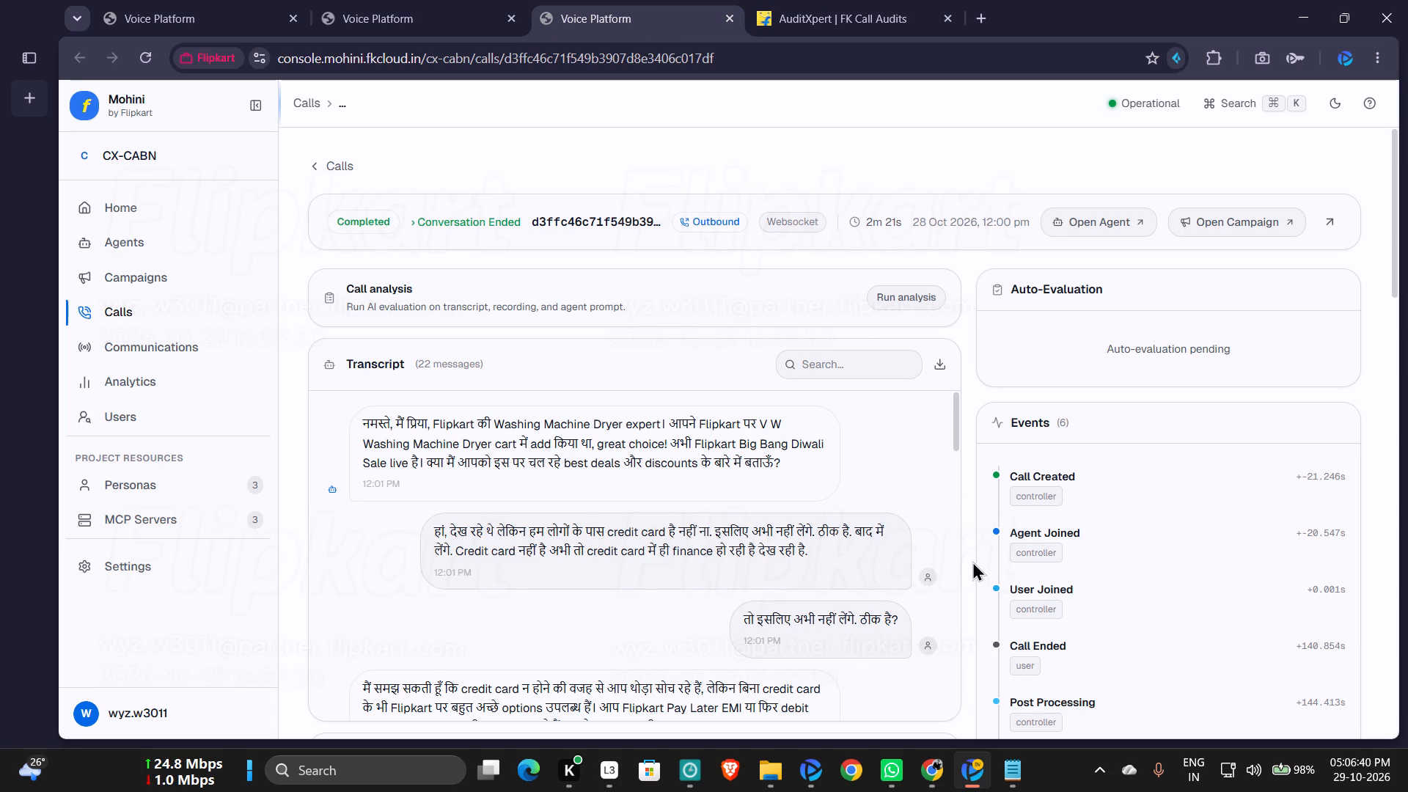
scroll(1134, 383, "down", 2)
left_click(836, 23)
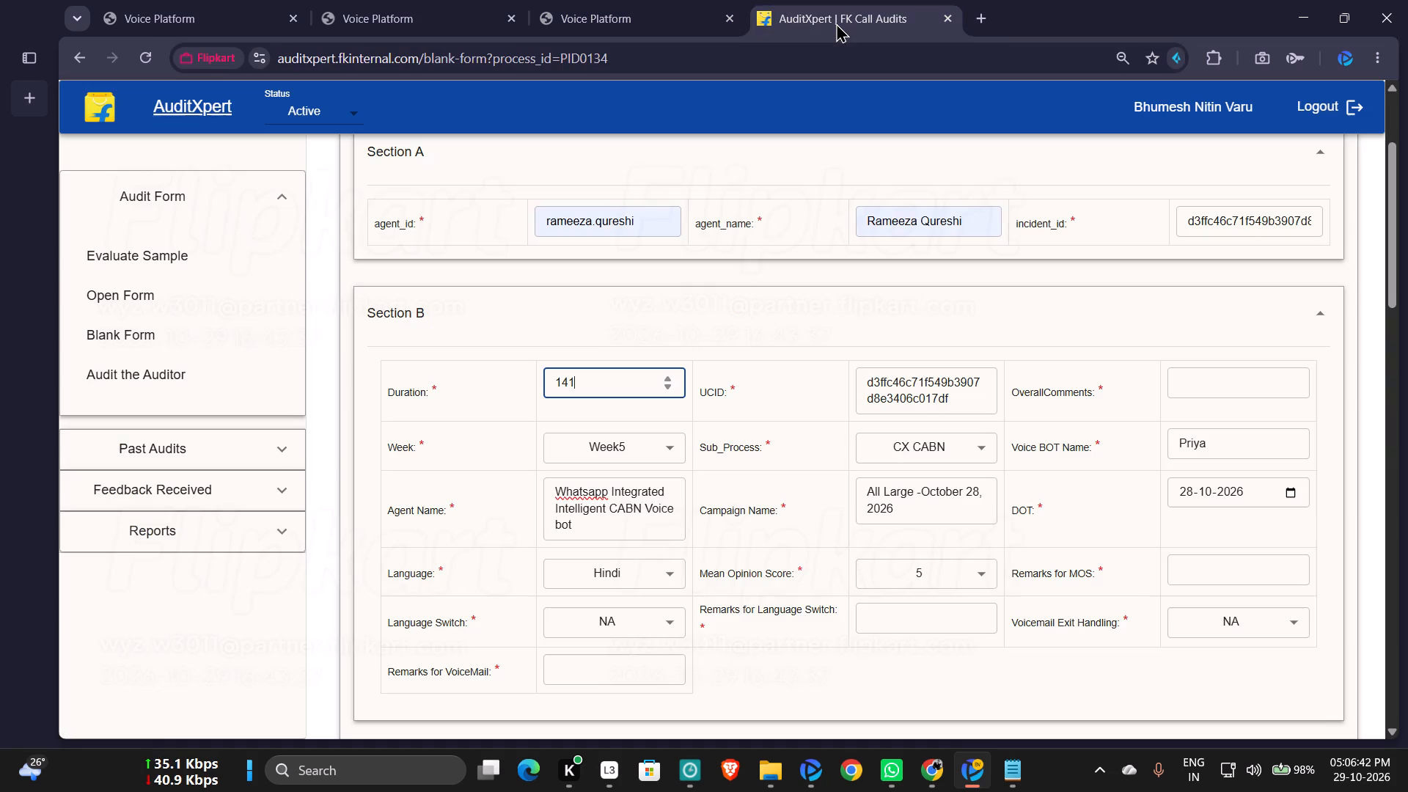
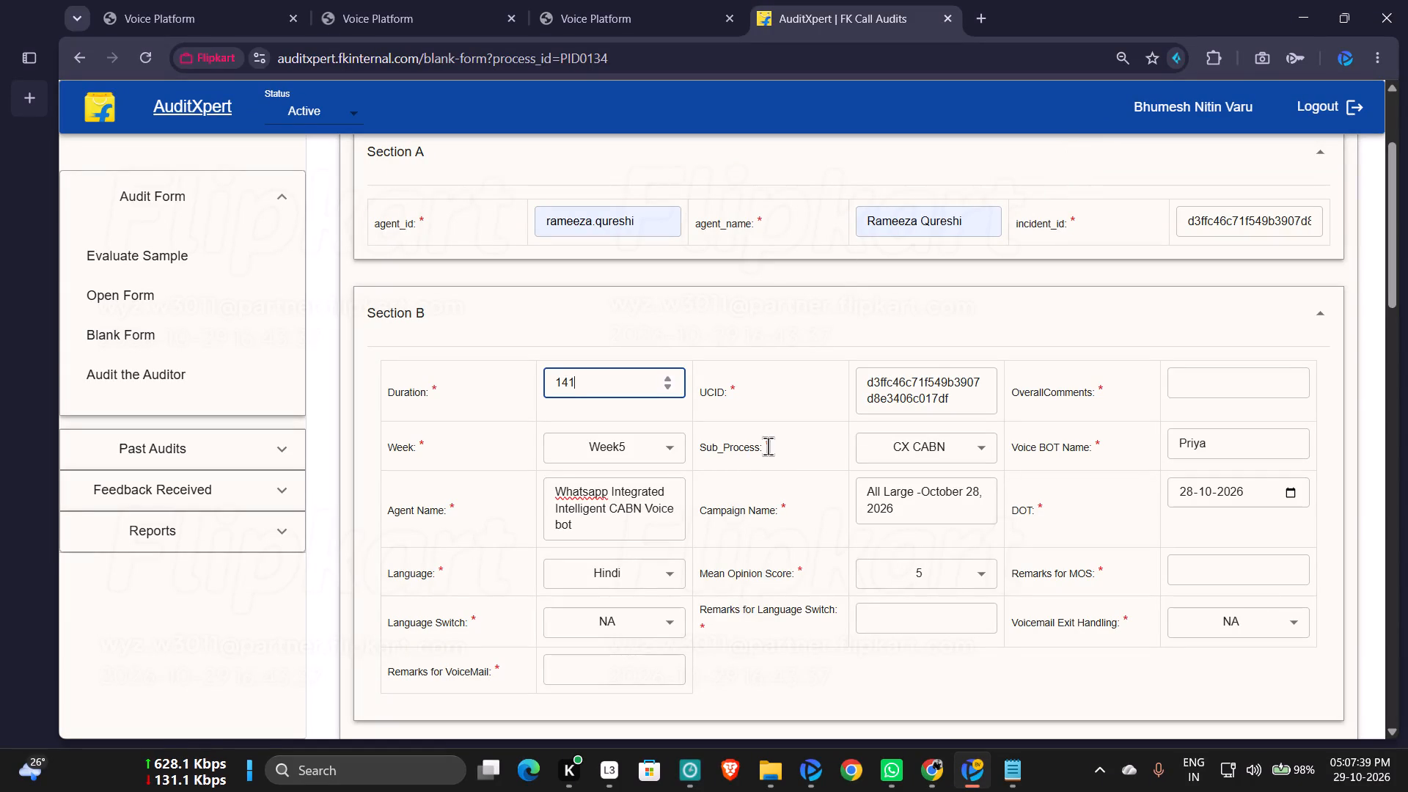
Start playback of the open call's recording in the Mohini voice console and return to the AuditXpert form.
left_click(635, 20)
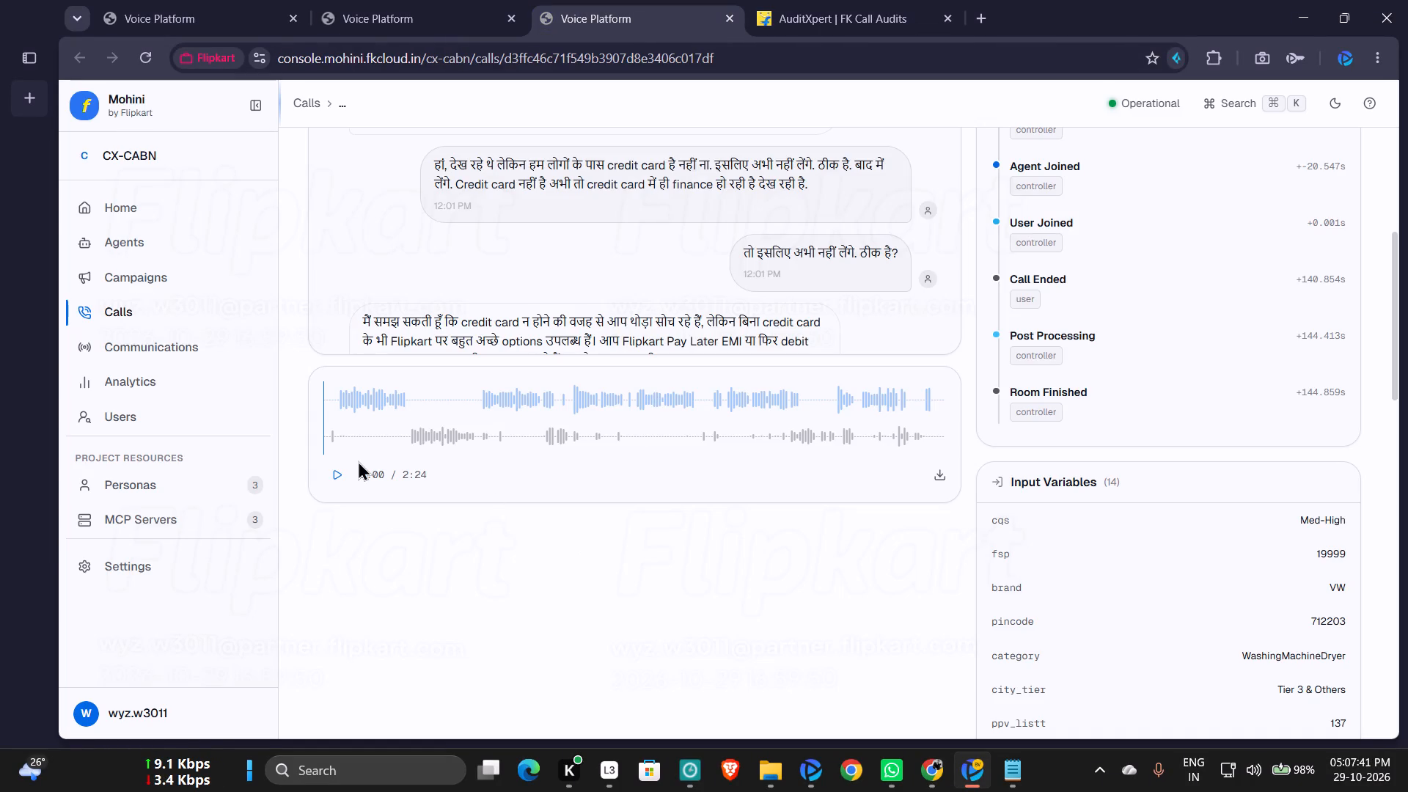
left_click(298, 493)
left_click(331, 474)
left_click(819, 21)
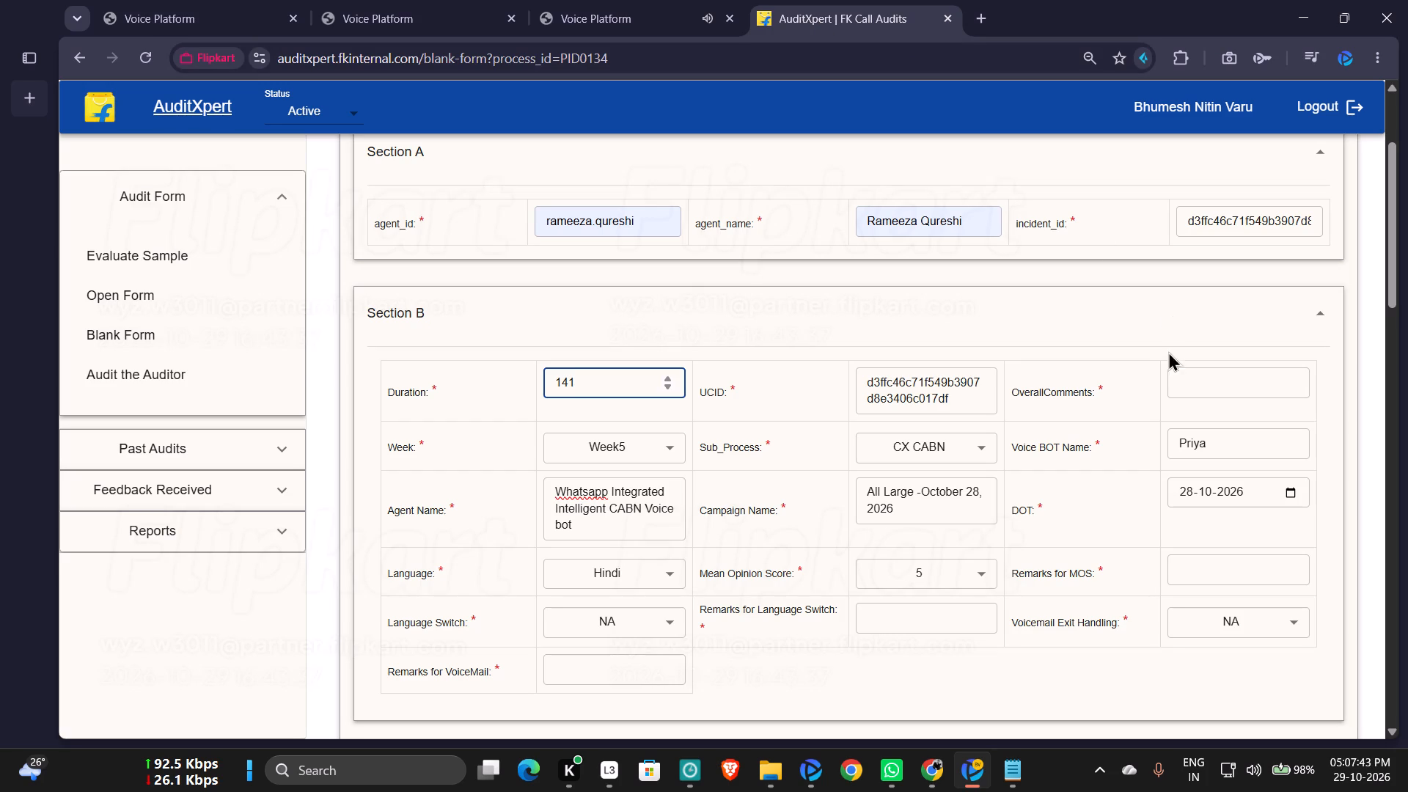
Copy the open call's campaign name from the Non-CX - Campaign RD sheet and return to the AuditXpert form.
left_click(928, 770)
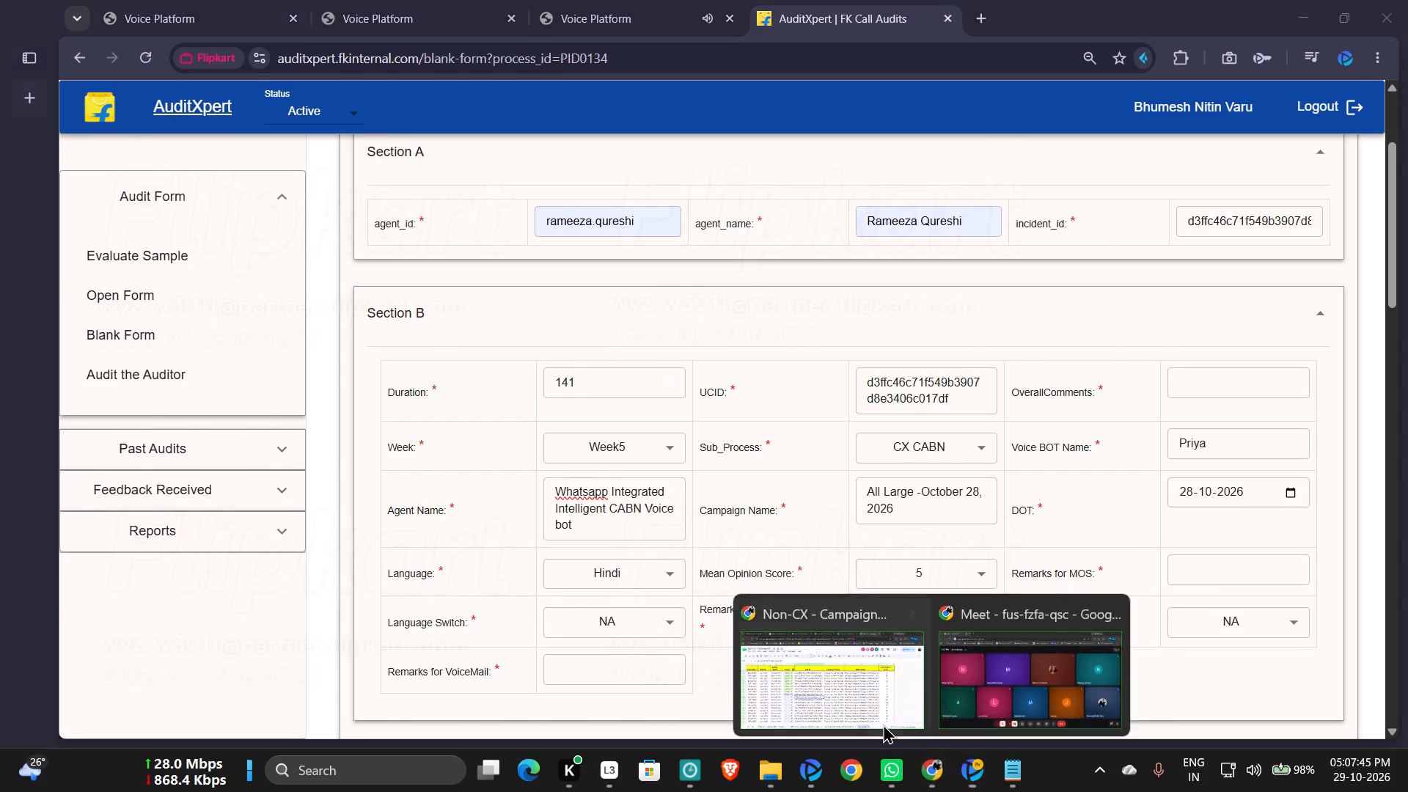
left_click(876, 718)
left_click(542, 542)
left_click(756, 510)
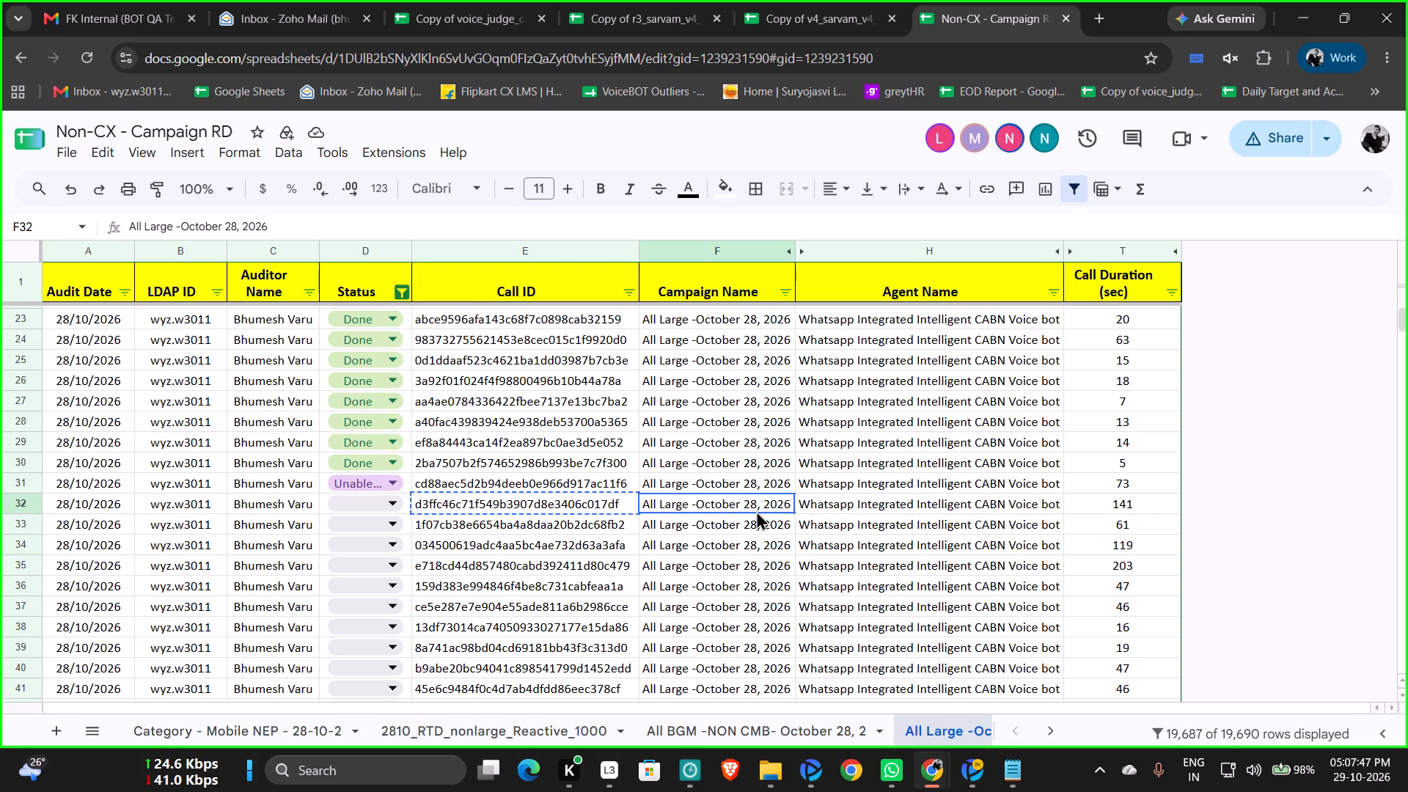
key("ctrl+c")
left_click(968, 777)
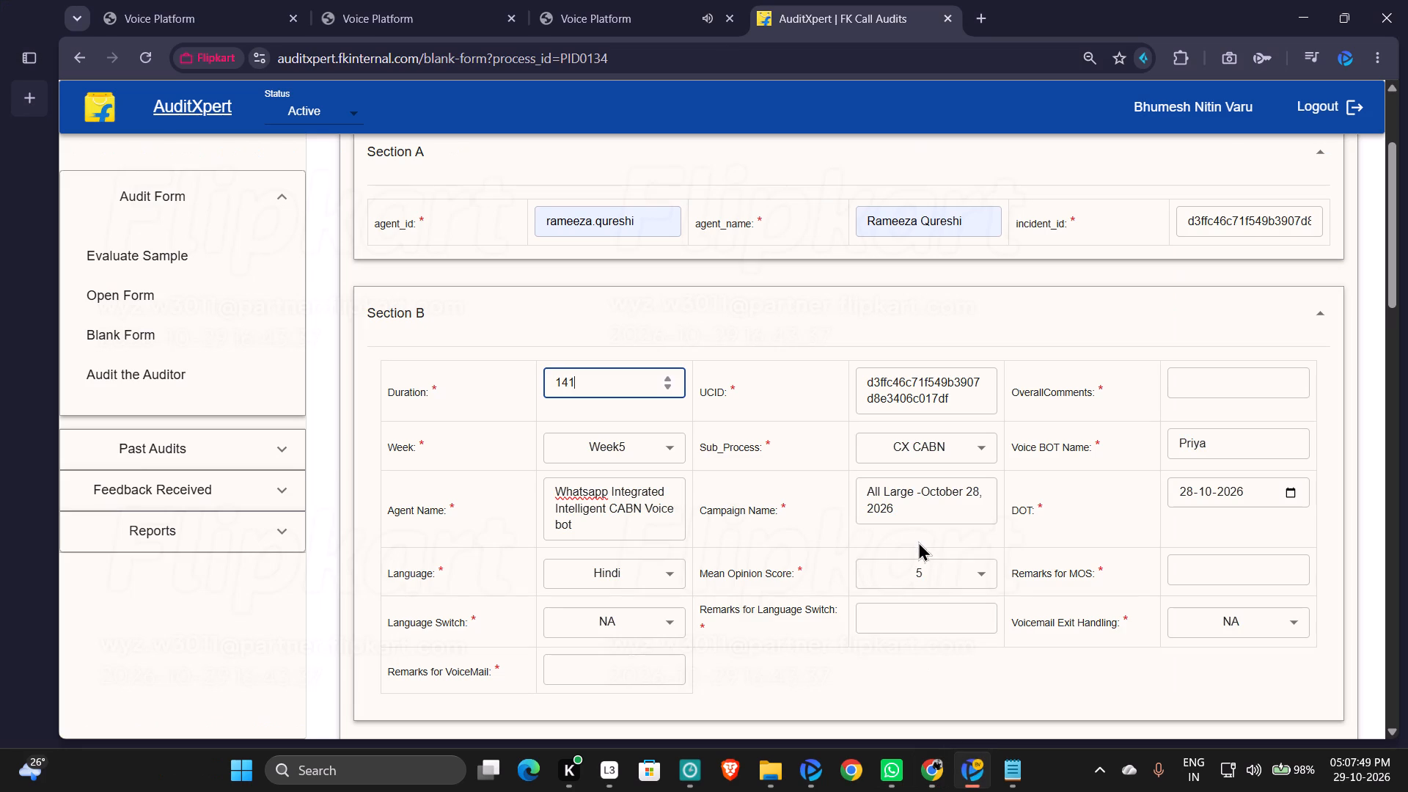
Fill Remarks for VoiceMail with "NO voicemail detected on call." copied from the Judge Model 2 notes.
left_click(993, 770)
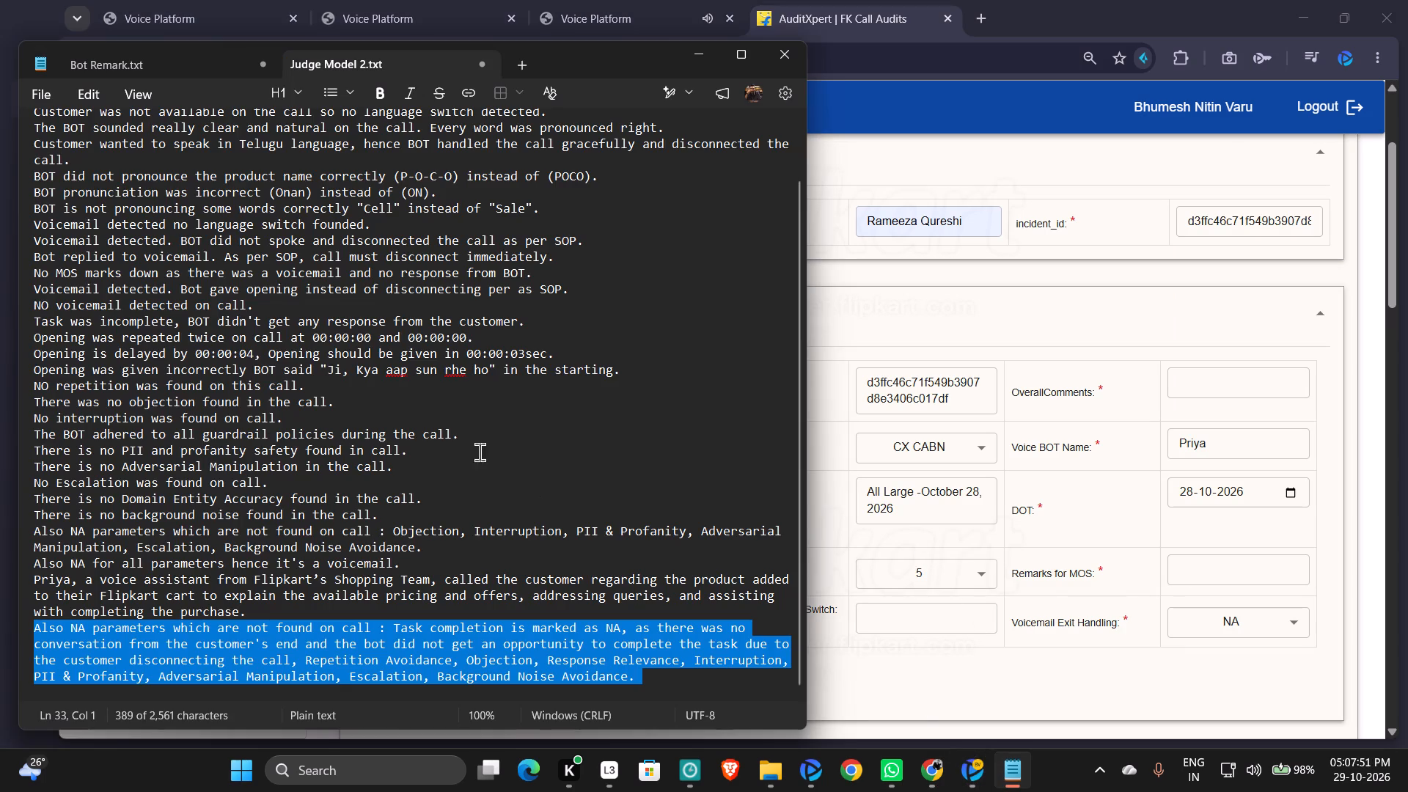
triple_click(279, 309)
key("ctrl+c")
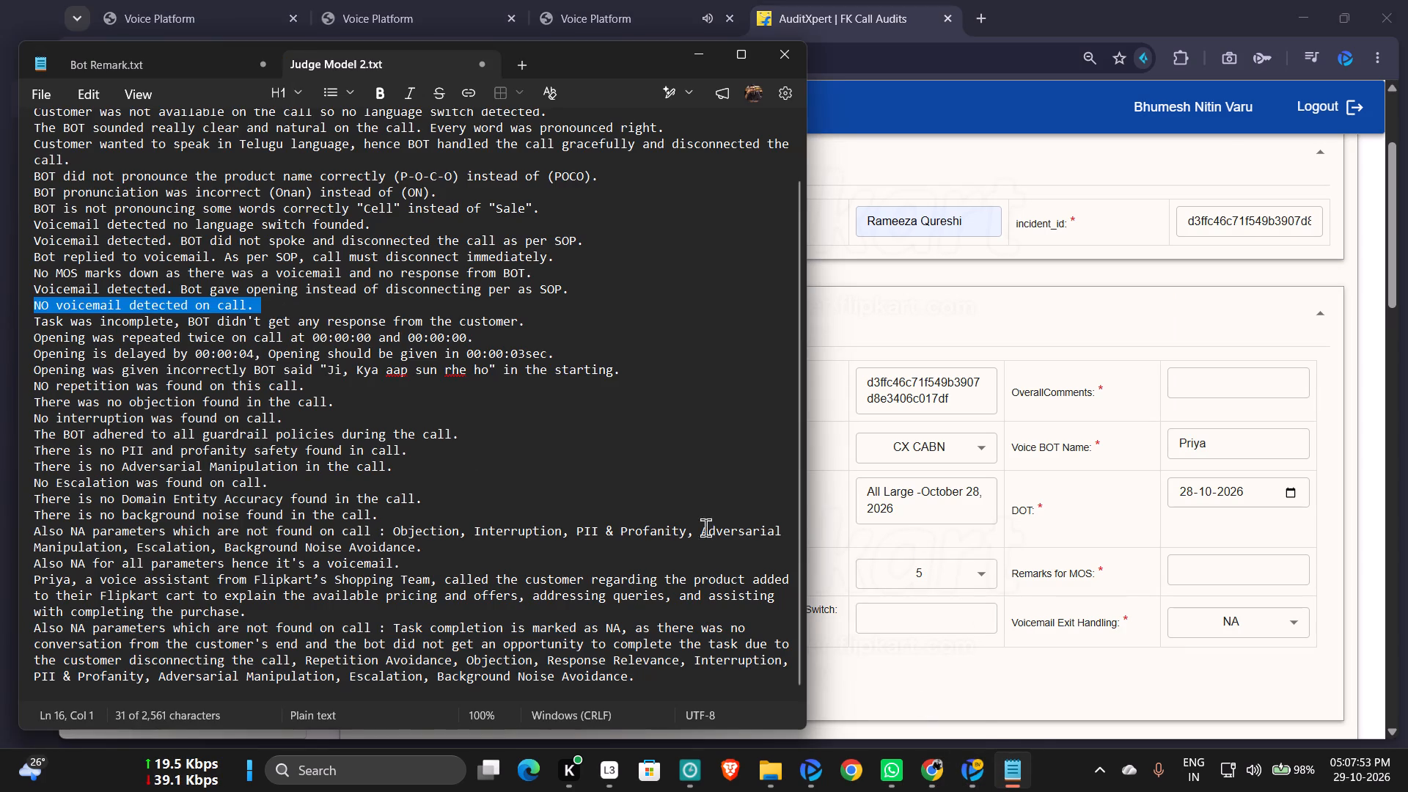
left_click(975, 711)
left_click(626, 670)
key("ctrl+v")
Fill Remarks for MOS with the note "The BOT sounded really clear and natural on the call. Every word was pronounced right.".
left_click(1002, 780)
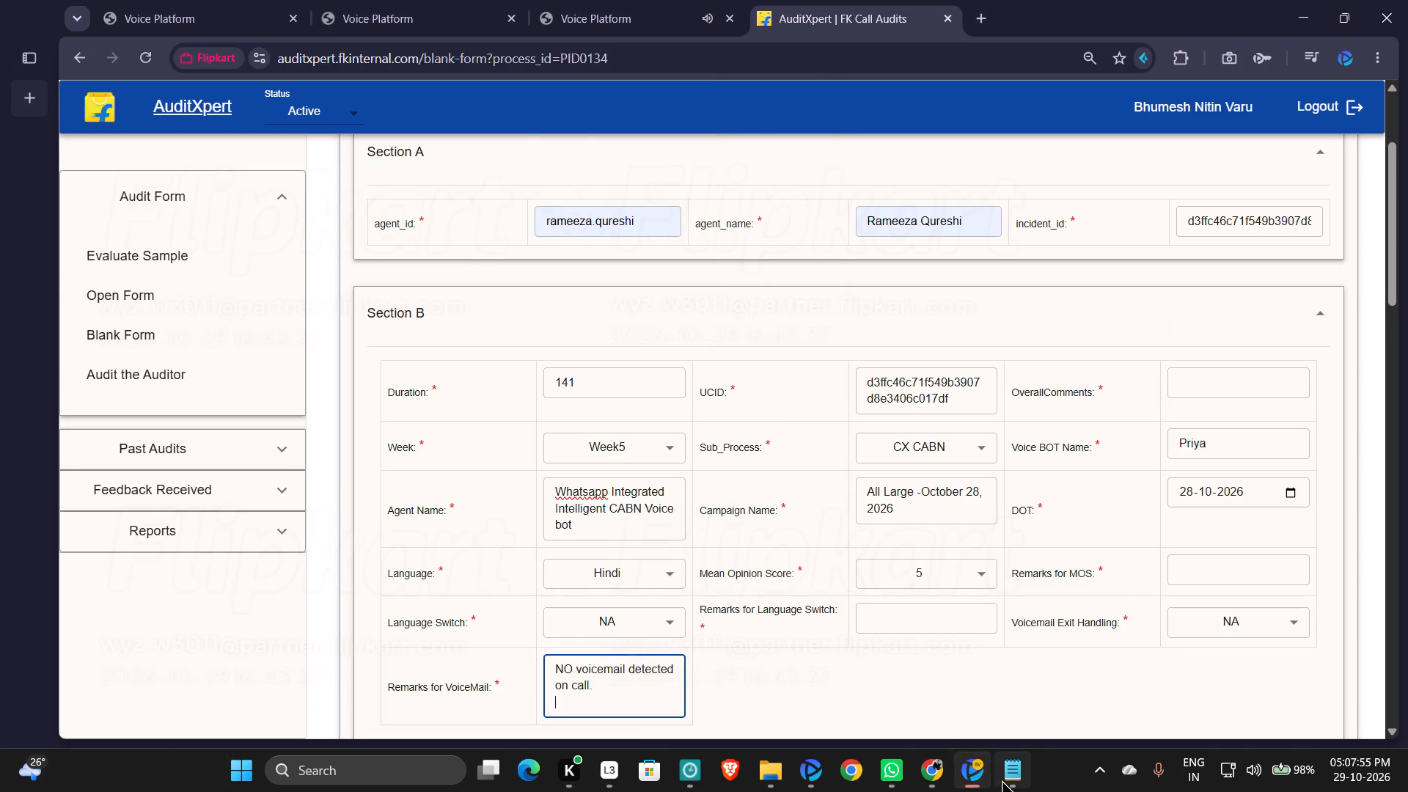
scroll(391, 222, "up", 5)
left_click(340, 188)
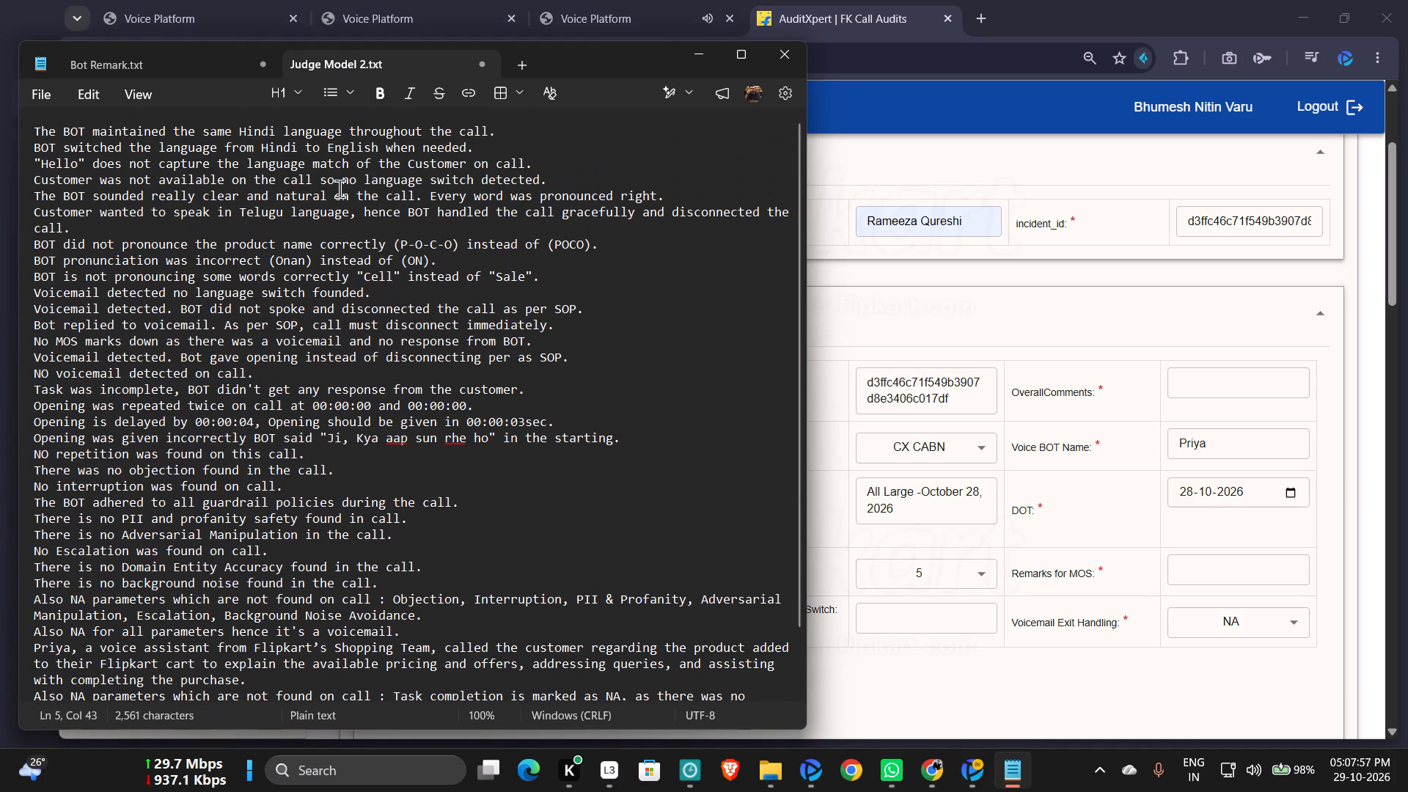
triple_click(331, 193)
key("ctrl+c")
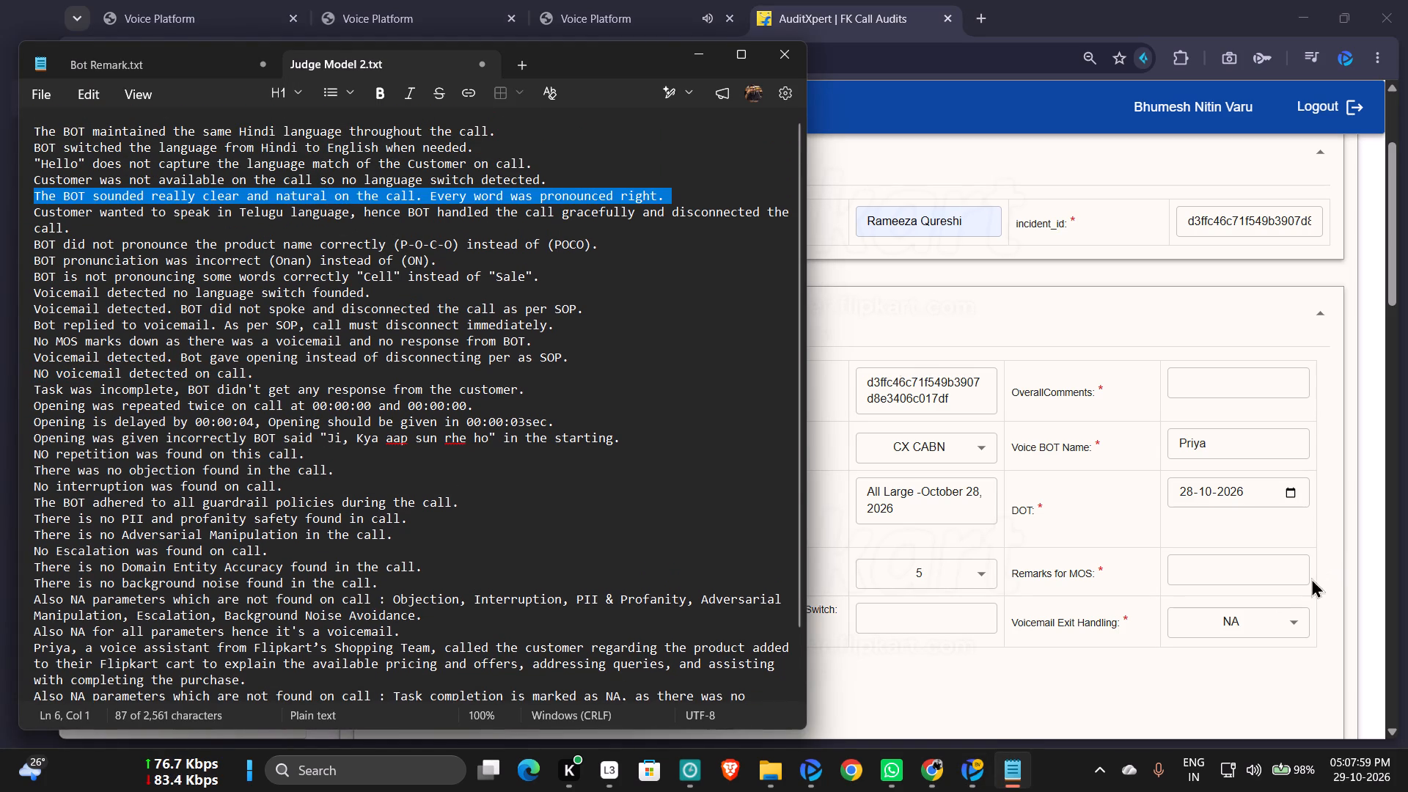
left_click(1293, 569)
key("ctrl+v")
Fill Remarks for Language Switch from the note "The BOT maintained the same Hindi language throughout the call.".
left_click(1030, 768)
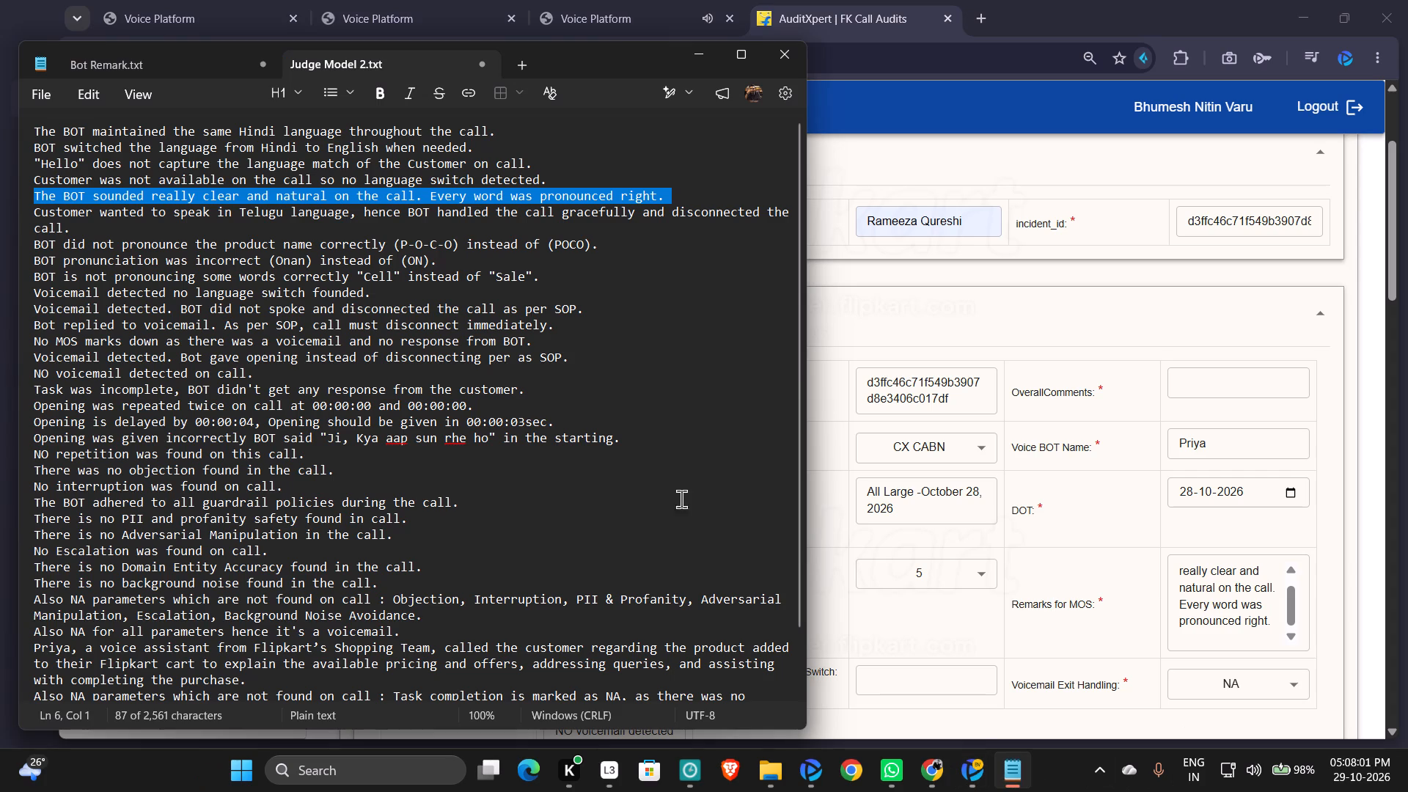
triple_click(246, 133)
left_click(246, 133)
left_click(246, 133)
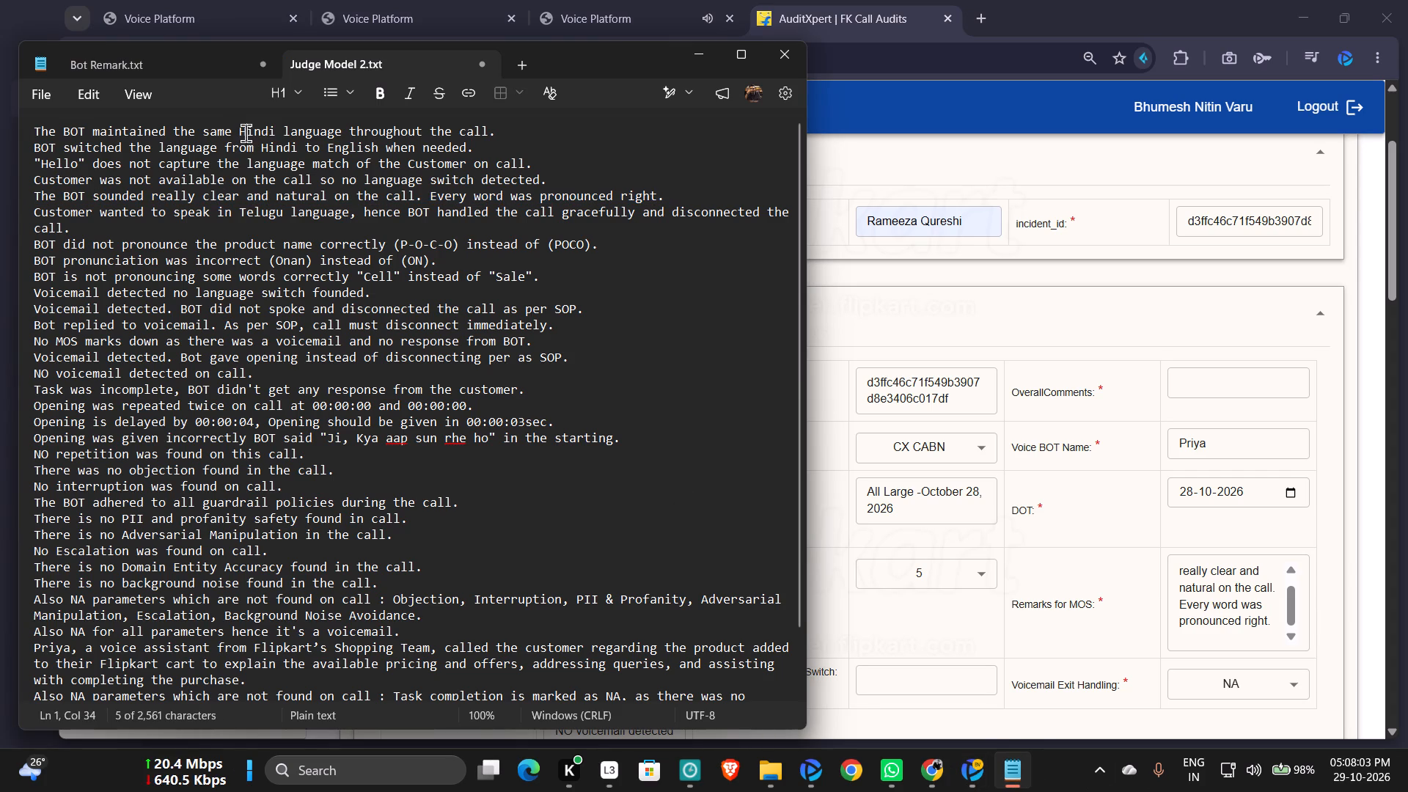
double_click(246, 133)
key("ctrl+c")
left_click(893, 654)
left_click(903, 678)
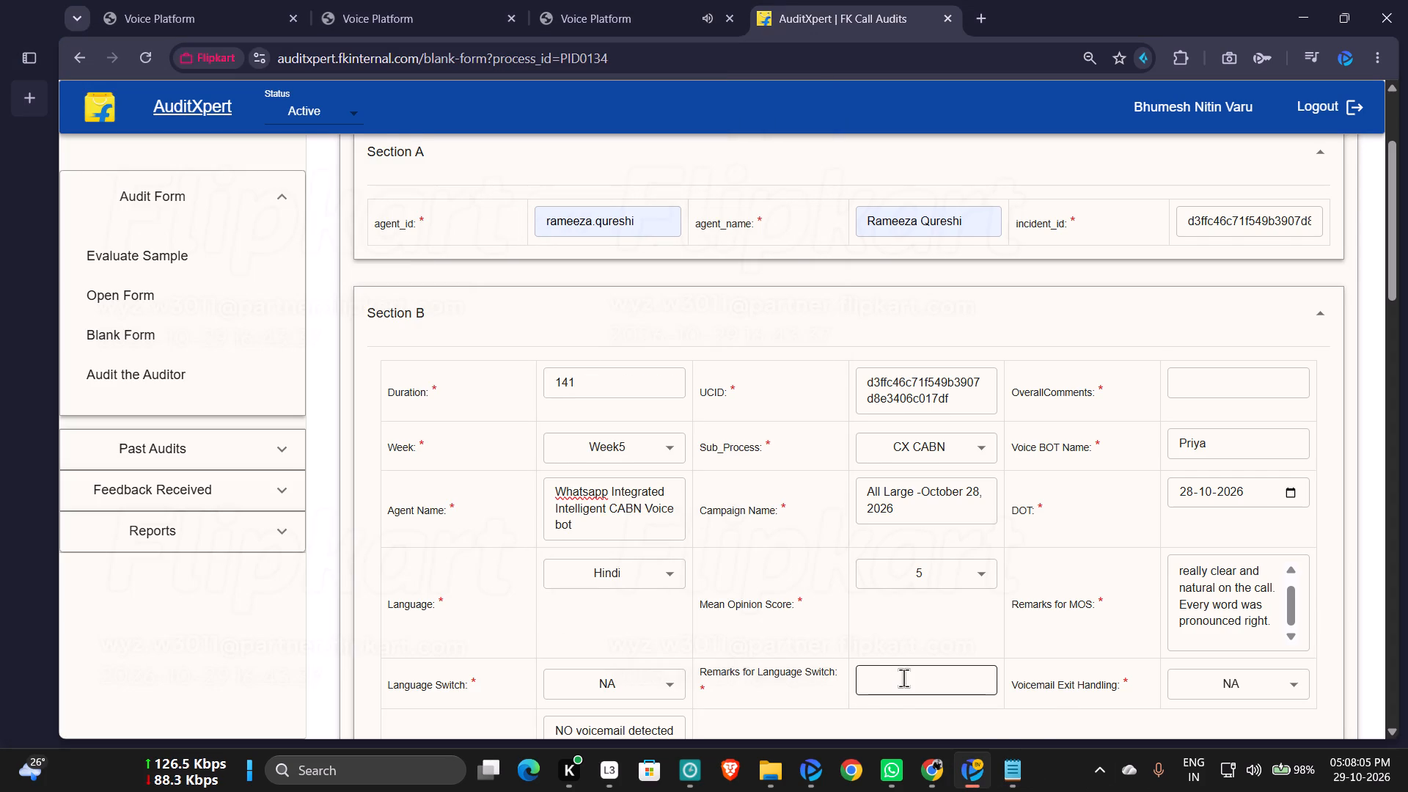
key("ctrl+v")
Return to the open call in the Mohini voice console to check its recording and transcript.
left_click(582, 17)
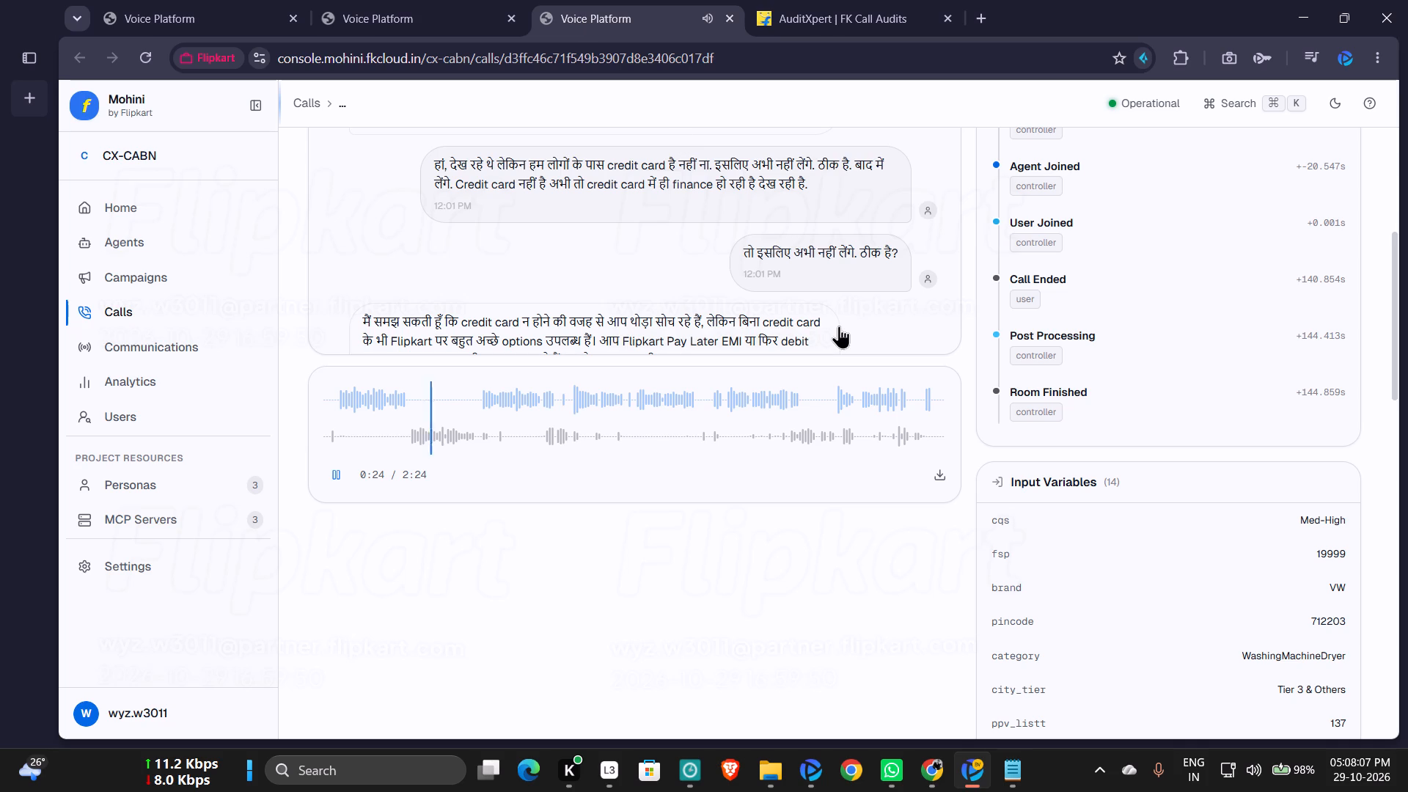
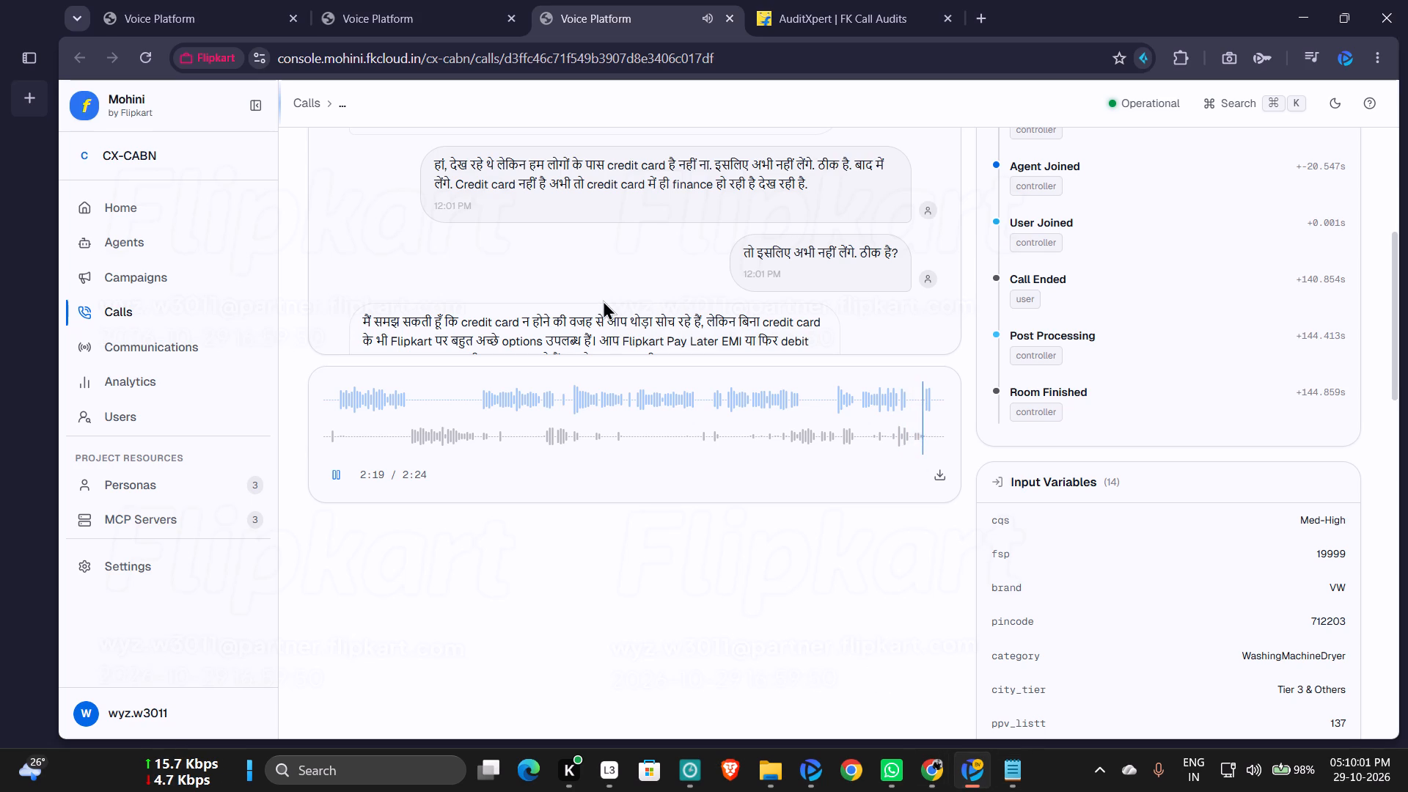
Replay the open call's recording from its middle part and again from about 1:46 to review the conversation.
left_click(817, 17)
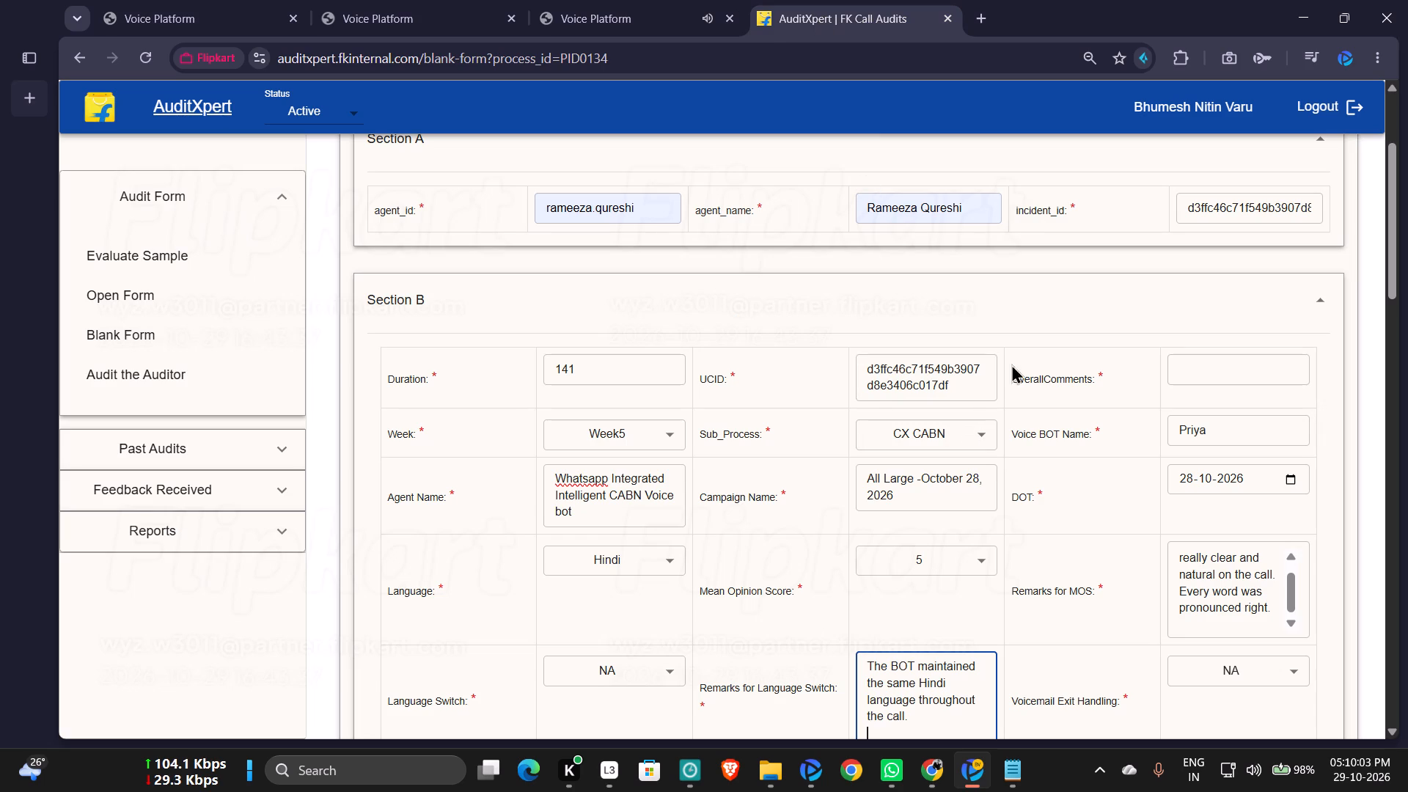
left_click(641, 0)
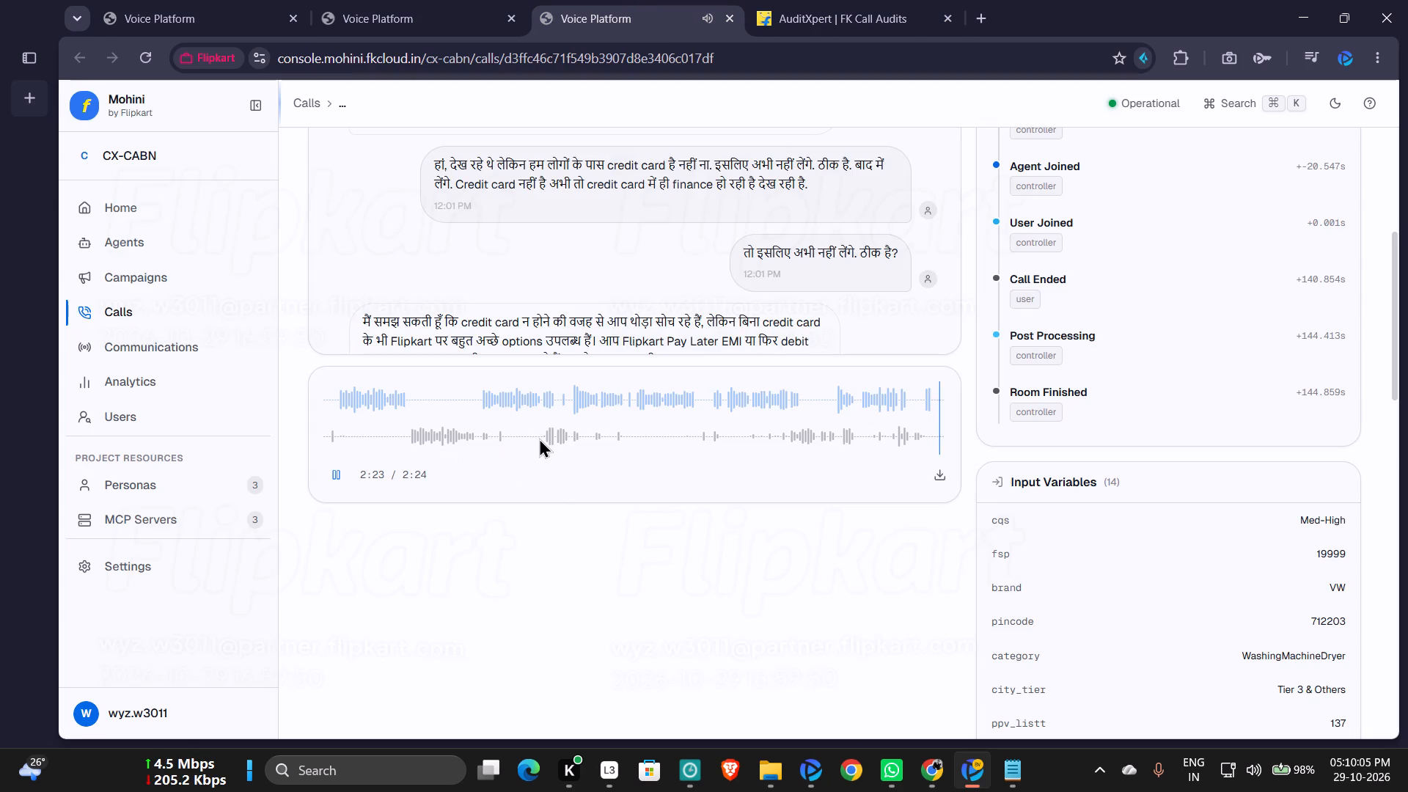
left_click(539, 438)
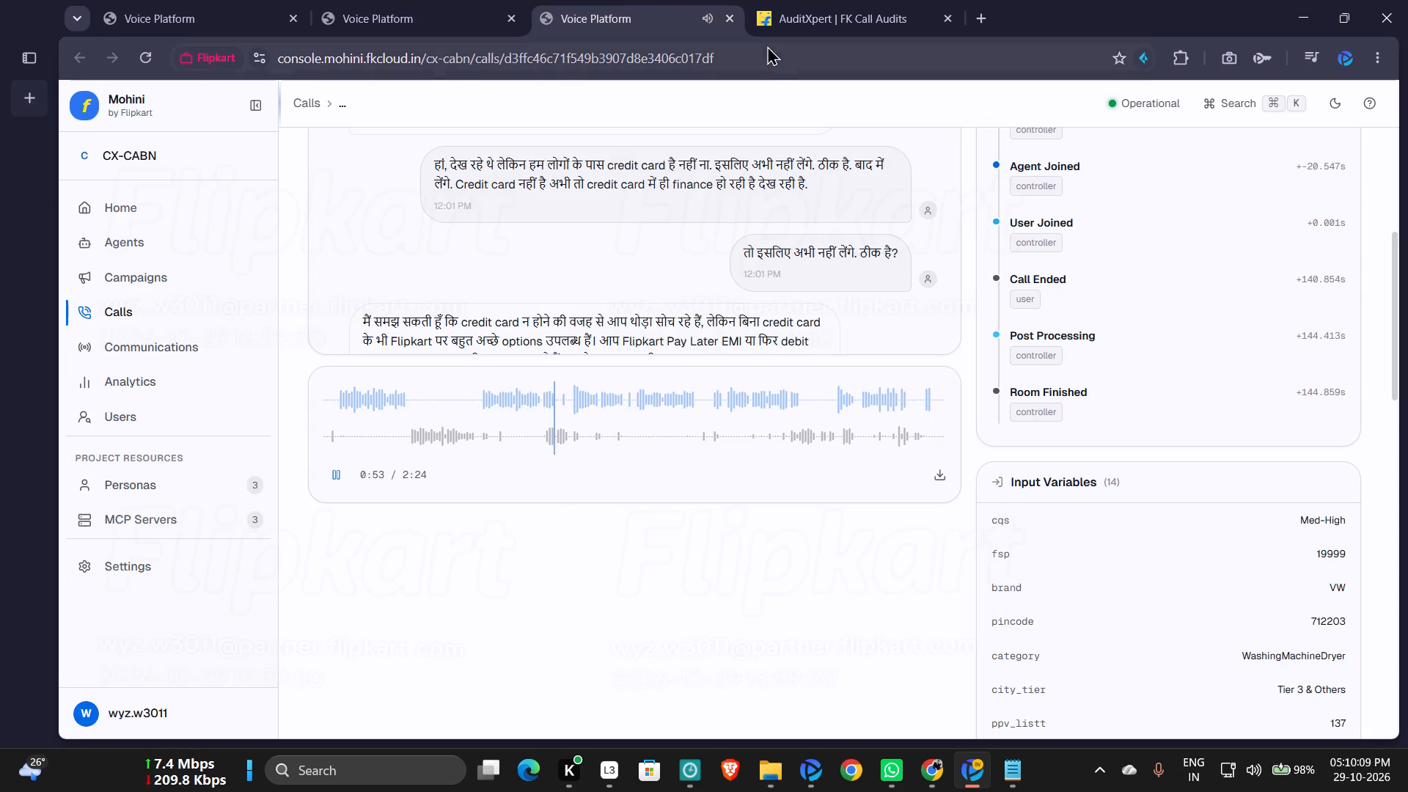
left_click(701, 433)
left_click(782, 428)
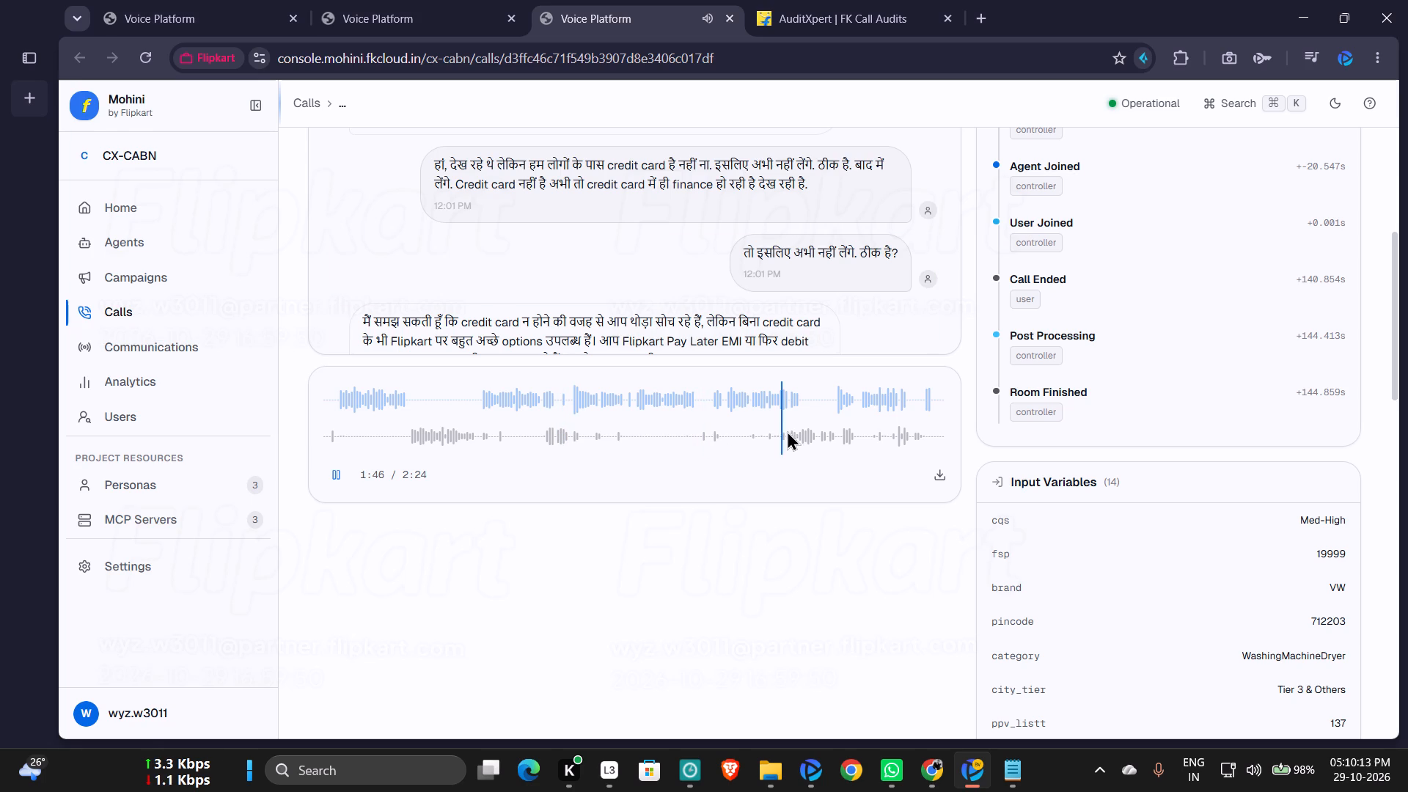
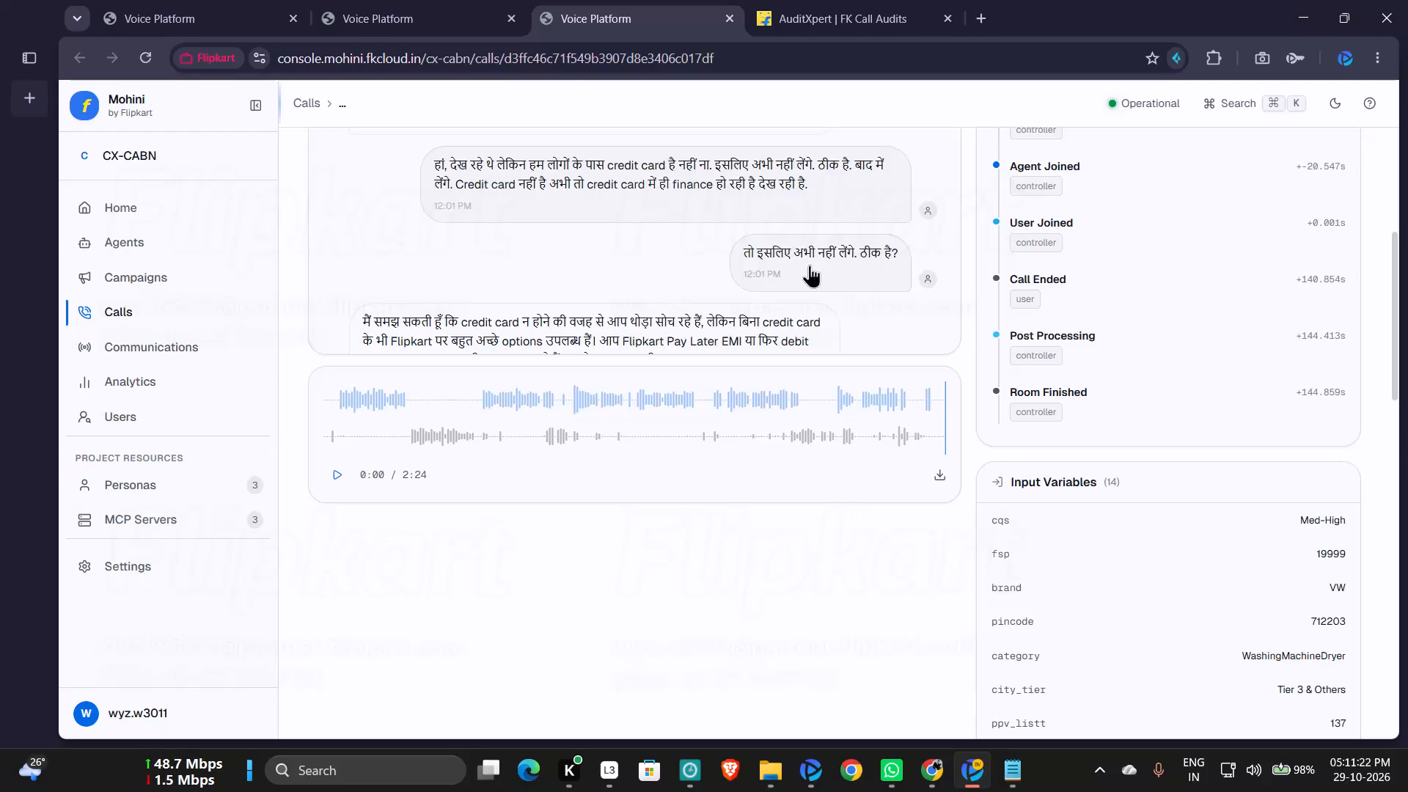
Copy the Priya summary and the NA parameters paragraph after it from the Judge Model 2.txt notes into the form's OverallComments field.
left_click(808, 9)
left_click(1007, 779)
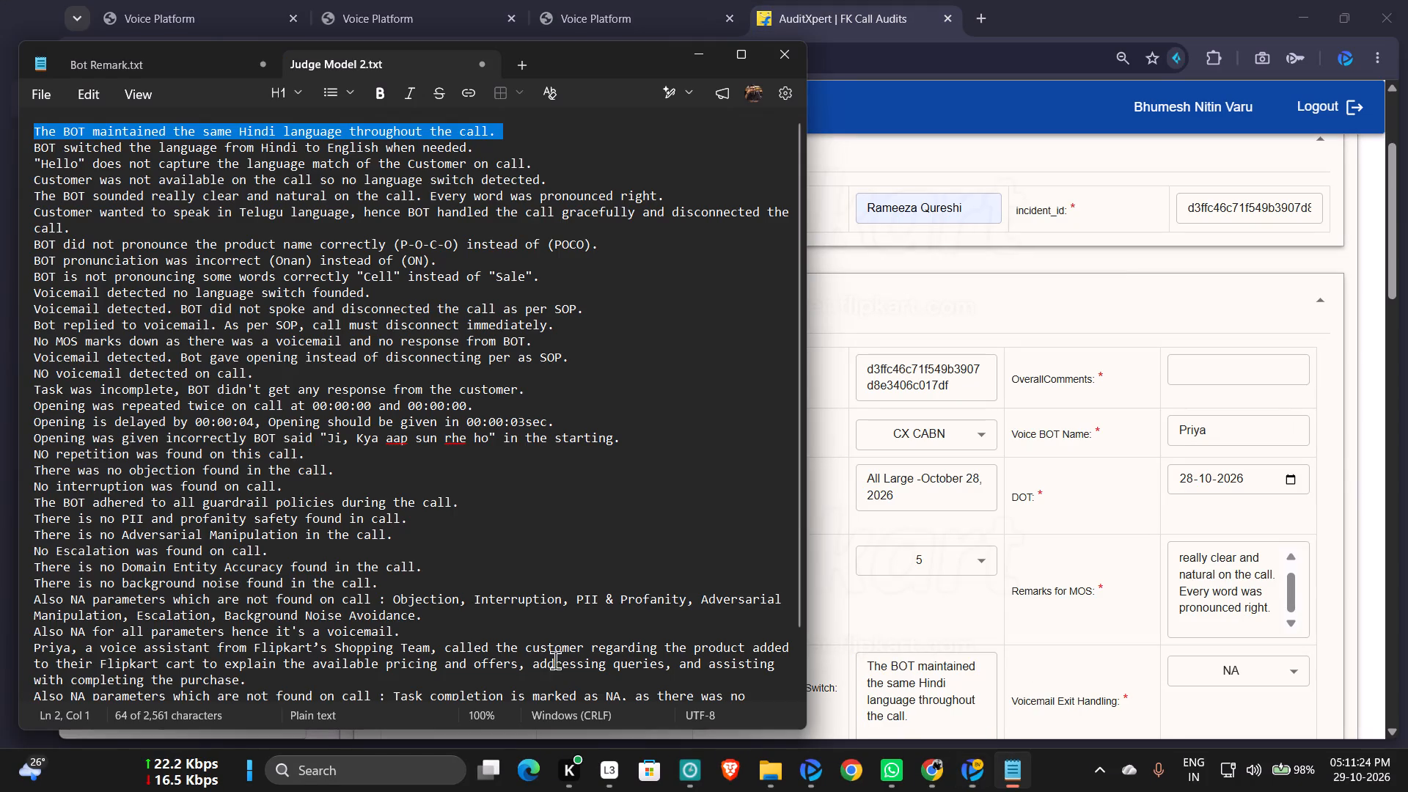
triple_click(169, 656)
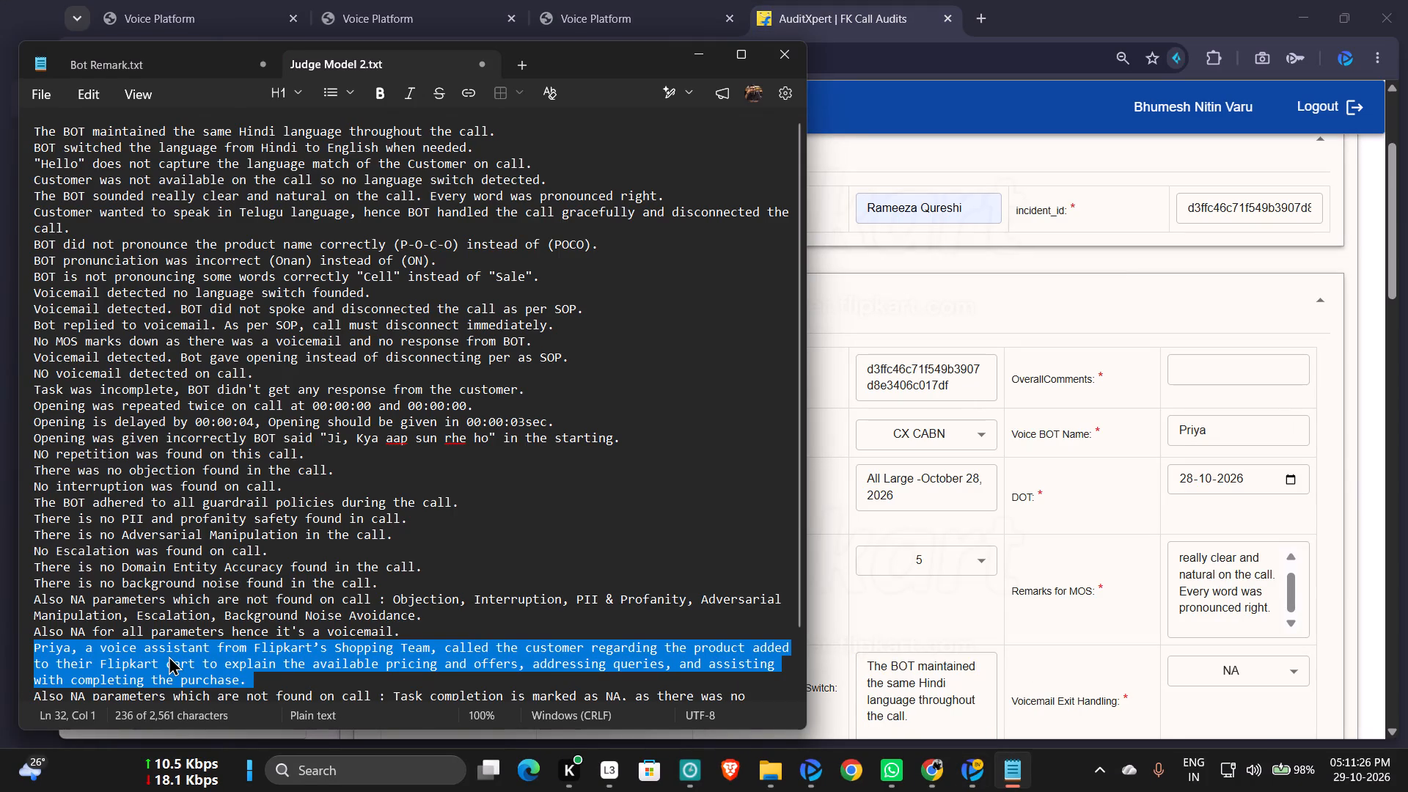
key("shift+Down")
key("shift+Down")
key("shift+Down")
key("shift+Down")
key("shift+Down")
key("shift+Down")
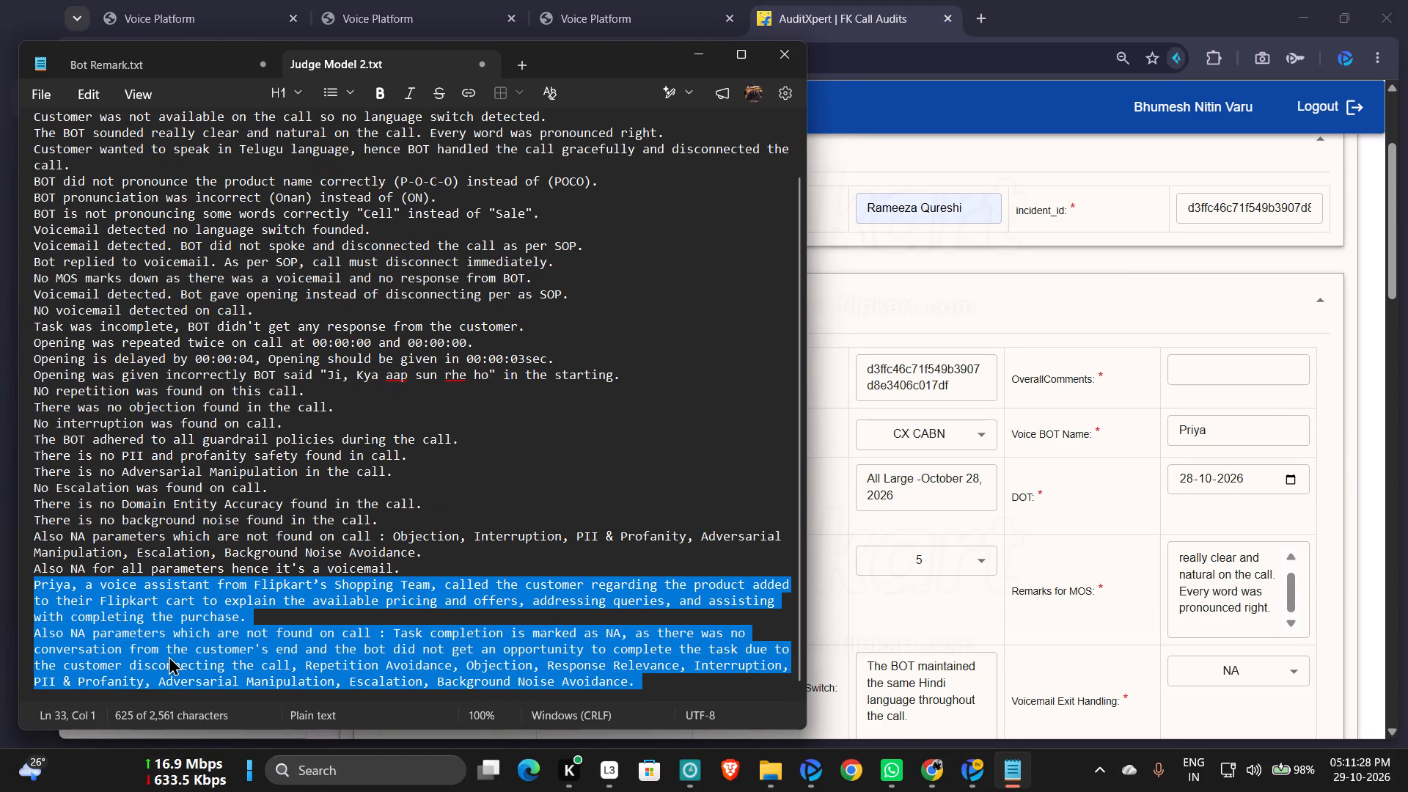
key("ctrl+c")
left_click(1187, 377)
key("ctrl+v")
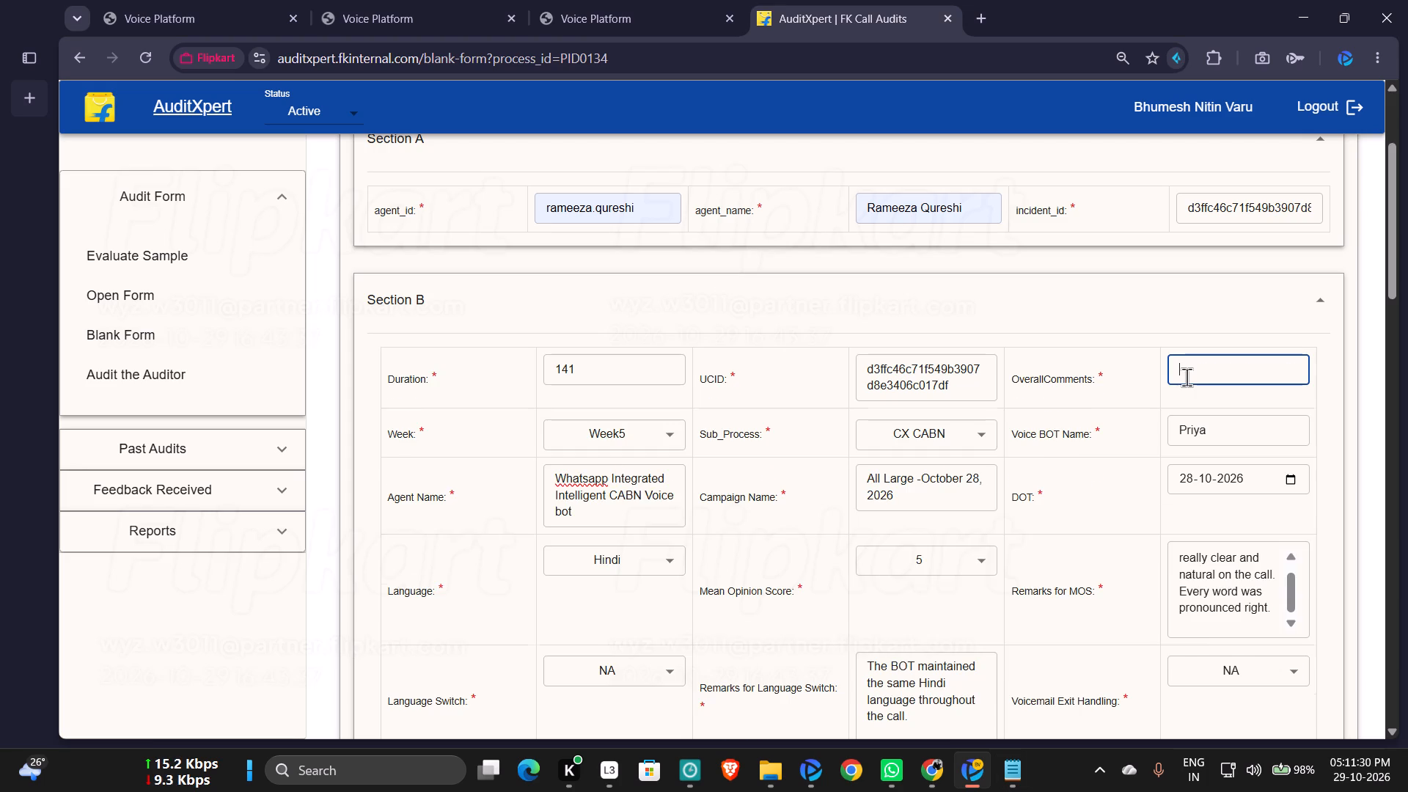
Add to OverallComments after the Priya summary: "Customer said i am bussy right now i will check later if Debit card EMI is available to purchase the product.".
scroll(1181, 392, "up", 1)
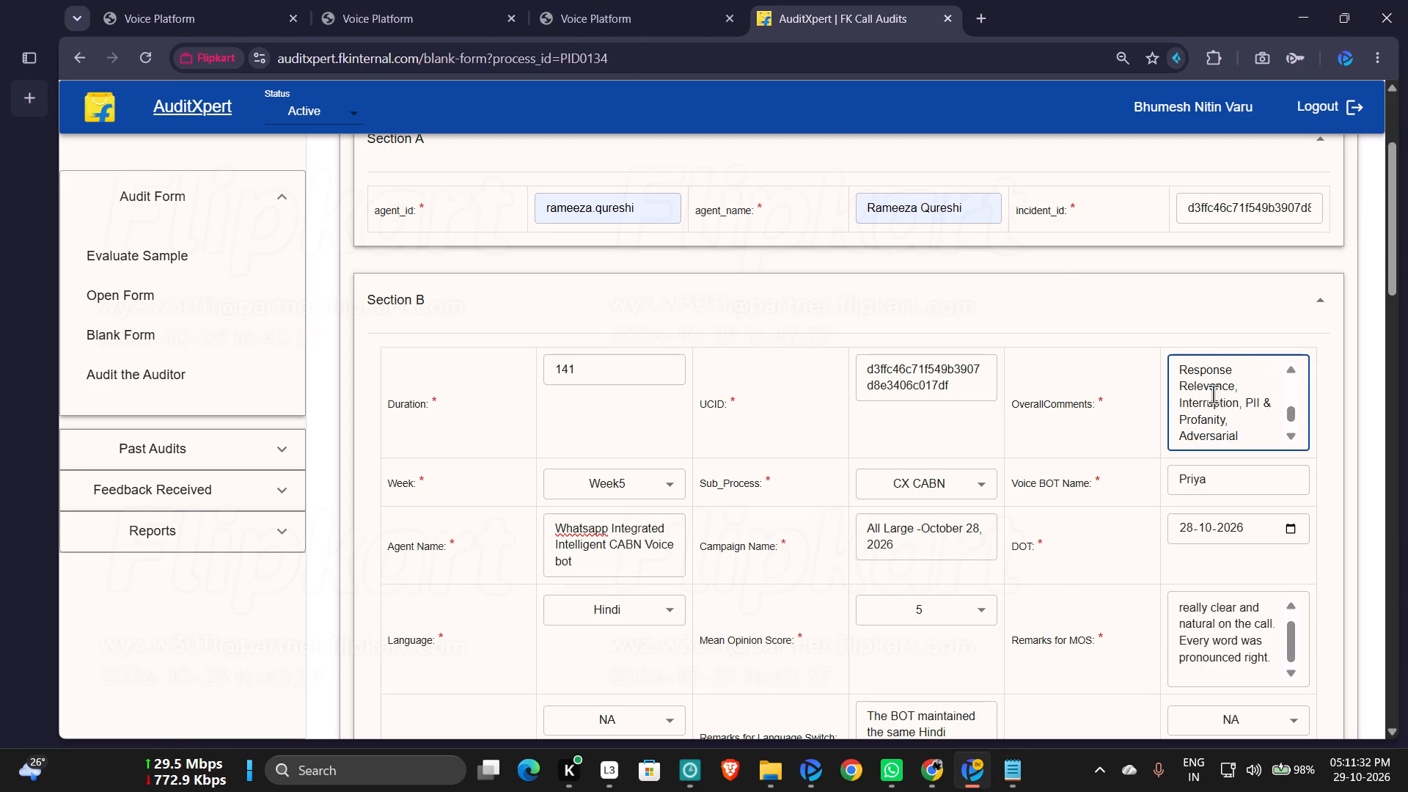
scroll(1213, 394, "up", 2)
scroll(1233, 411, "down", 2)
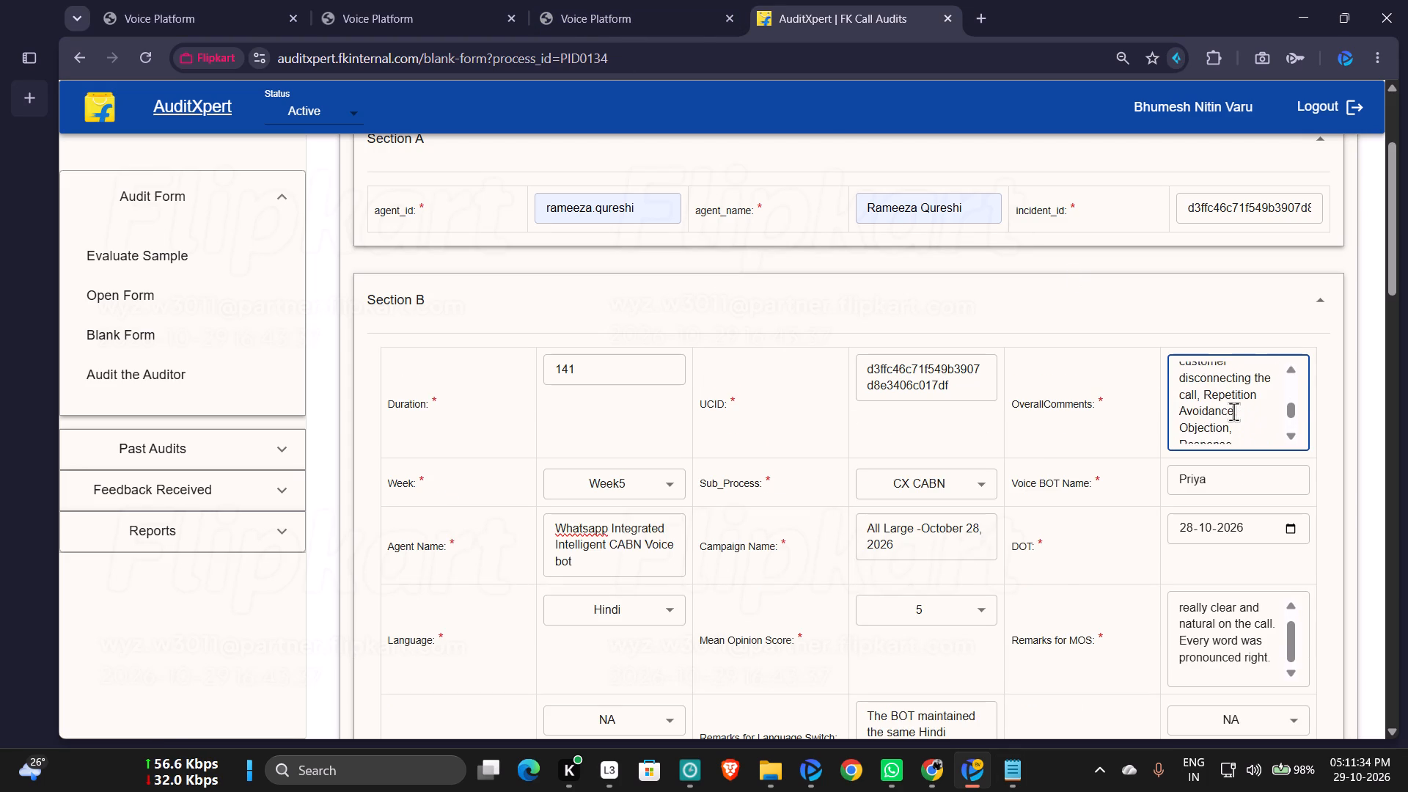
scroll(1233, 411, "down", 1)
scroll(1233, 411, "up", 4)
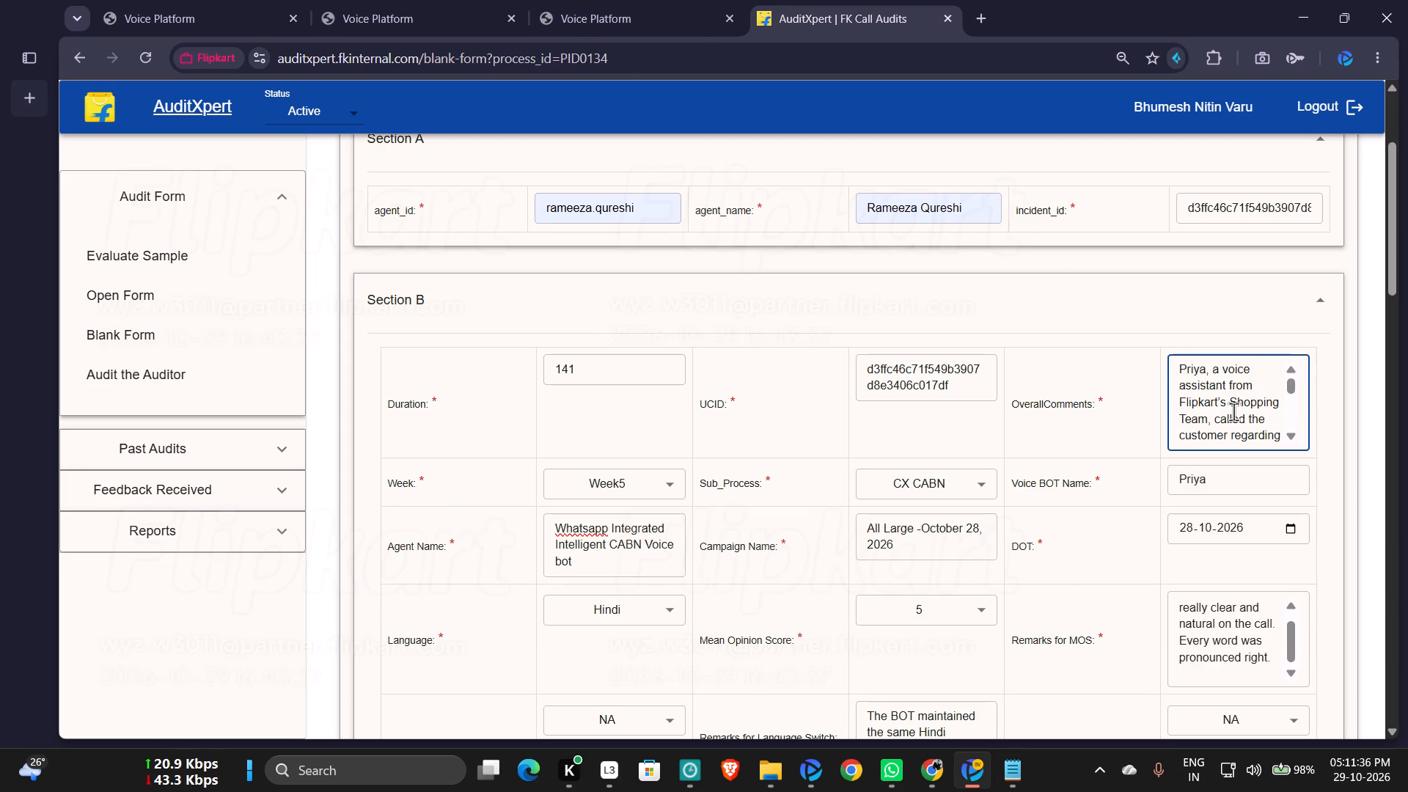
scroll(1233, 411, "up", 3)
scroll(1233, 411, "down", 2)
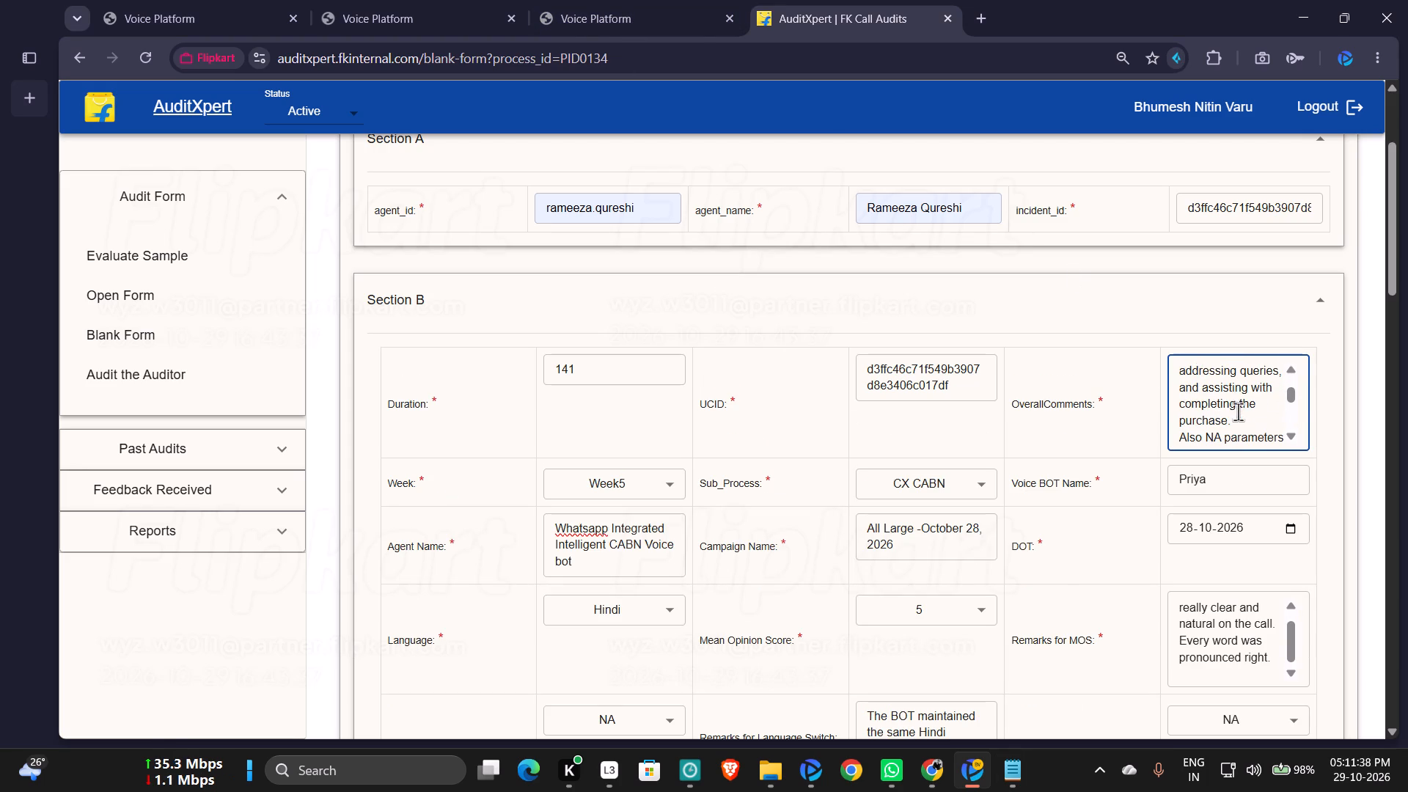
left_click(1238, 418)
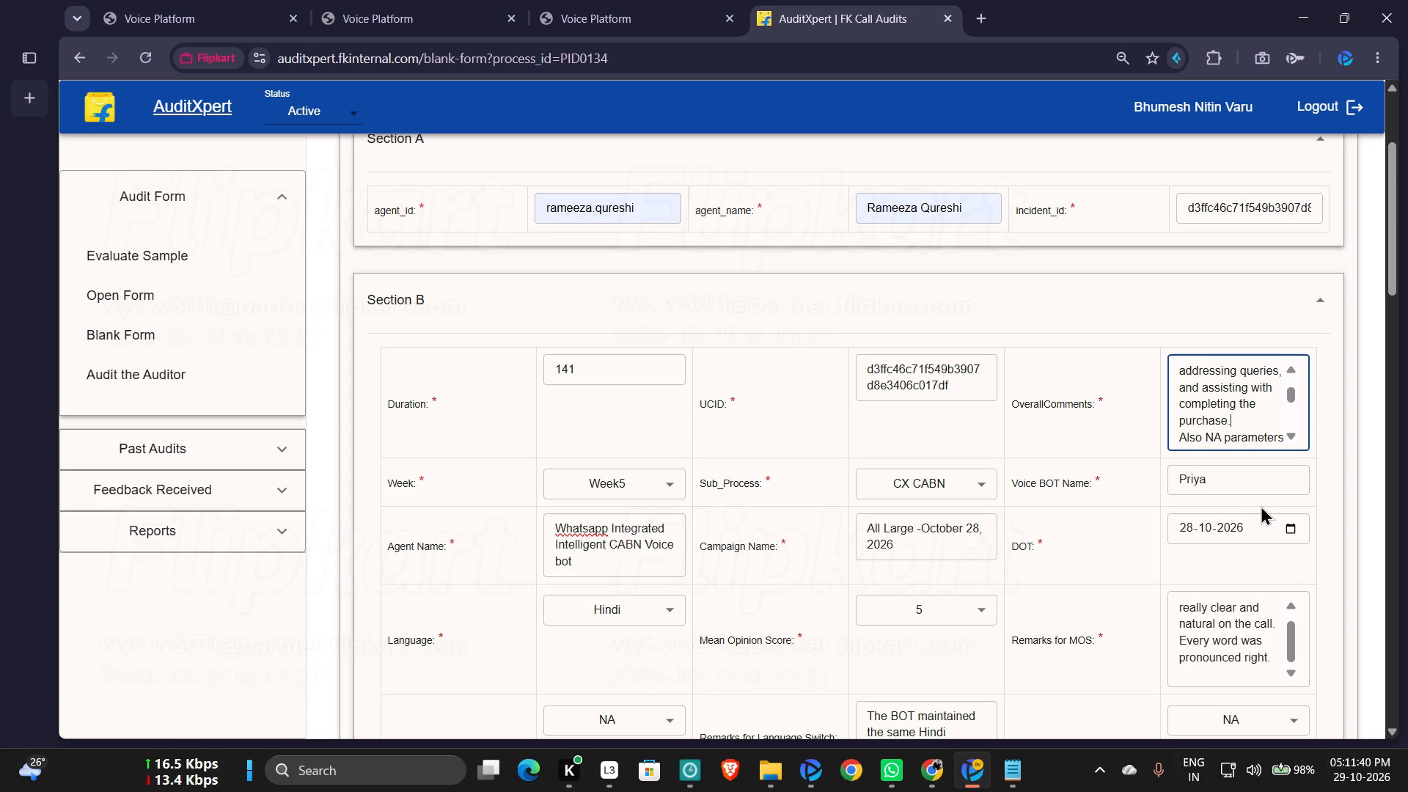
key("space")
type("Customer")
key("space")
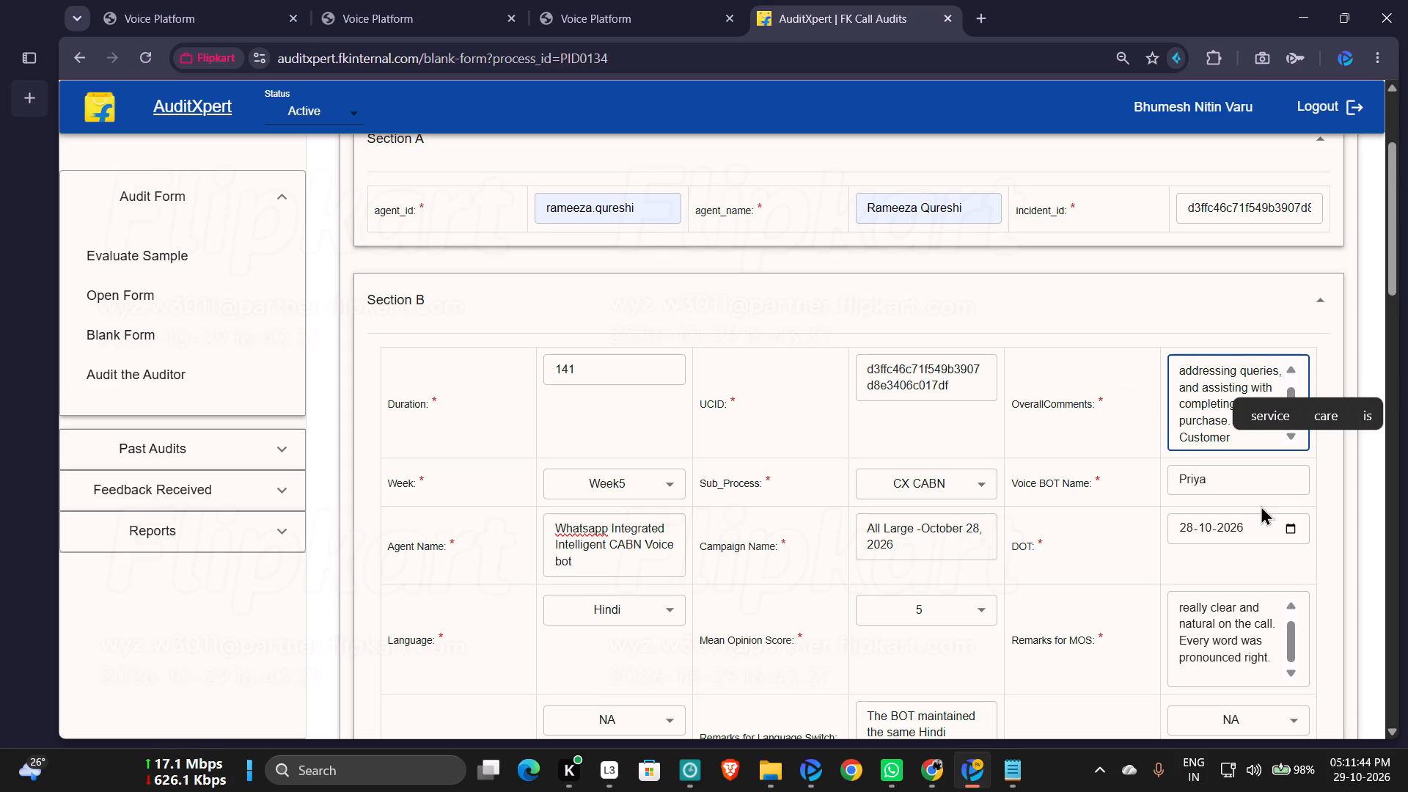
type("said")
key("space")
type("we")
key("space")
type("wi")
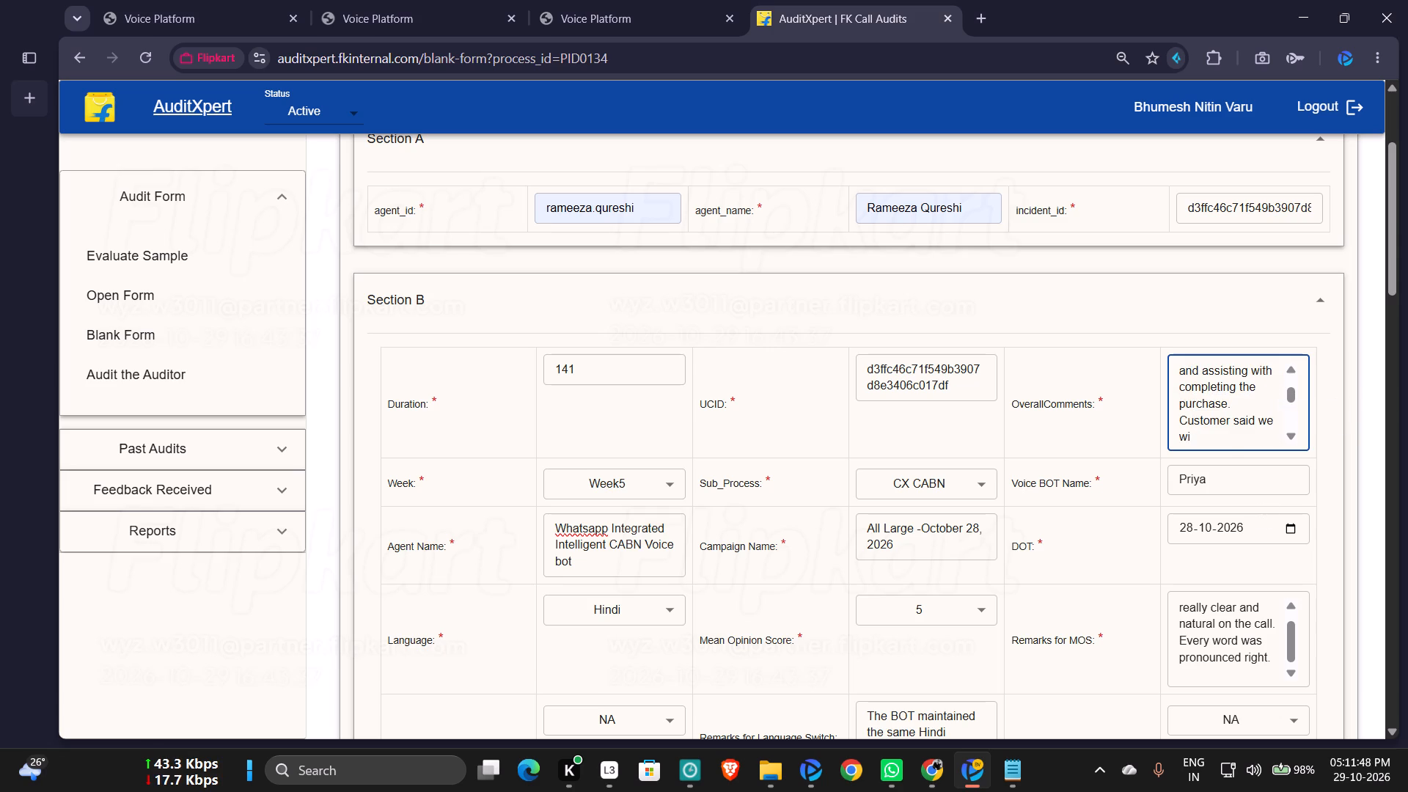
key("BackSpace")
key("BackSpace")
key("BackSpace")
key("BackSpace")
key("BackSpace")
key("BackSpace")
key("space")
type("i am bussy")
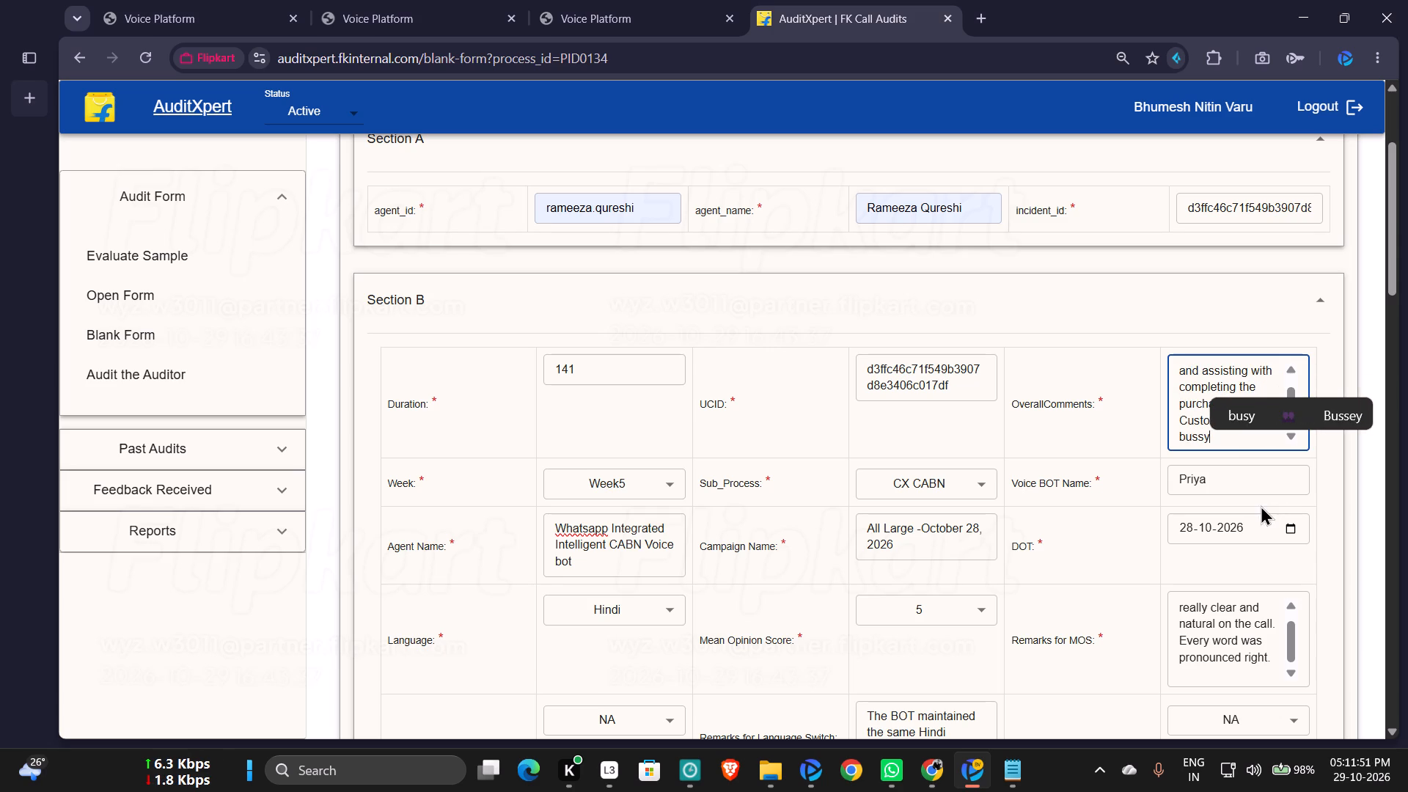
key("space")
type("right now i wa")
key("BackSpace")
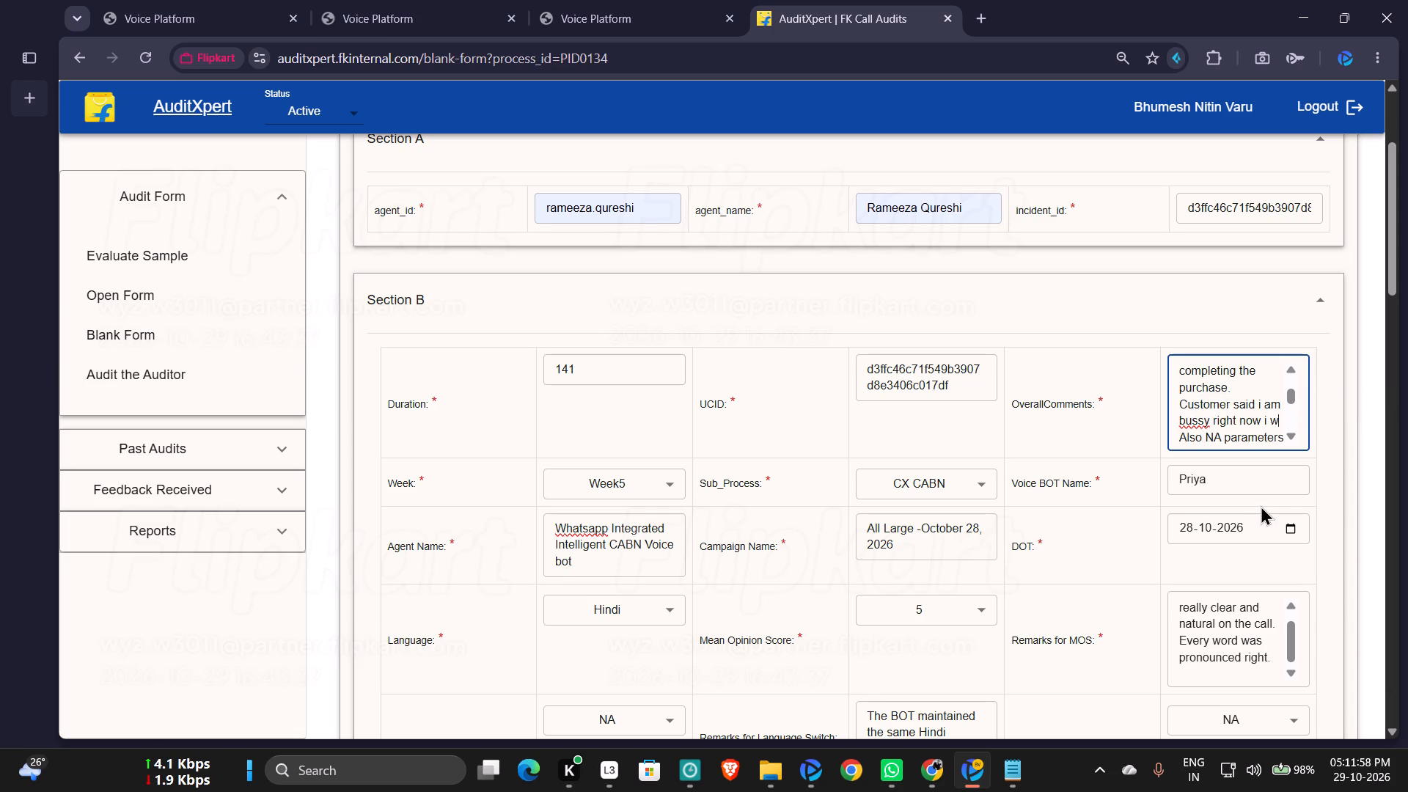
type("ill")
key("space")
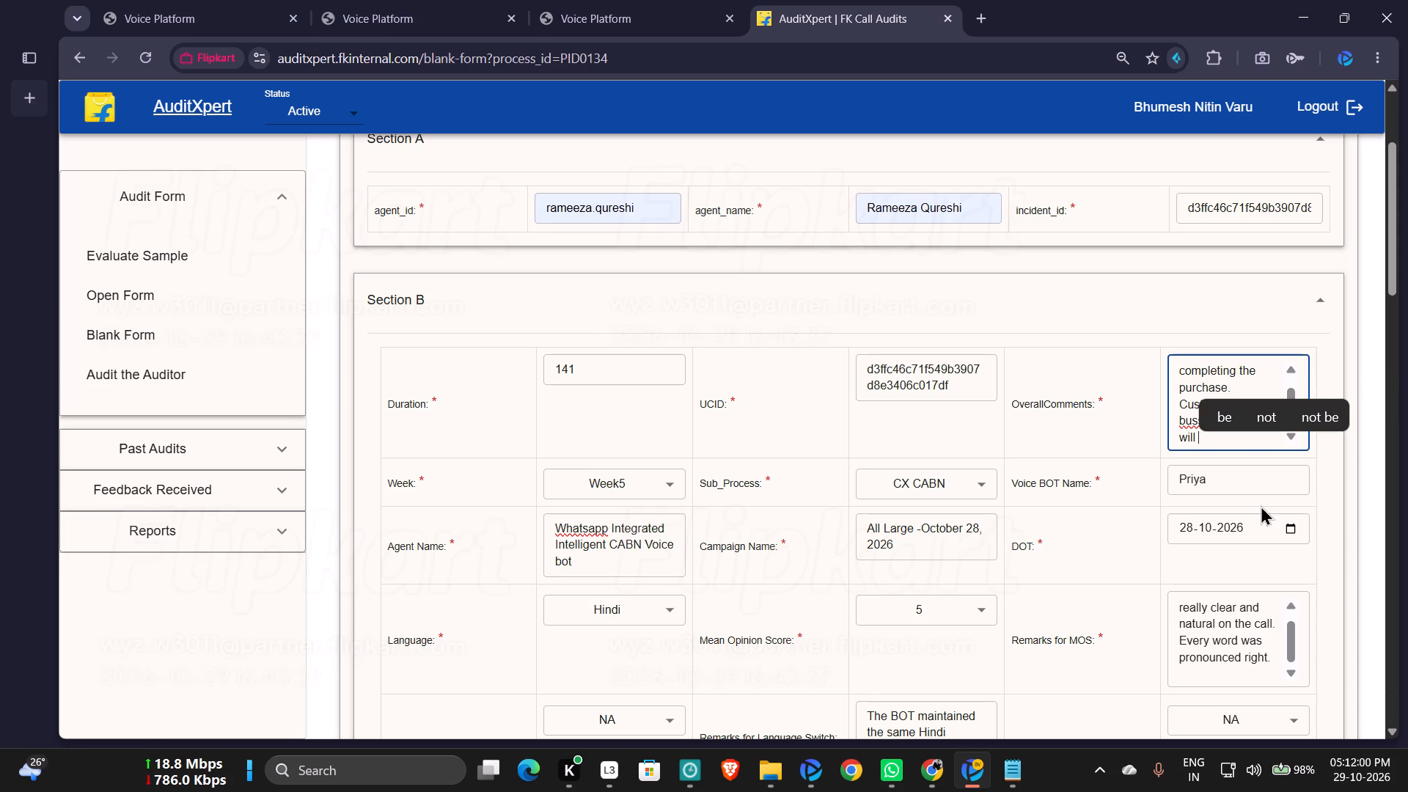
type("check later")
key("space")
type("if Debit card EMI is available")
key("space")
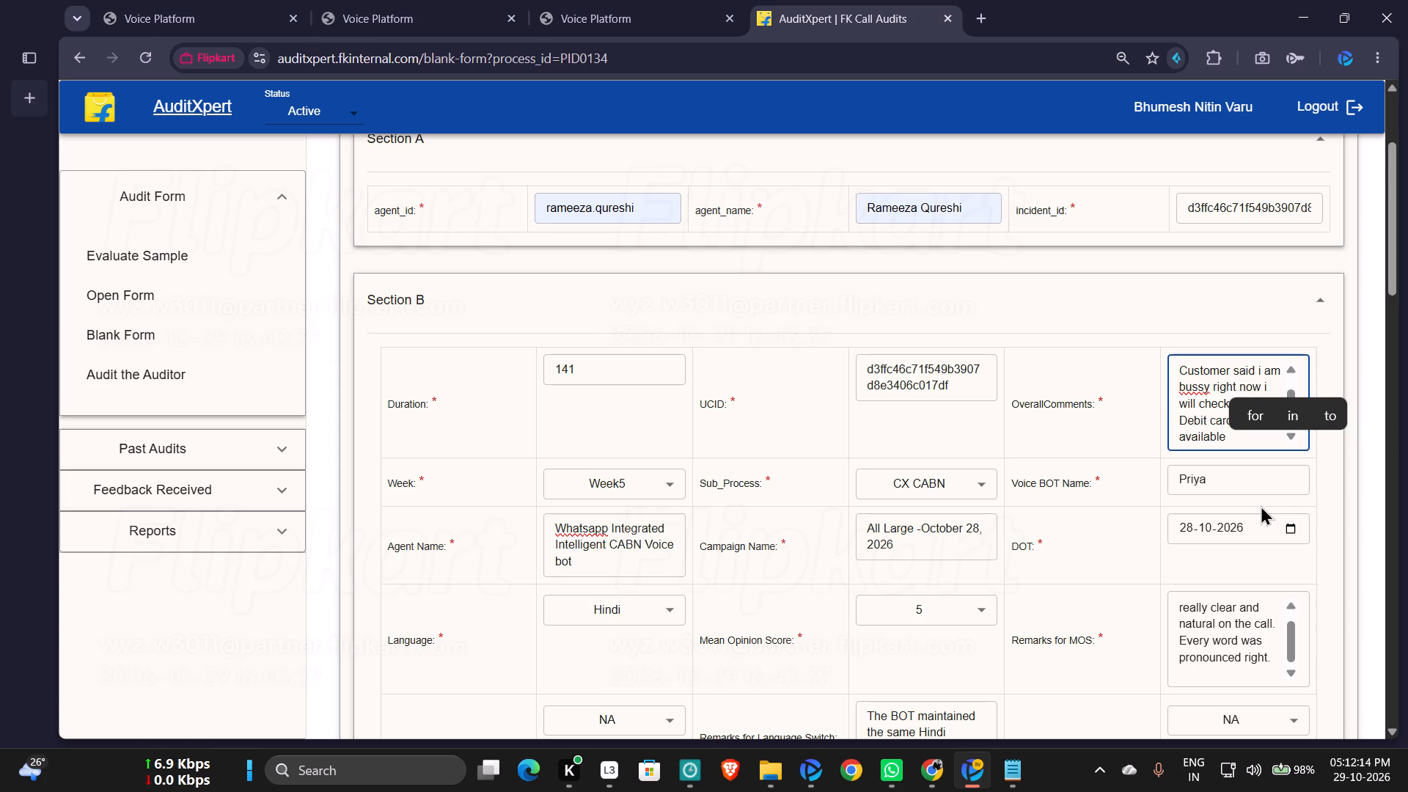
type("to")
key("space")
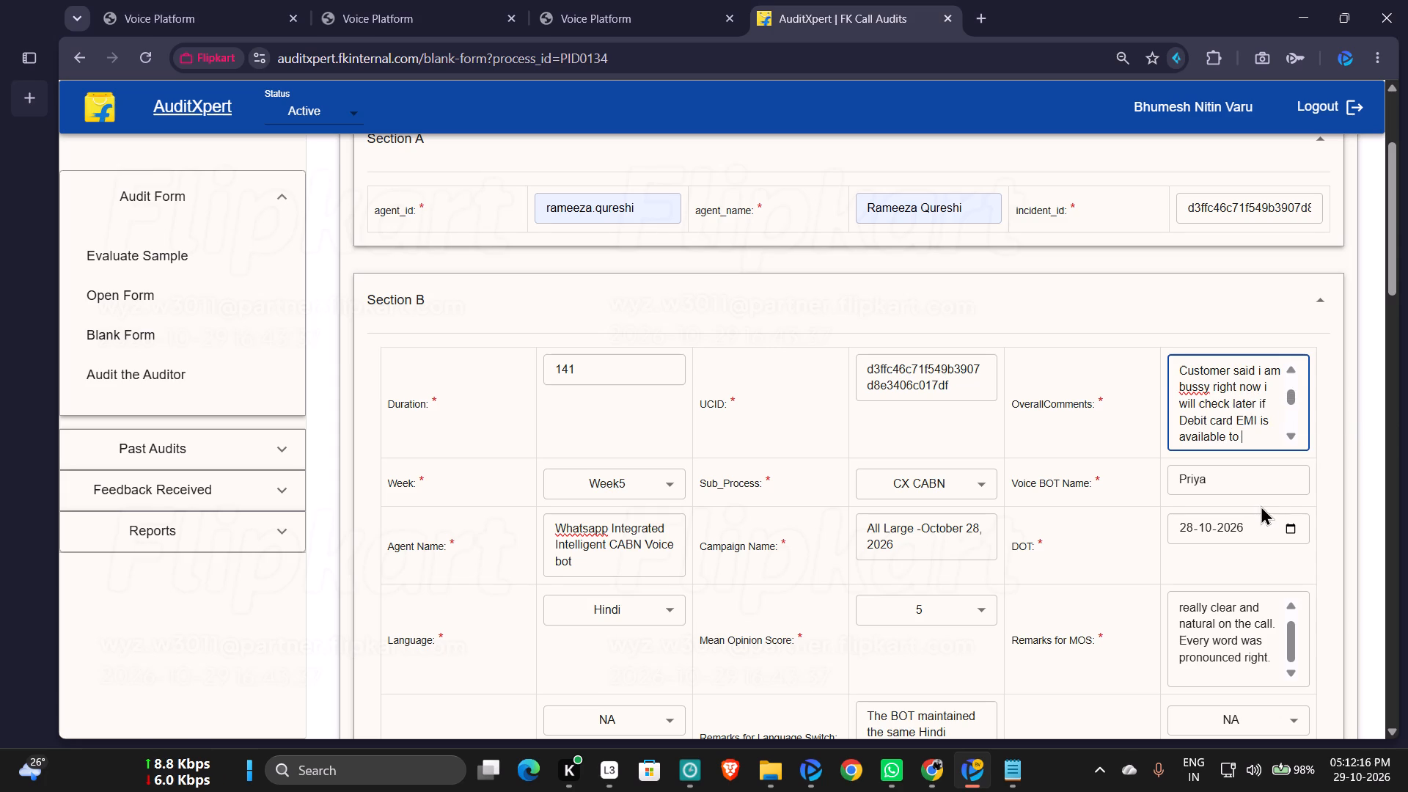
type("purchase the pri")
key("BackSpace")
key("o")
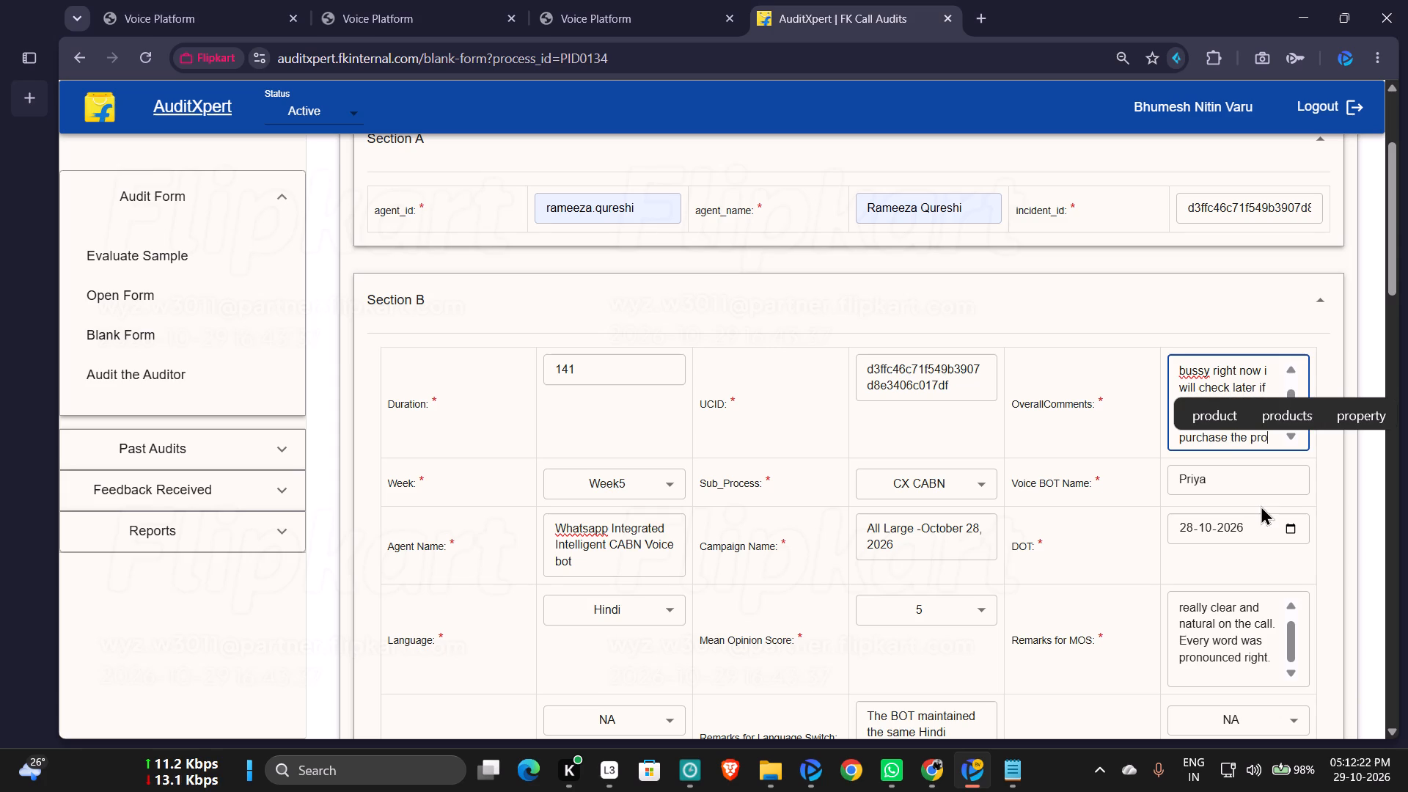
type("duct.")
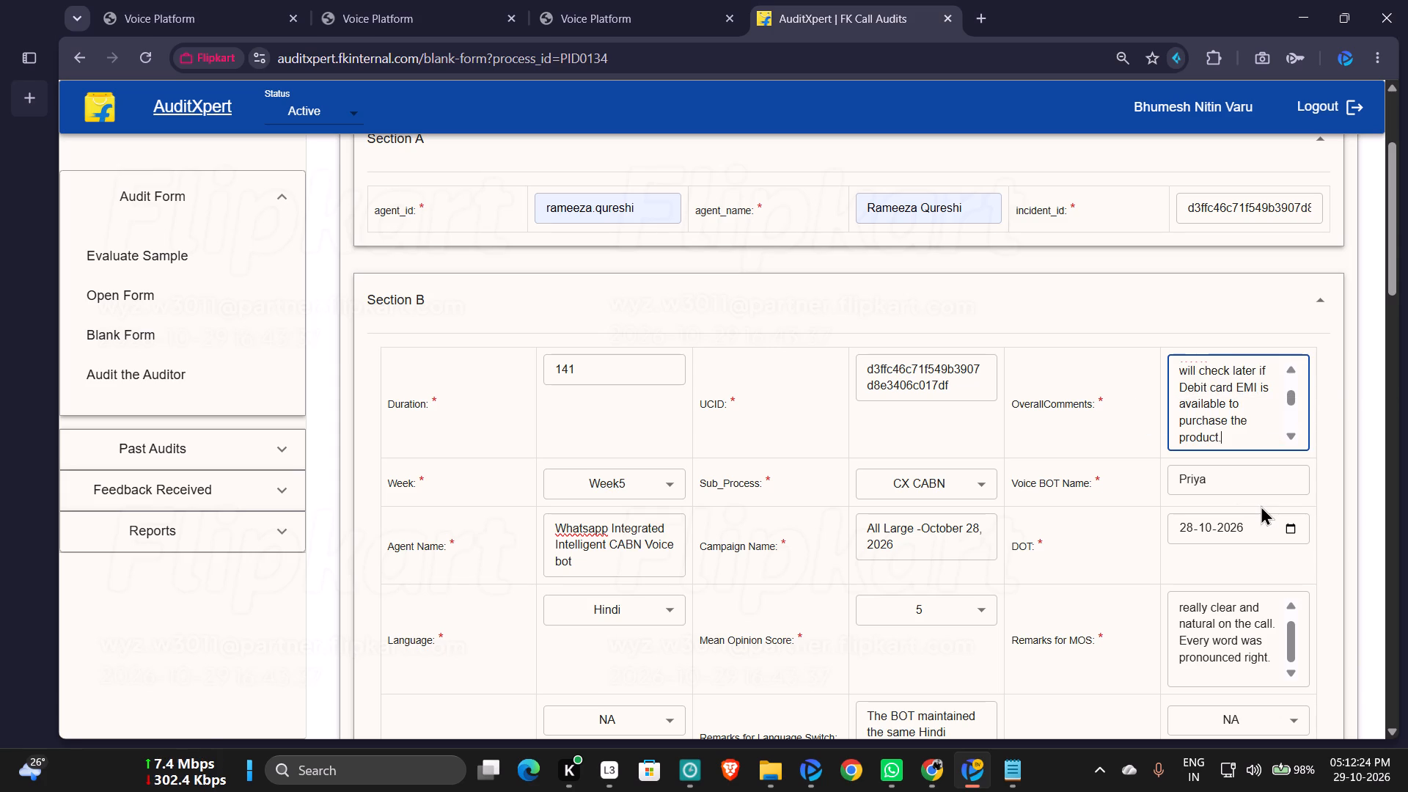
Correct the misspelled "bussy" to "busy" in the OverallComments customer sentence.
scroll(1246, 433, "up", 1)
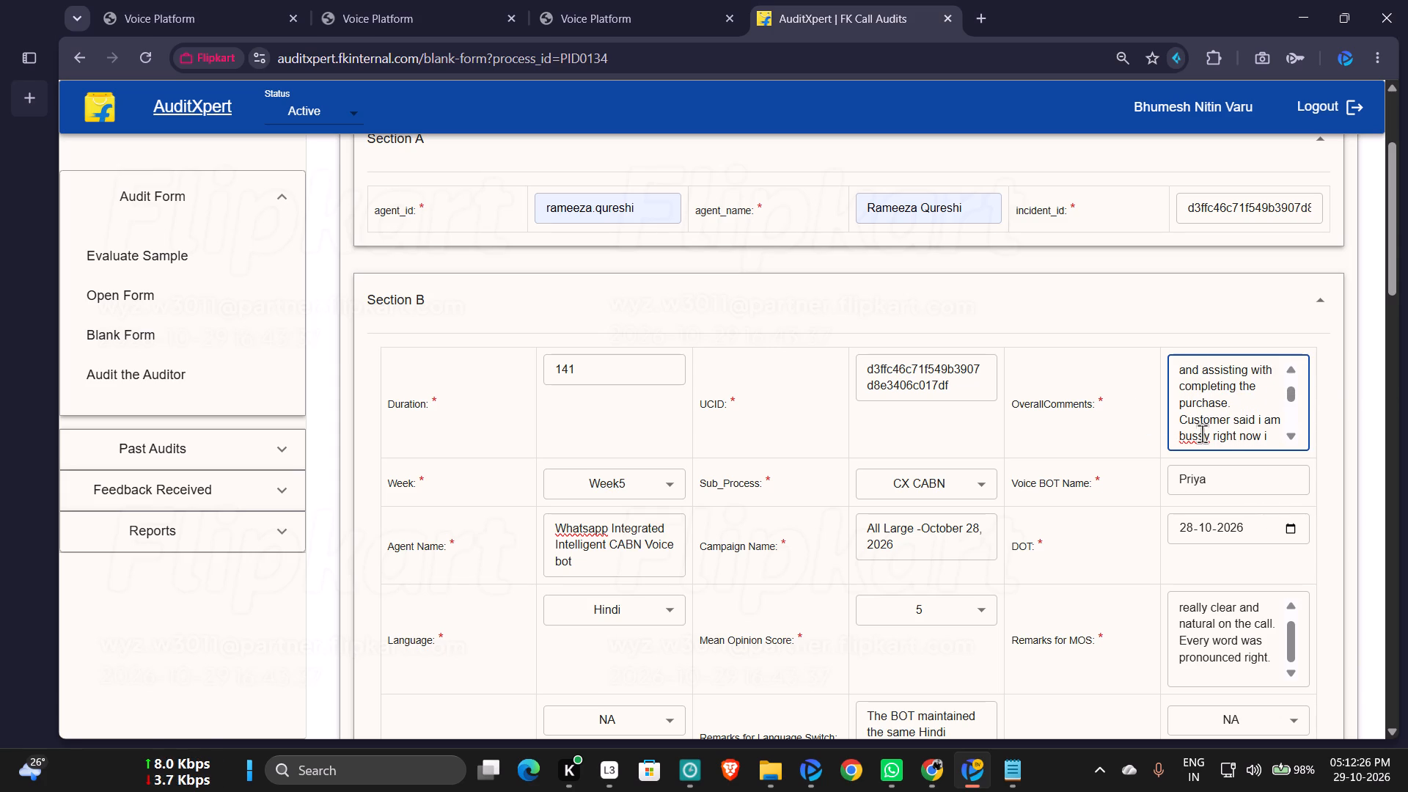
left_click(1202, 433)
key("BackSpace")
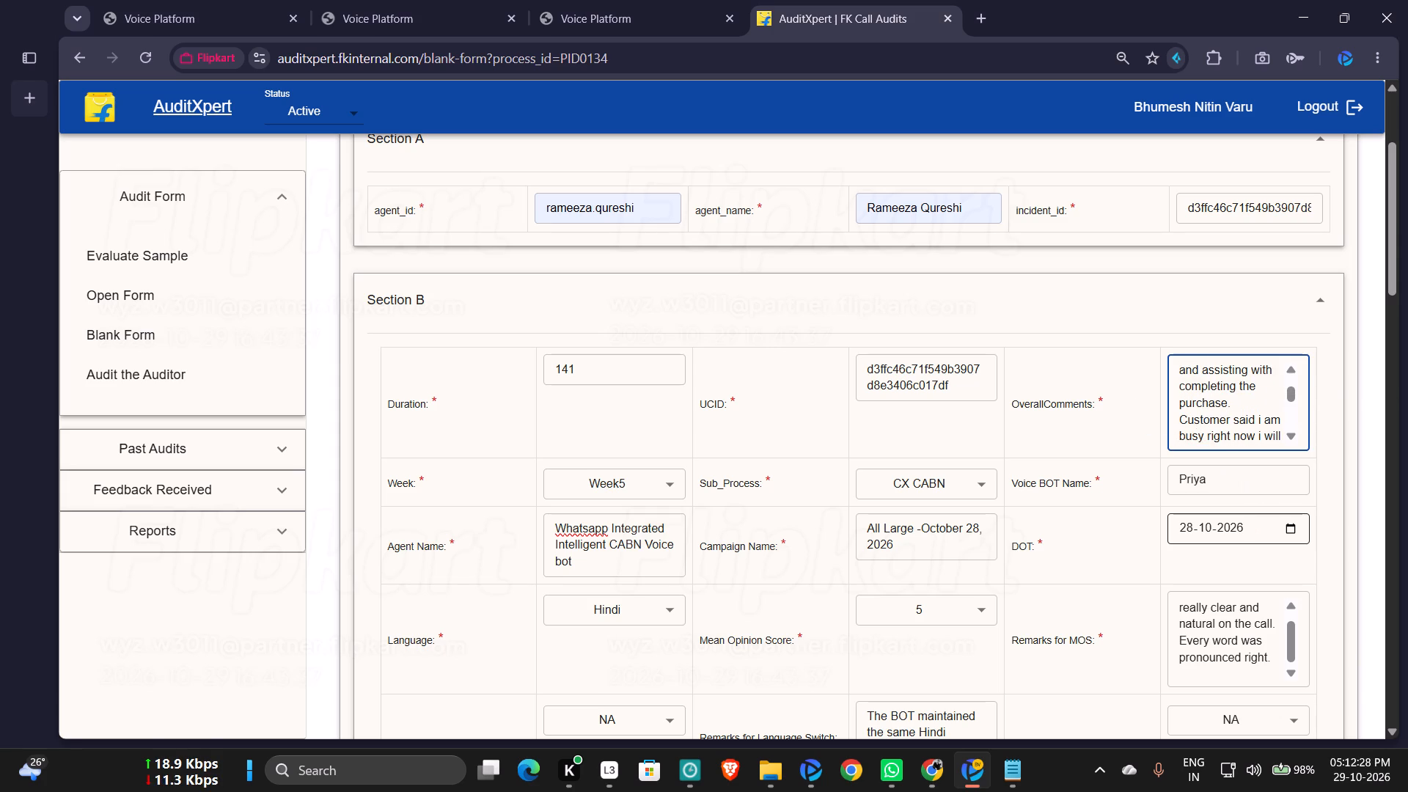
Review the rest of the OverallComments text and the entries in Sections B and C of the form.
scroll(1266, 417, "down", 8)
scroll(1189, 503, "down", 2)
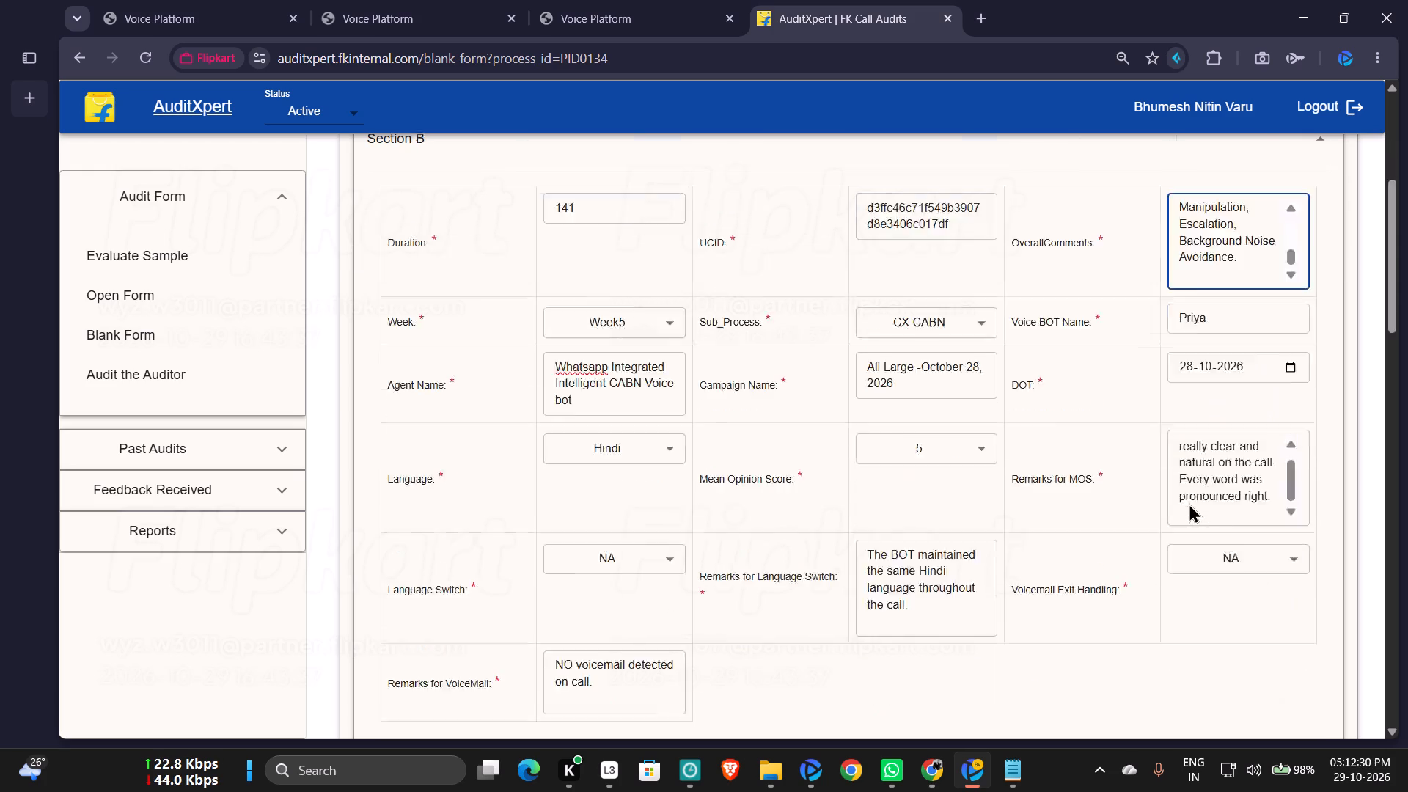
scroll(1189, 503, "down", 1)
scroll(1395, 381, "up", 3)
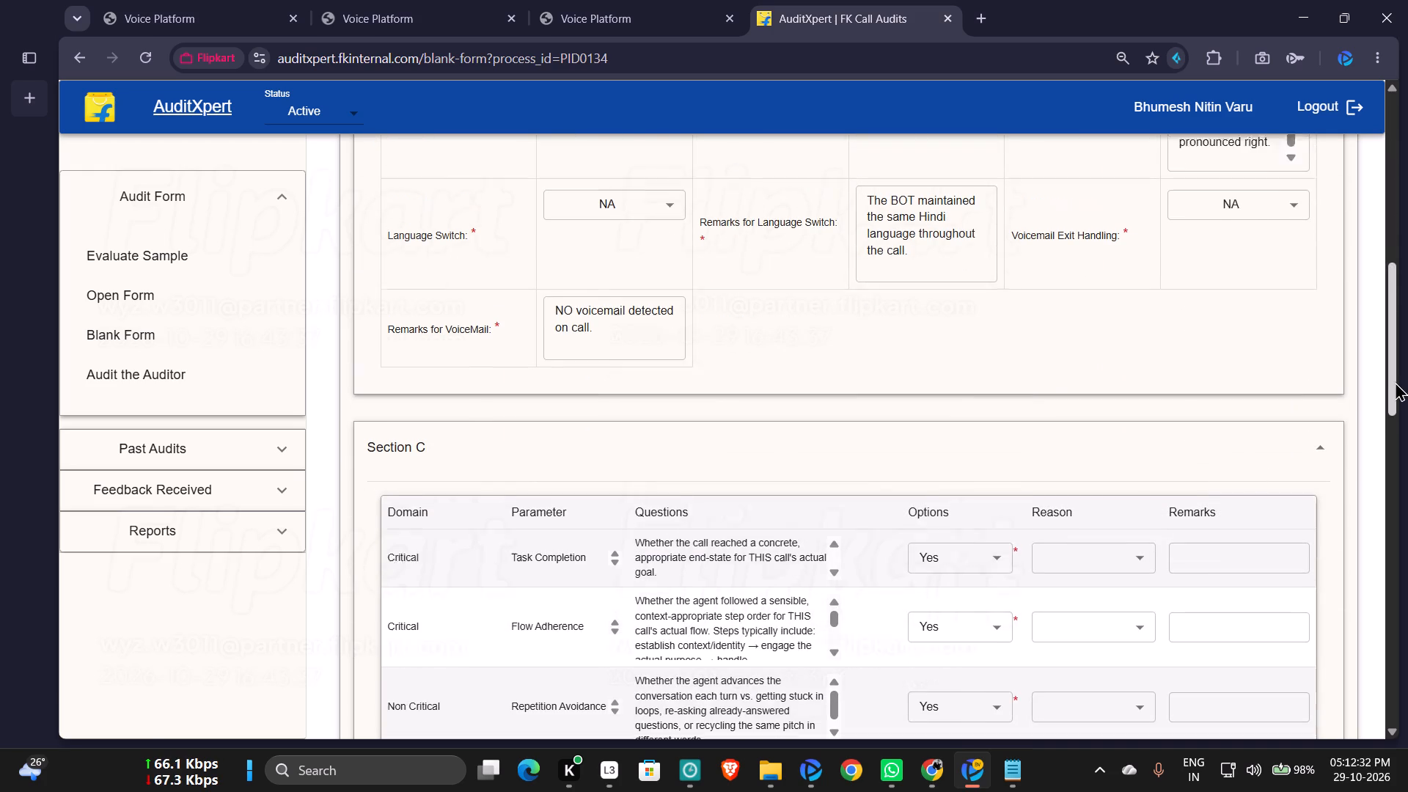
scroll(1395, 381, "up", 1)
scroll(1225, 562, "down", 1)
scroll(1225, 562, "up", 4)
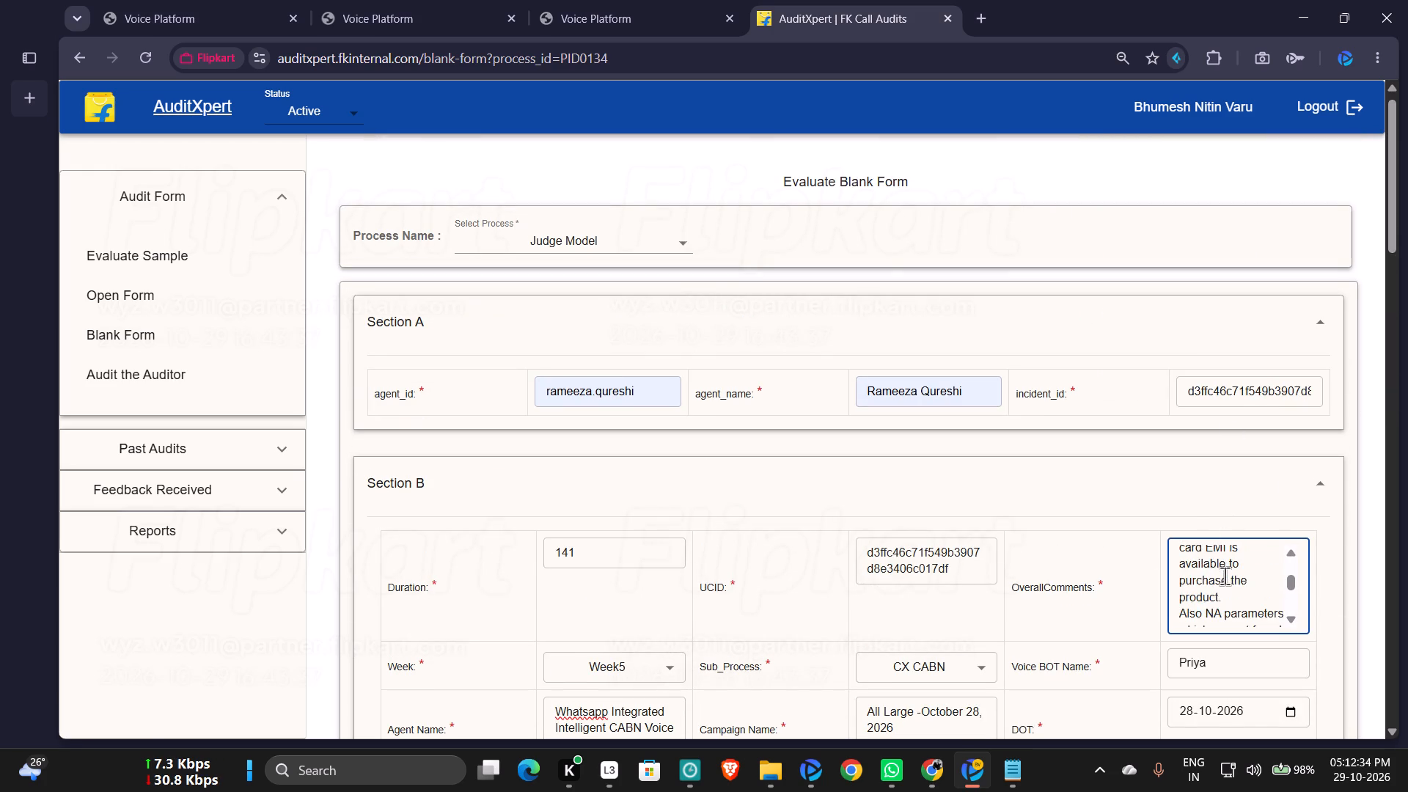
scroll(1225, 576, "down", 1)
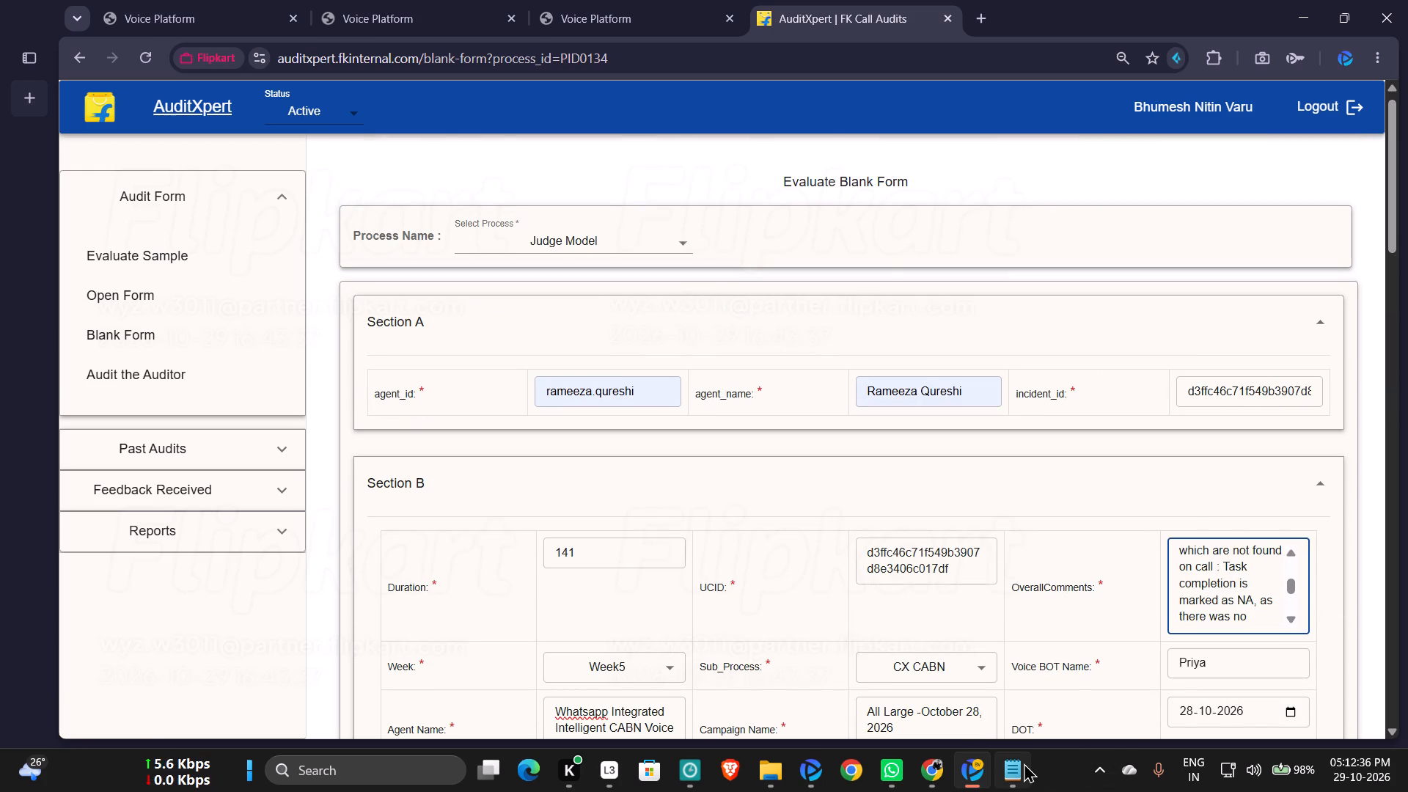
Copy the "Also NA parameters" line starting with Objection, Interruption from Judge Model 2.txt and mark the start of the matching OverallComments paragraph.
left_click(1022, 766)
double_click(282, 553)
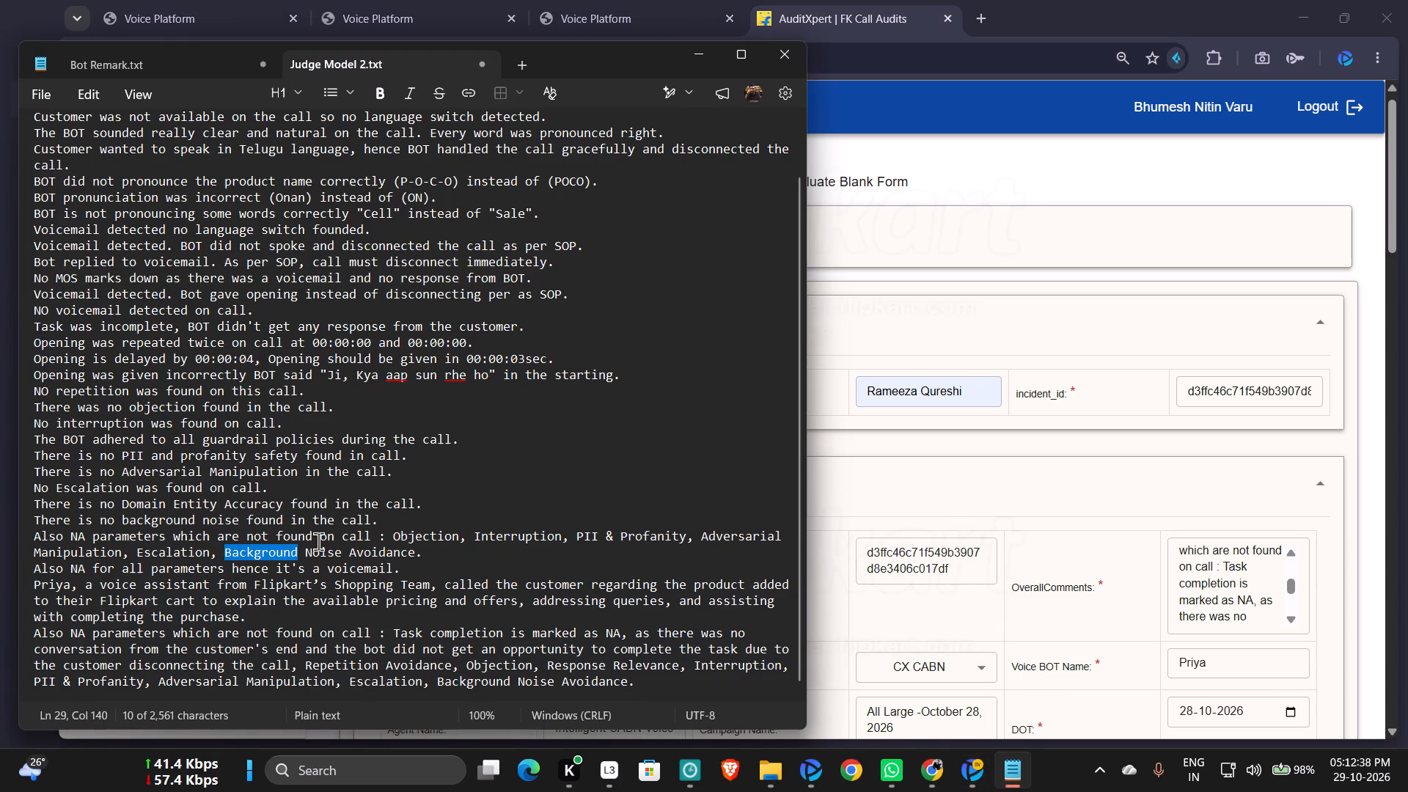
triple_click(333, 551)
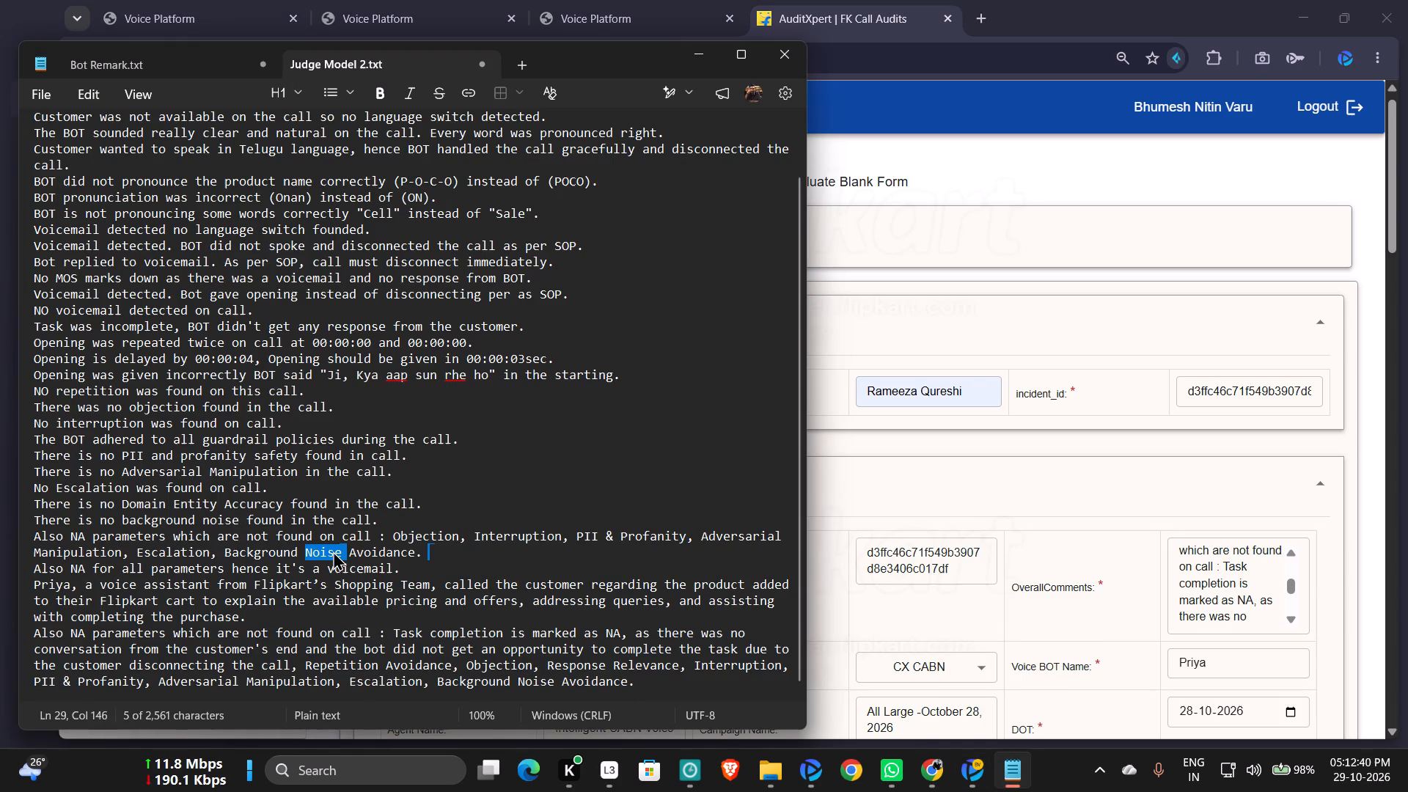
key("ctrl+c")
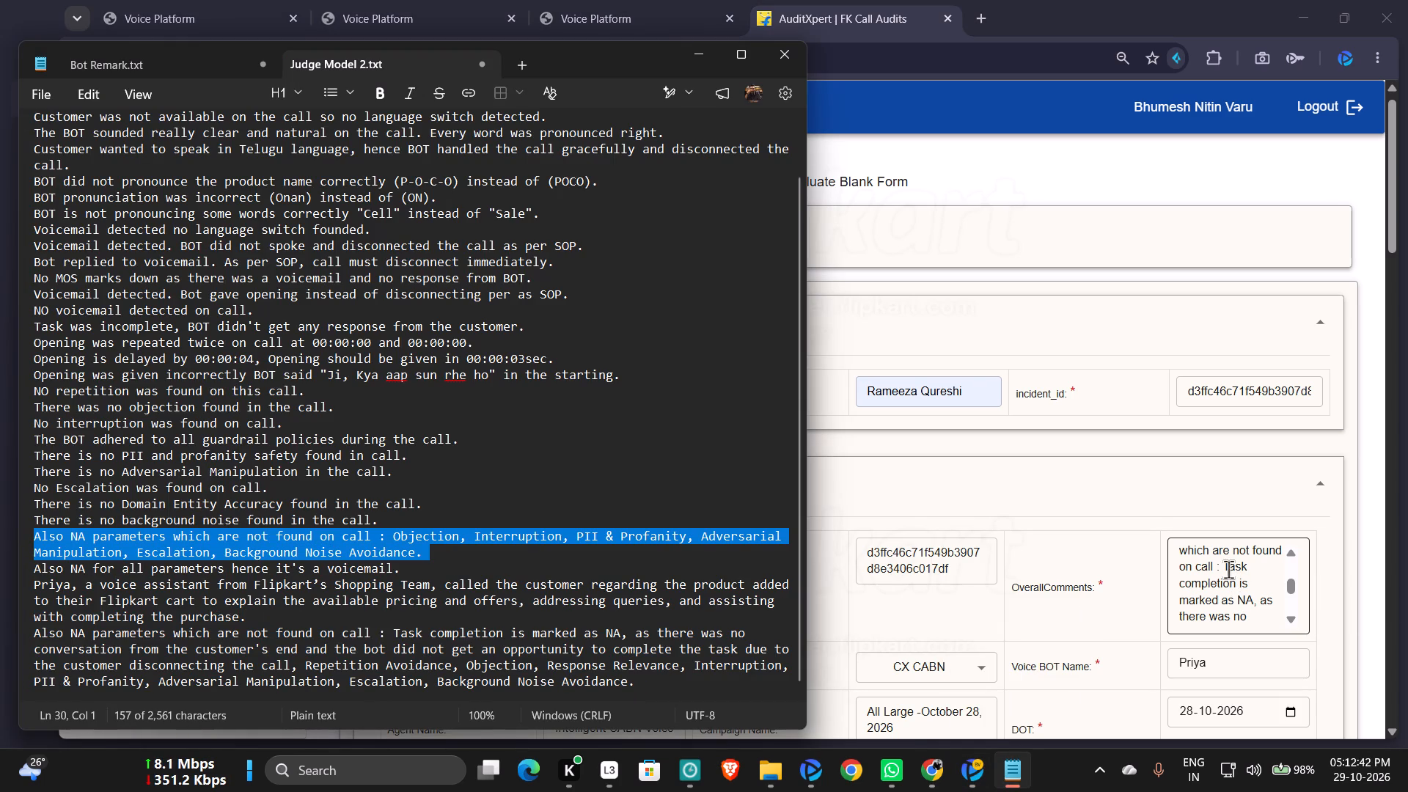
scroll(1225, 567, "up", 1)
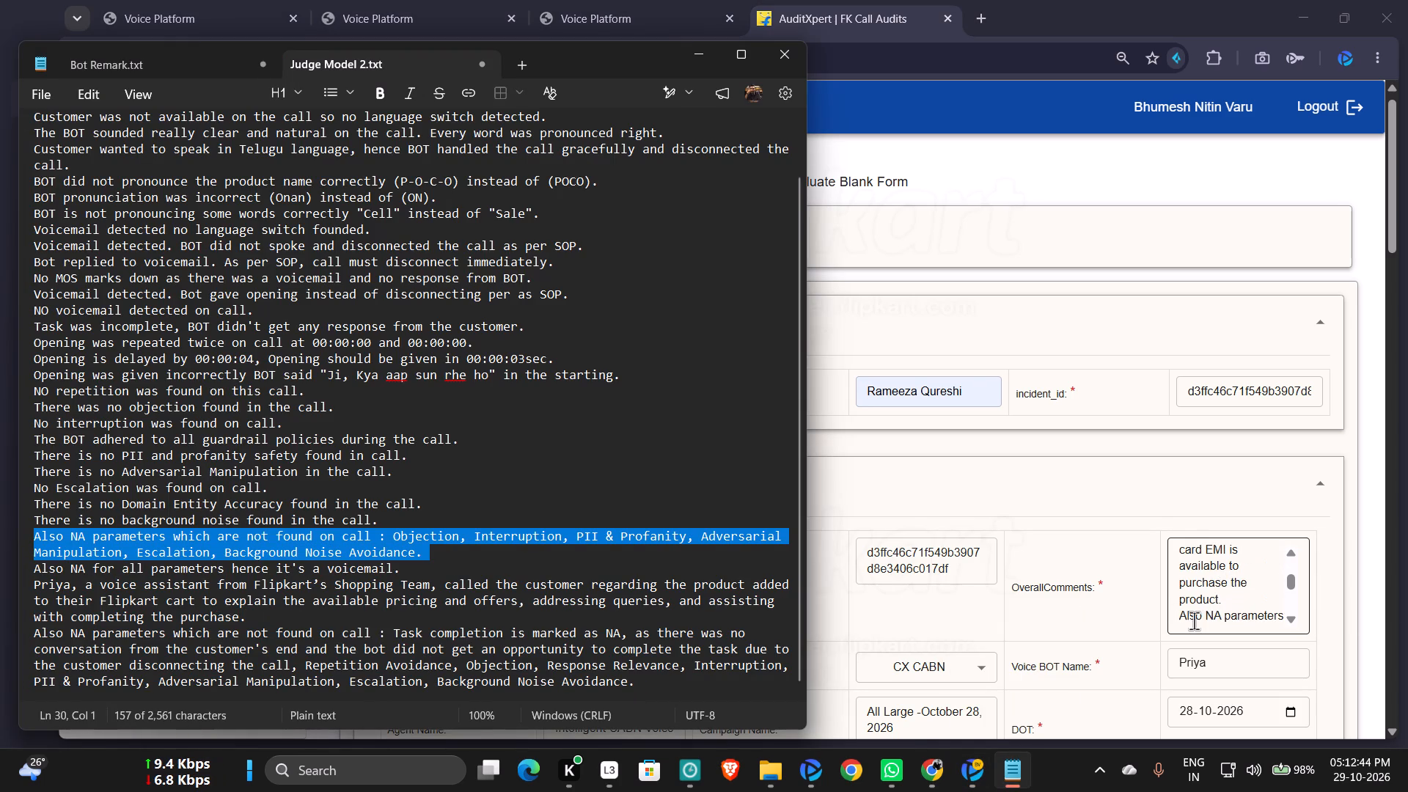
double_click(1192, 620)
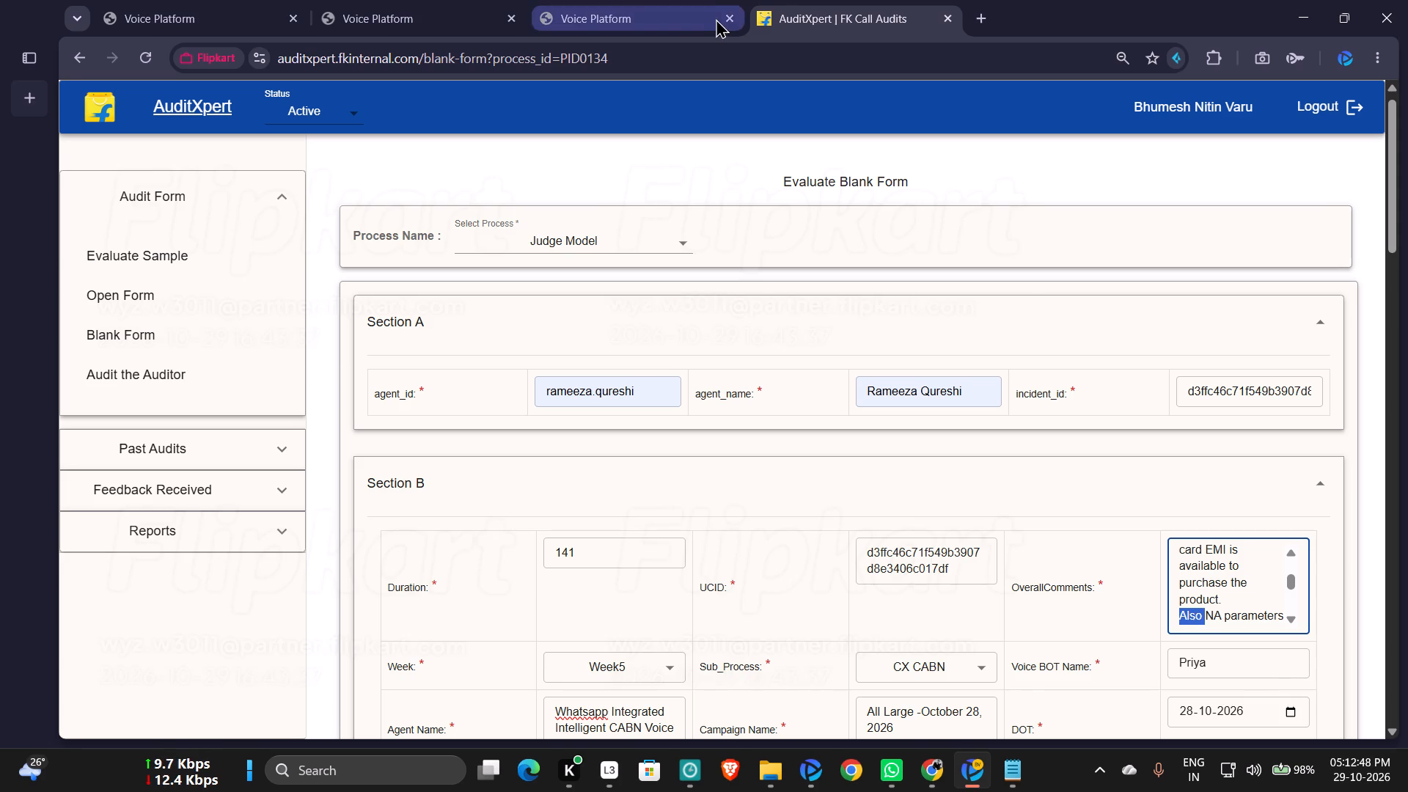
Replay the call recording's ending from about 2:15 and return to the audit form.
left_click(639, 2)
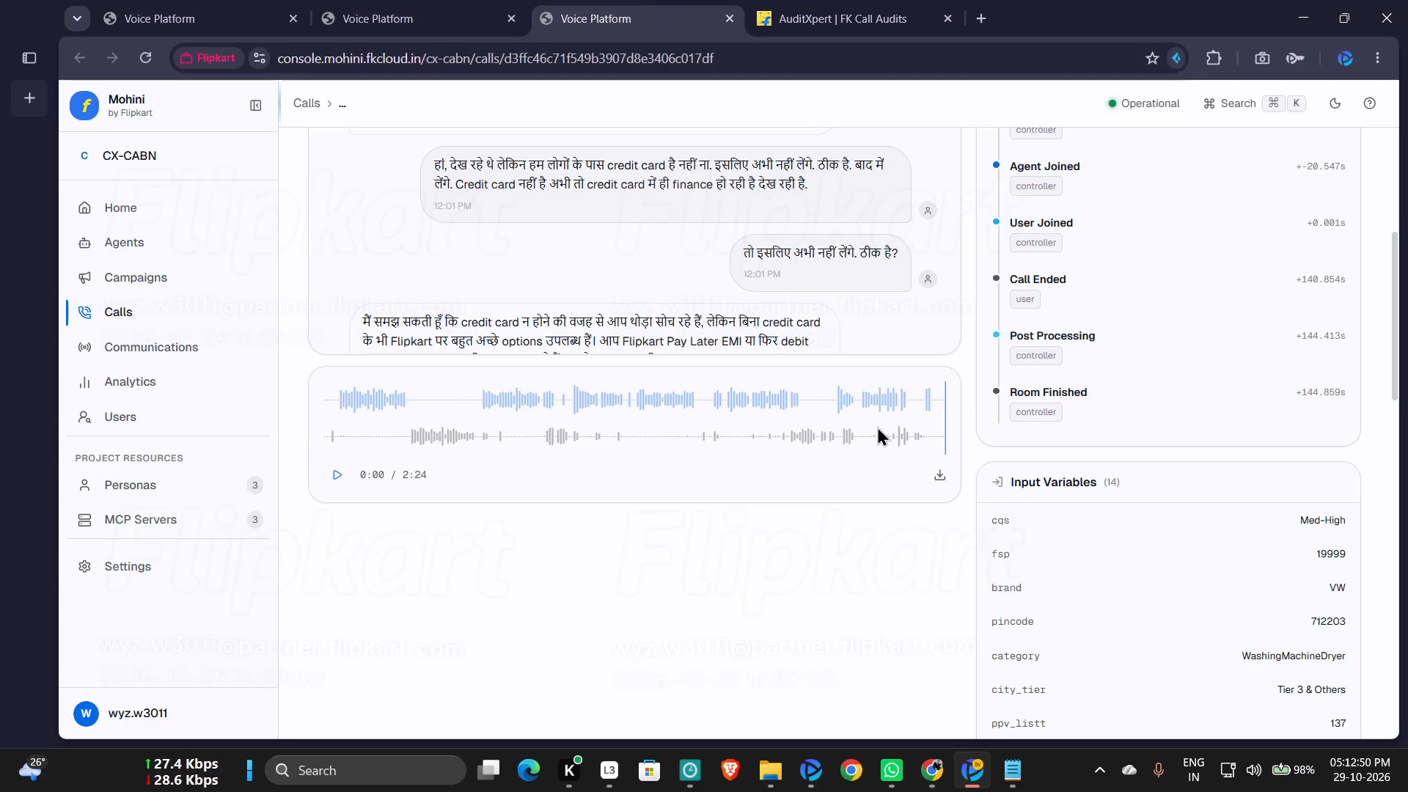
left_click(908, 430)
left_click(332, 467)
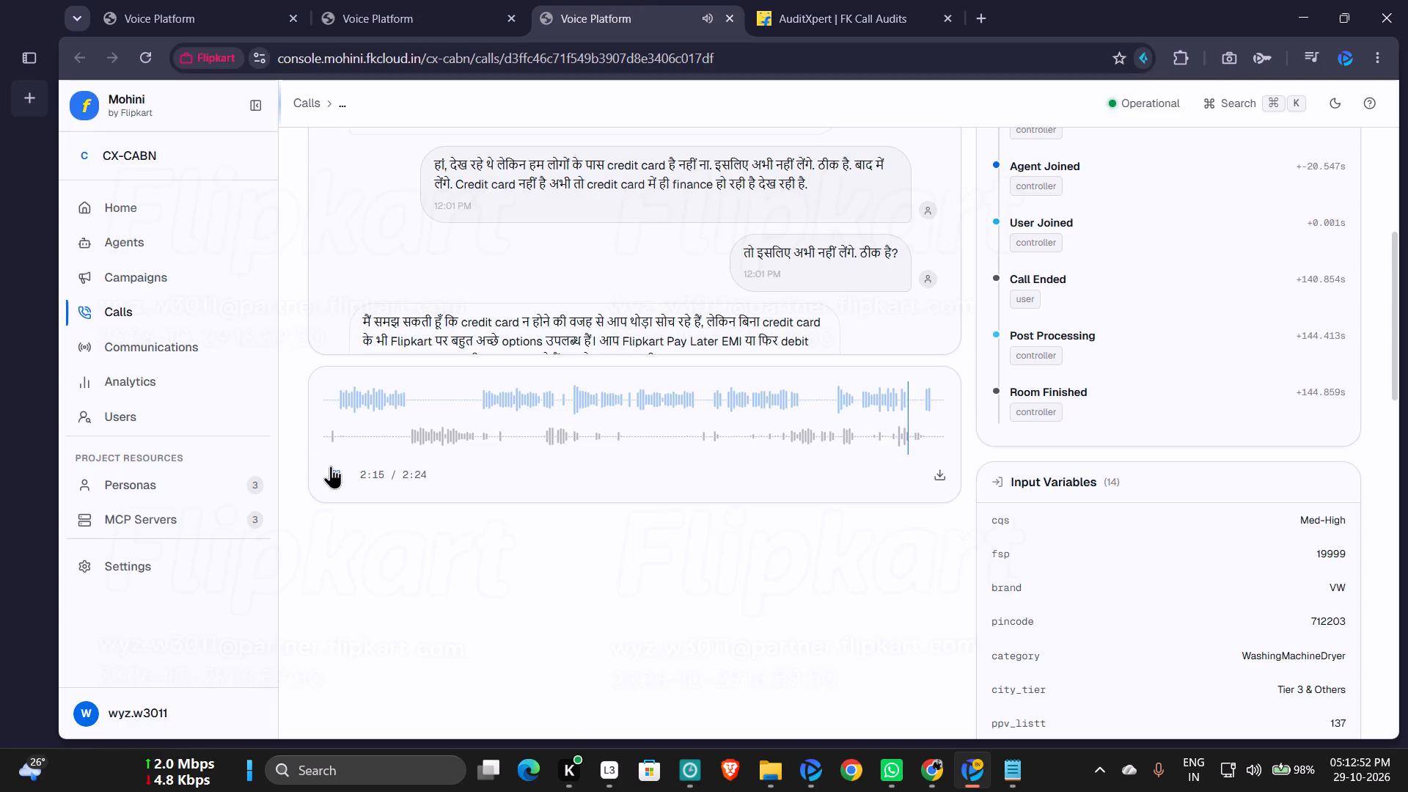
left_click(800, 15)
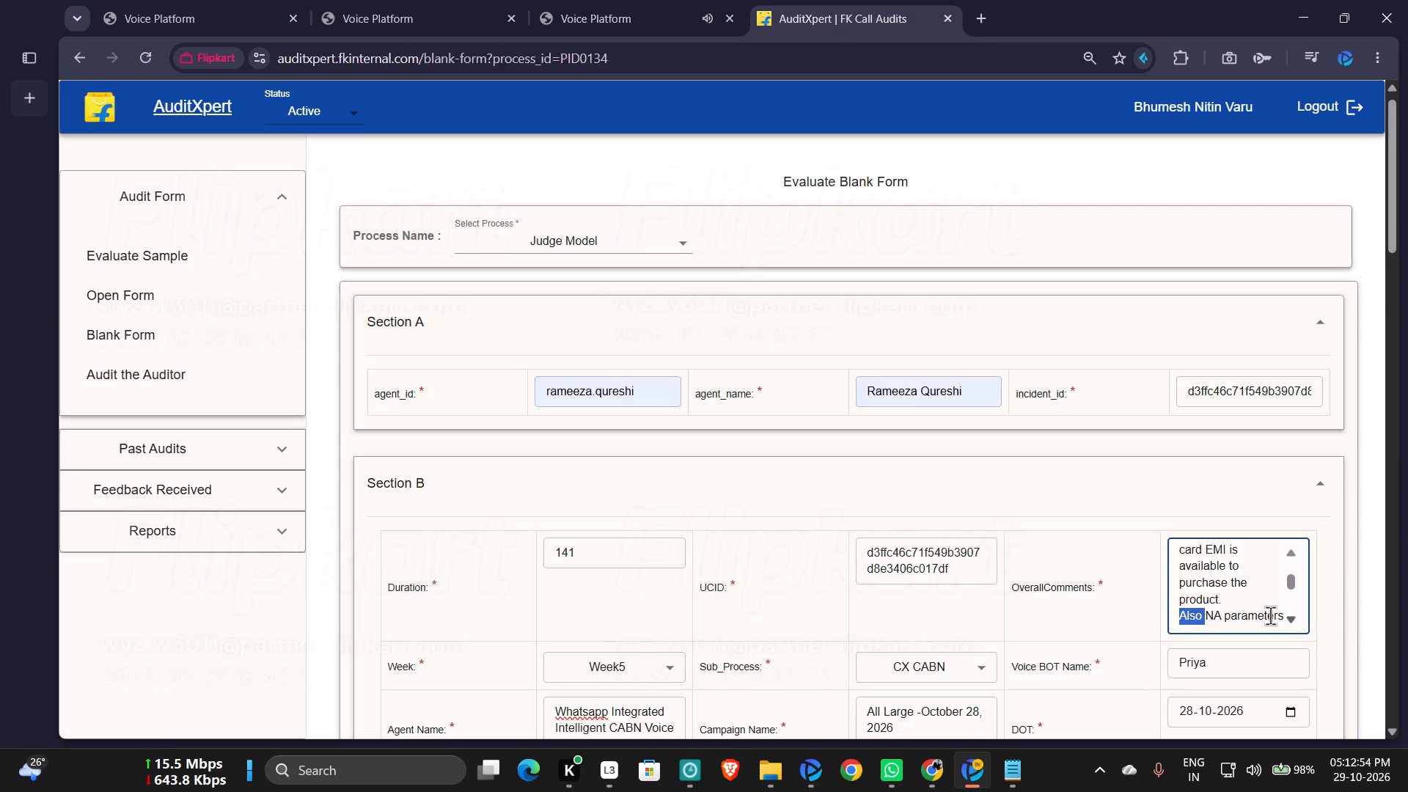
Review the OverallComments paragraph beginning "Also NA parameters which are not found on call" and the customer sentence before it.
scroll(1270, 615, "down", 1)
scroll(1269, 615, "up", 1)
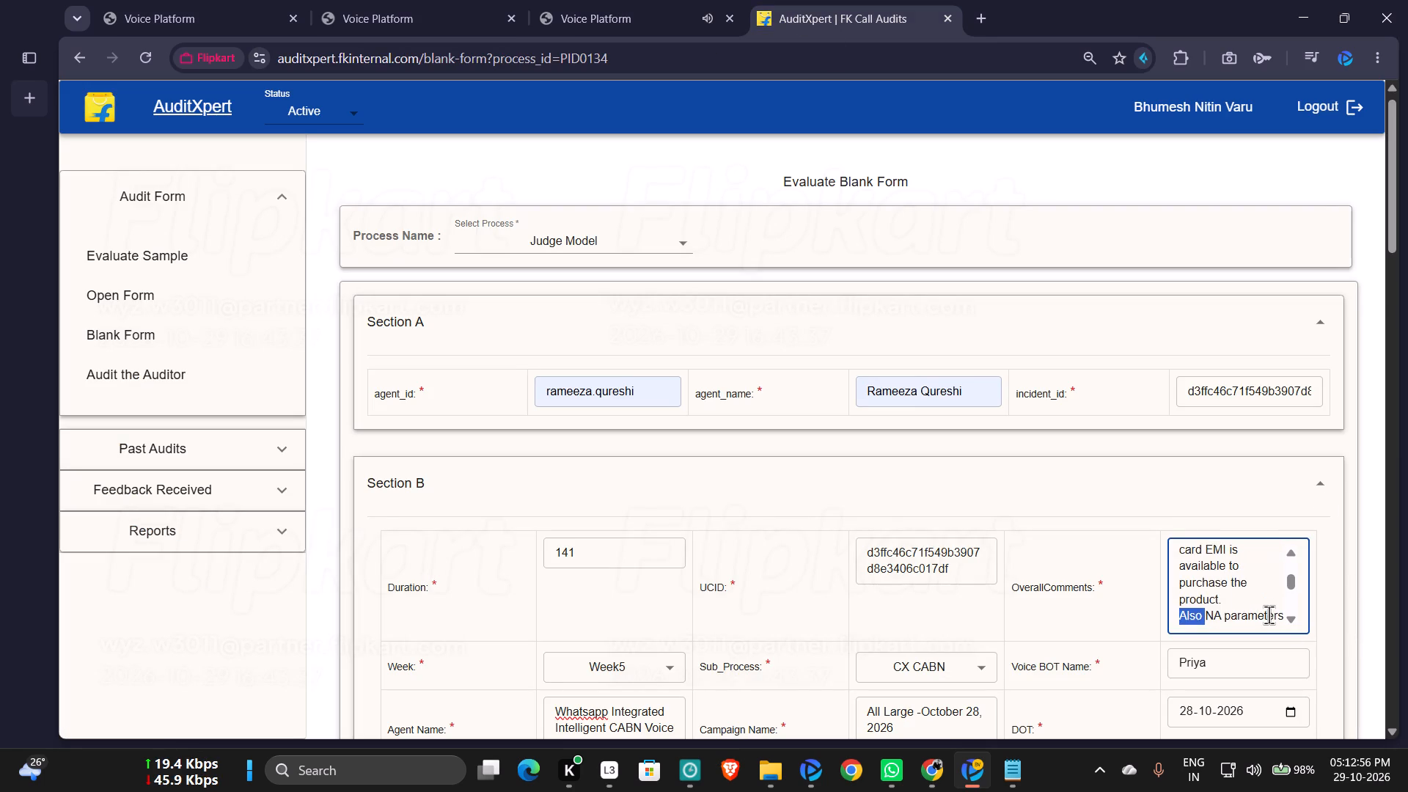
scroll(1269, 615, "down", 1)
scroll(1259, 605, "up", 1)
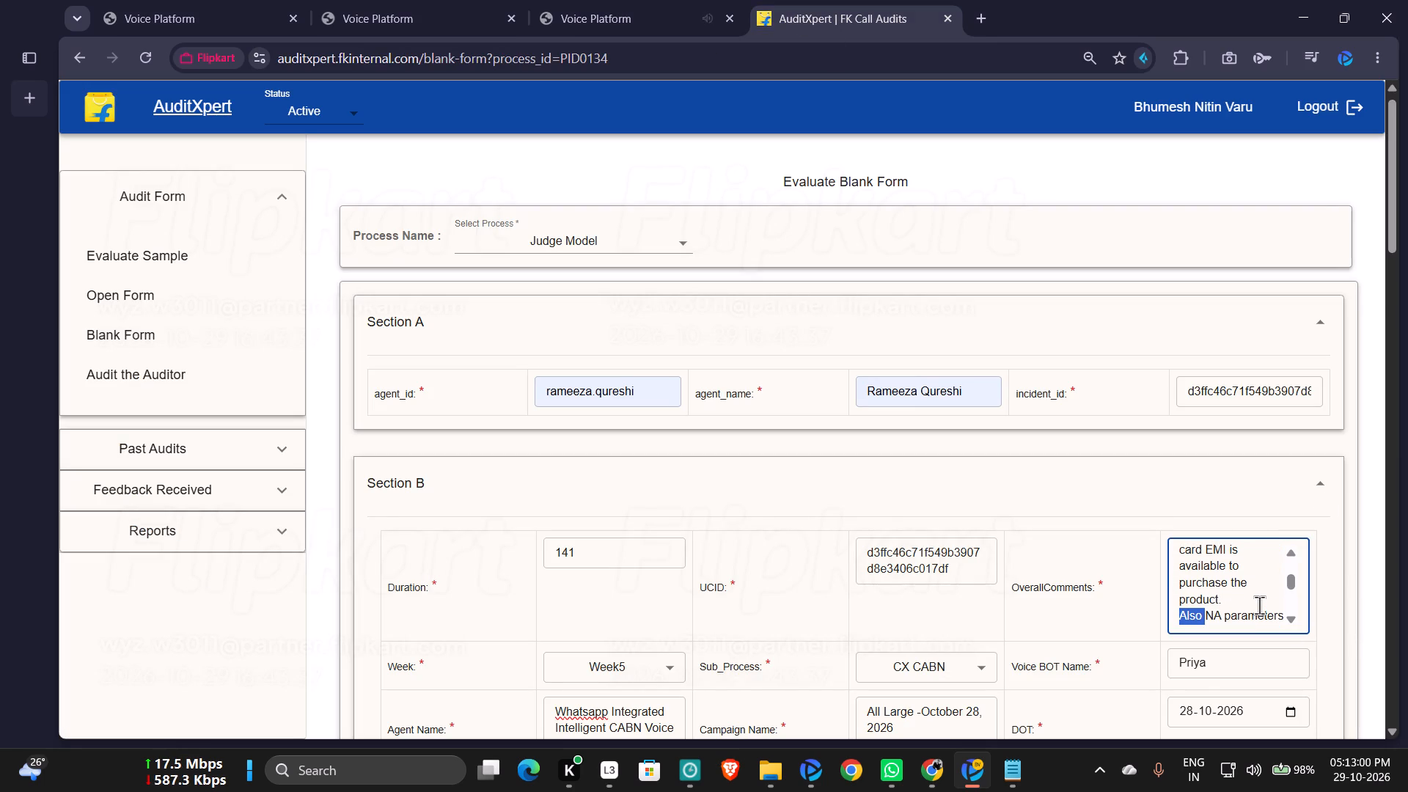
key("shift+Down")
key("shift+Down")
key("shift+Down")
key("shift+Down")
key("shift+Down")
key("shift+Down")
key("shift+Down")
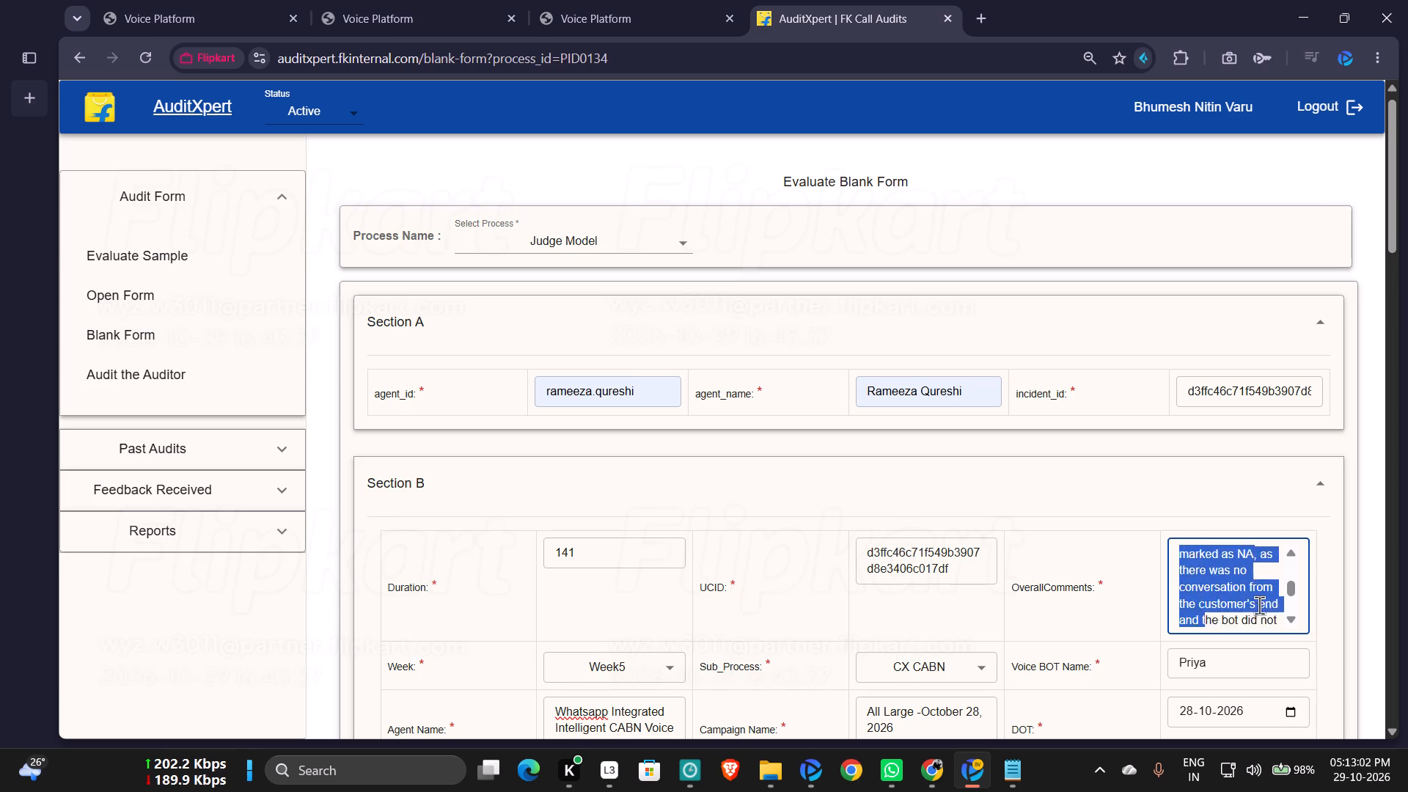
key("shift+Down")
key("shift+Down")
key("shift+Down")
key("shift+Down")
key("shift+Down")
key("shift+Down")
scroll(1242, 605, "up", 2)
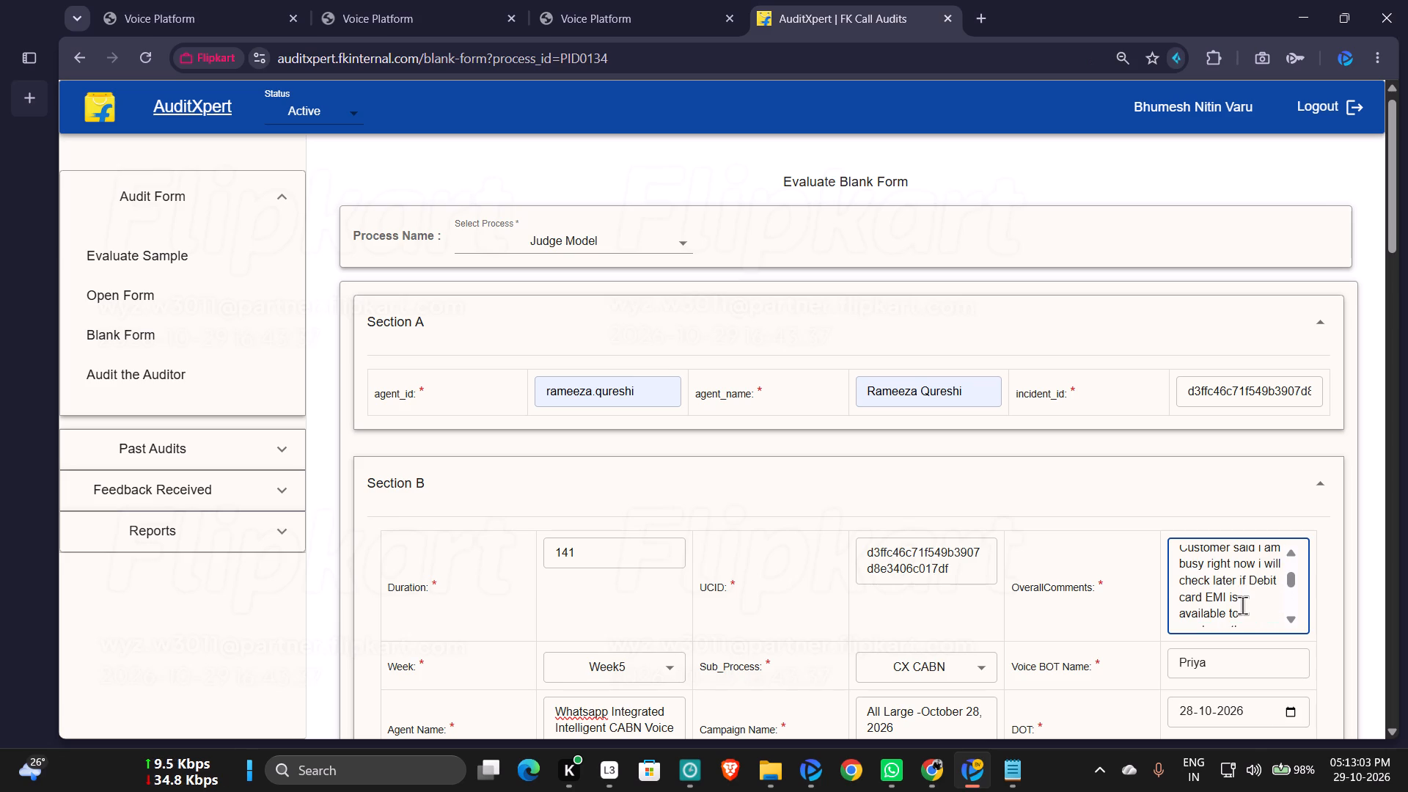
scroll(1239, 598, "up", 2)
scroll(1241, 609, "down", 3)
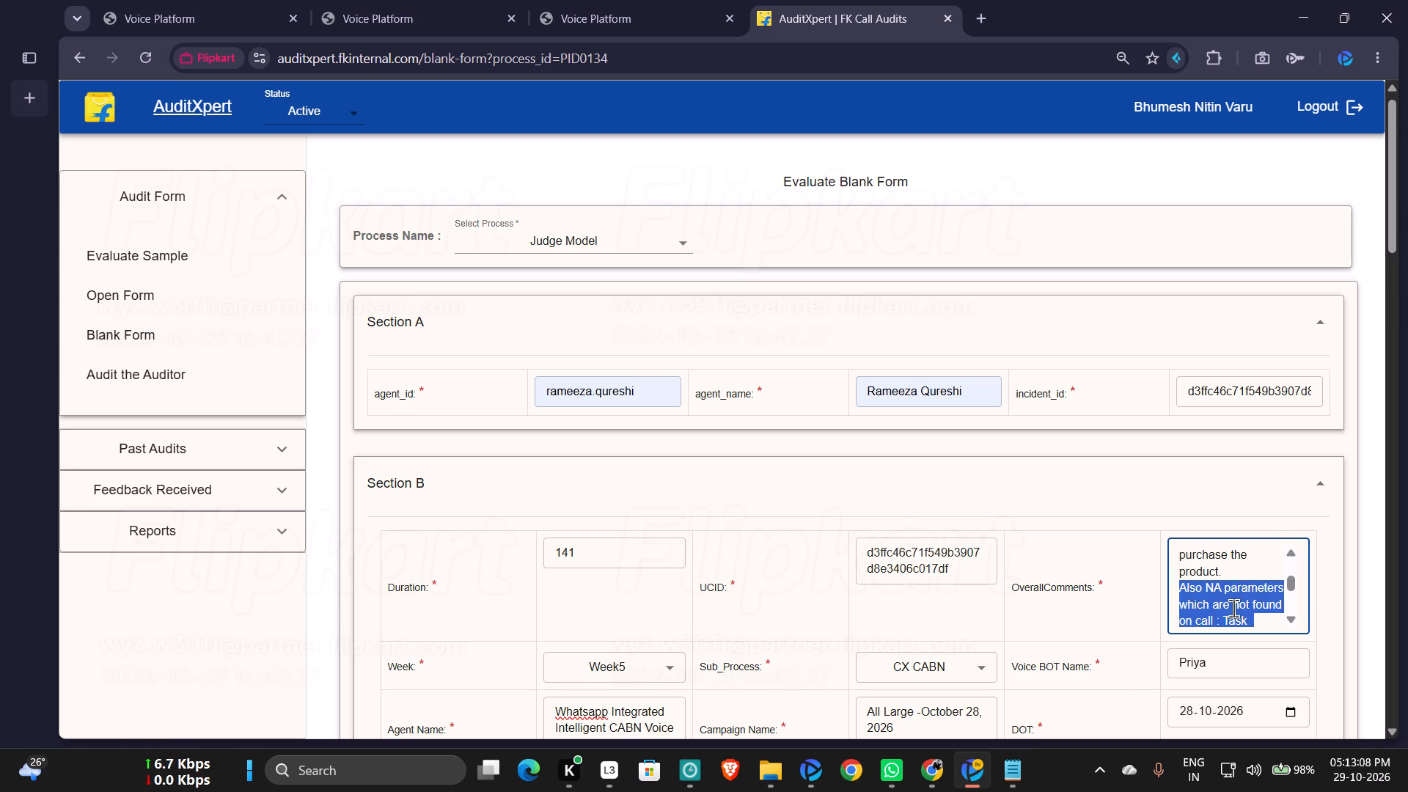
scroll(1233, 608, "down", 1)
scroll(1233, 597, "up", 1)
left_click(1241, 602)
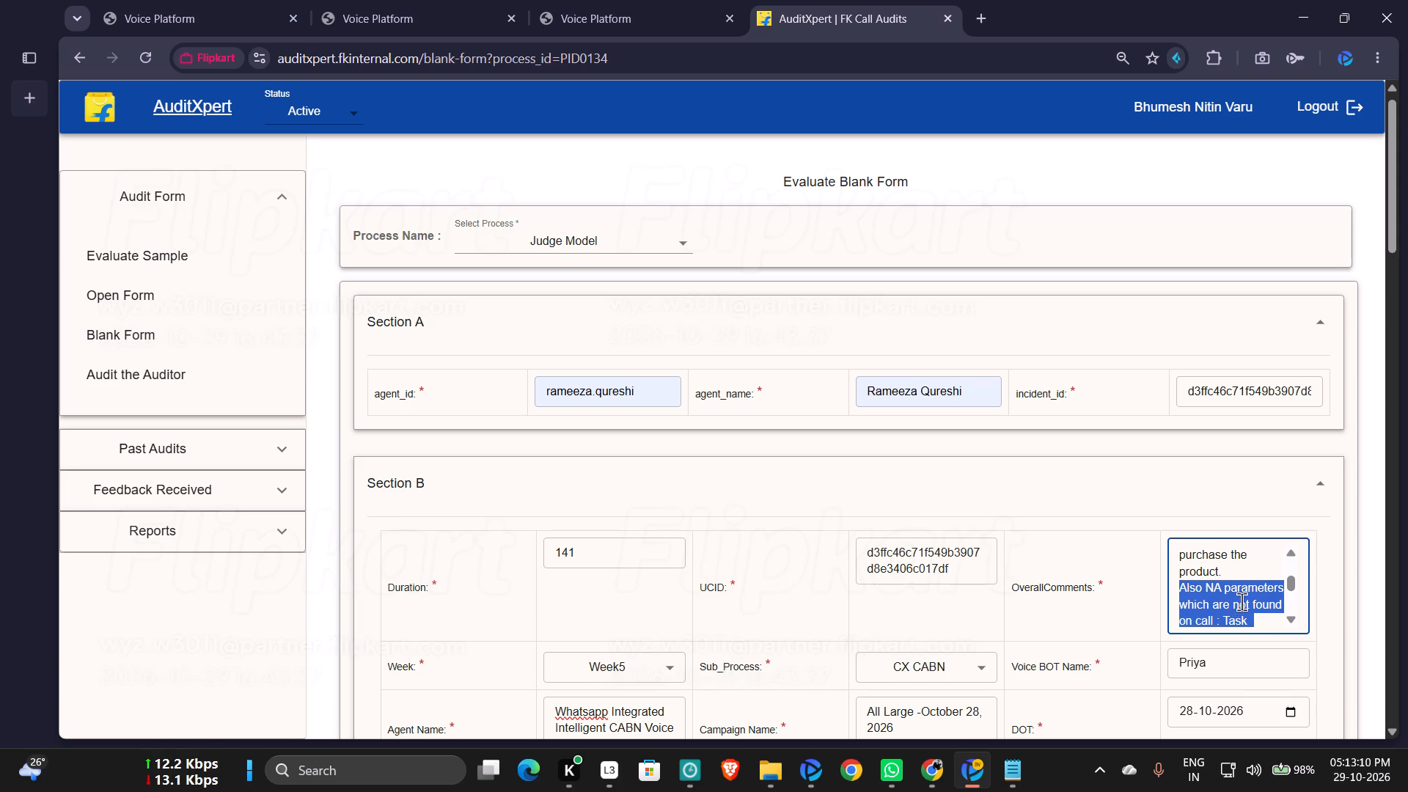
left_click(1246, 598)
Review the reason given in OverallComments for marking Task completion as NA, up to the customer disconnecting the call.
scroll(1238, 597, "down", 1)
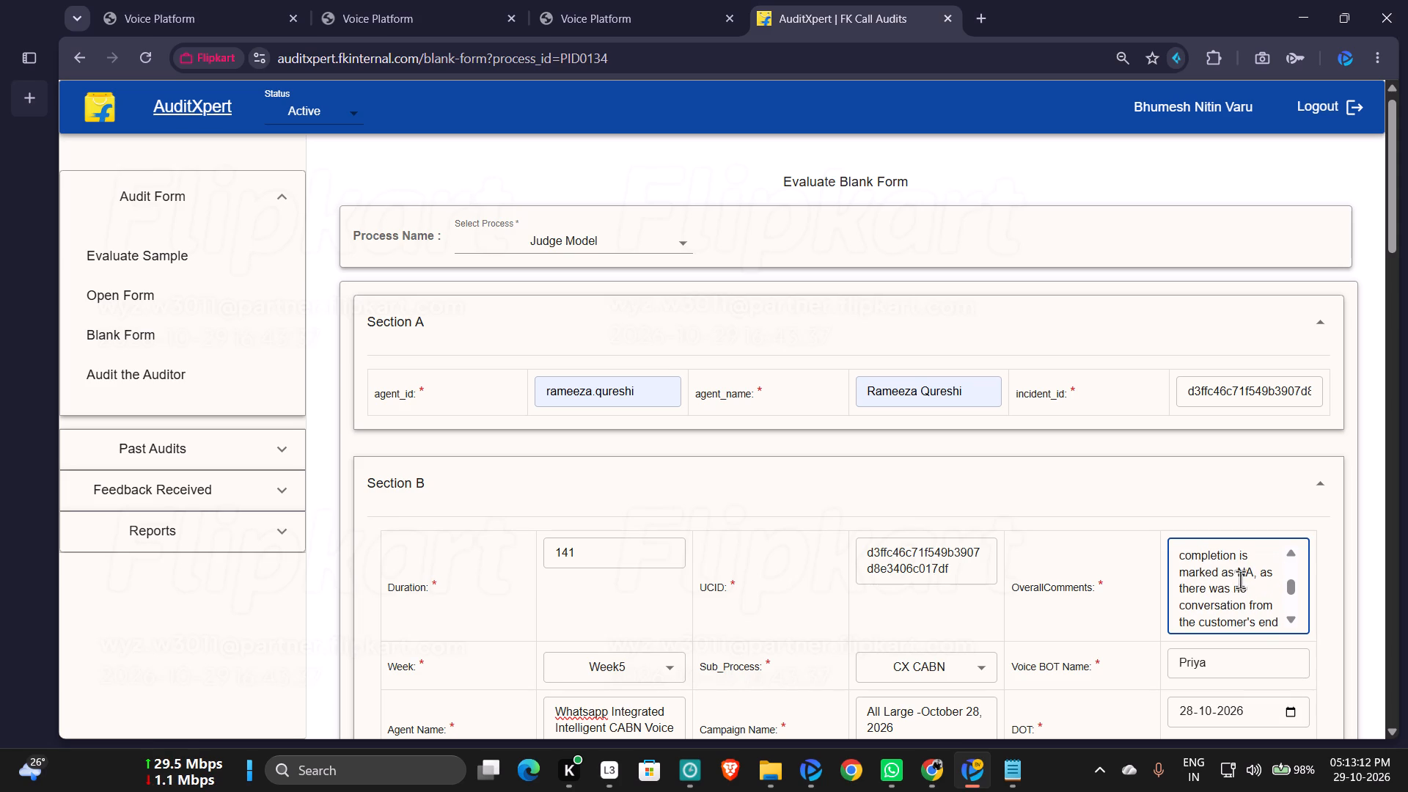
left_click(1258, 578)
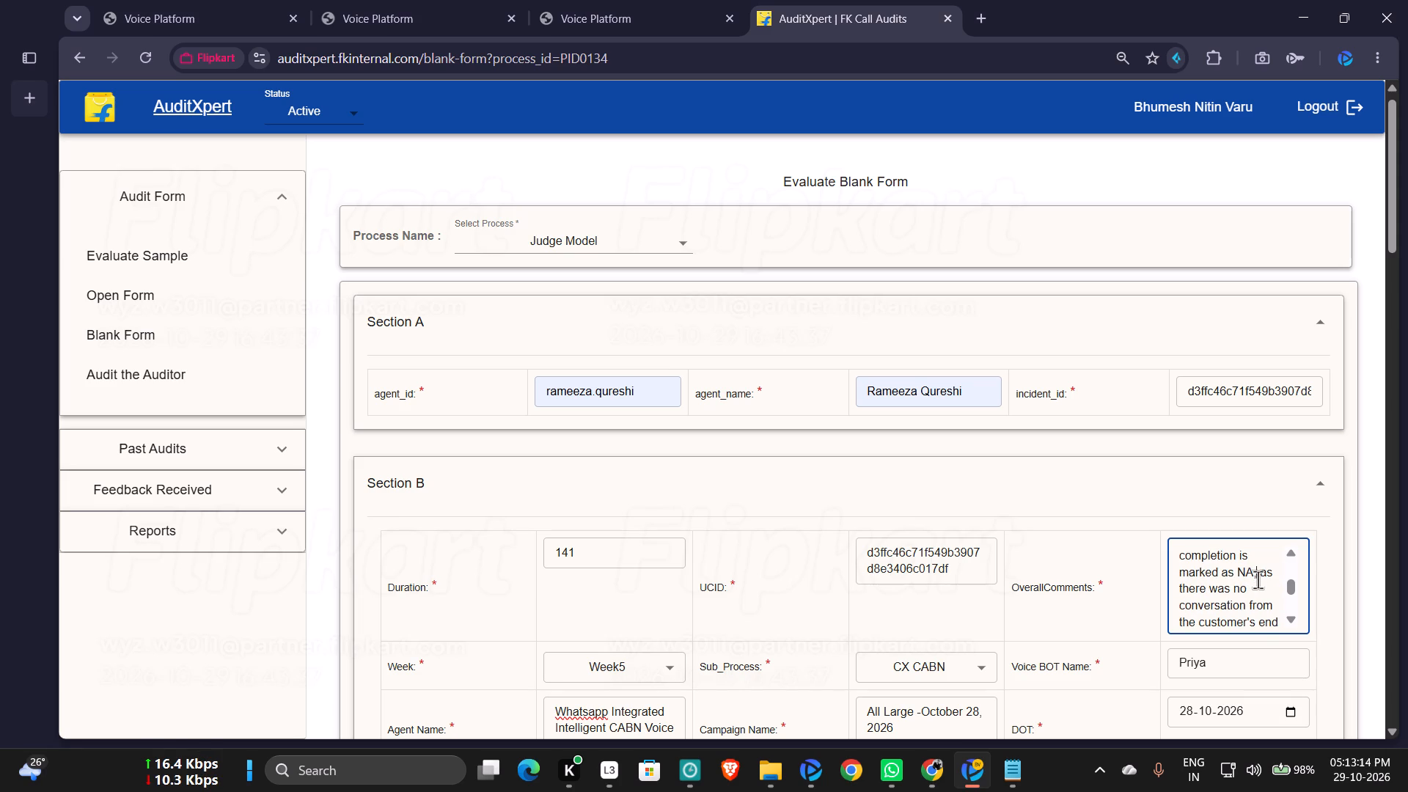
key("Right")
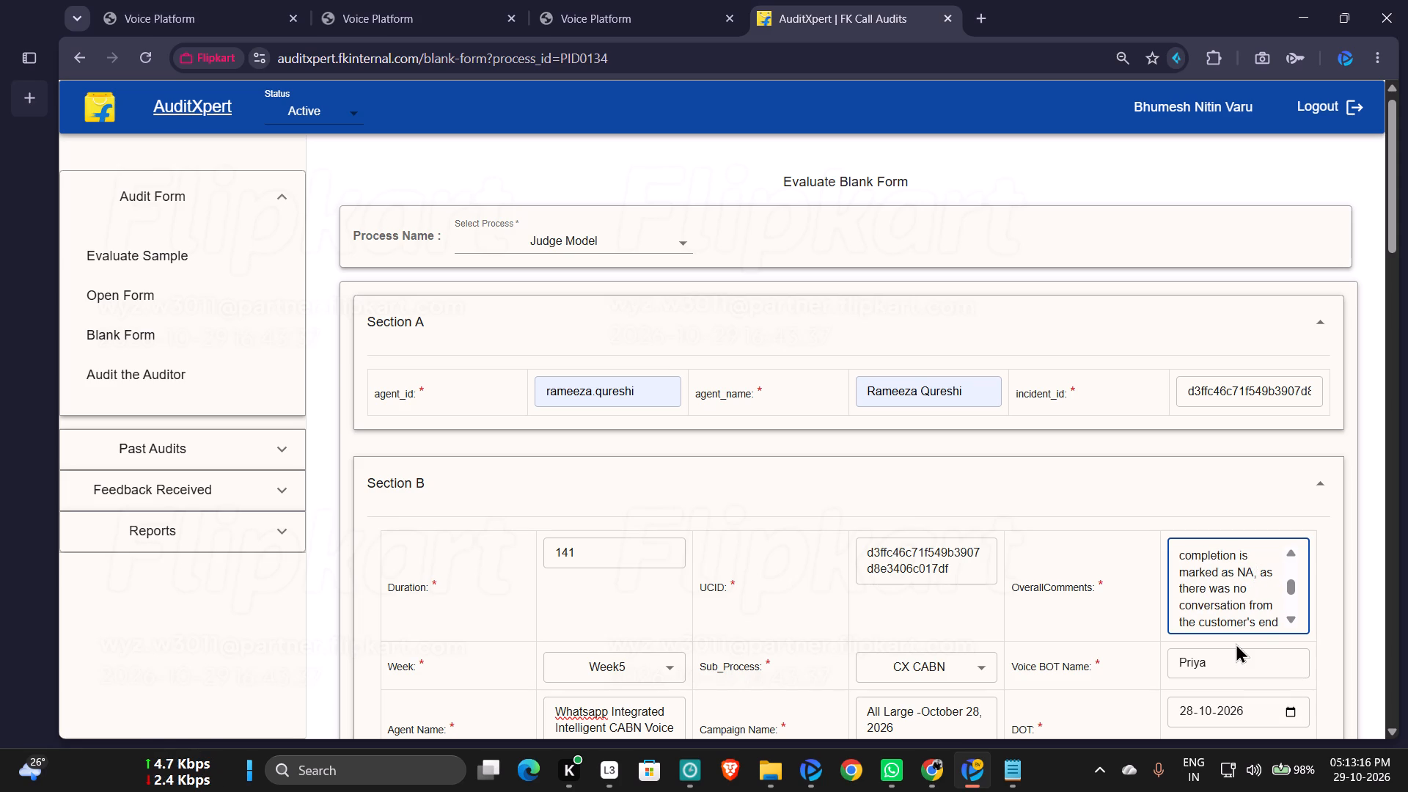
key("shift+Down")
key("shift+Down")
key("shift+Down")
key("shift+Down")
key("shift+Down")
key("shift+Down")
key("shift+Down")
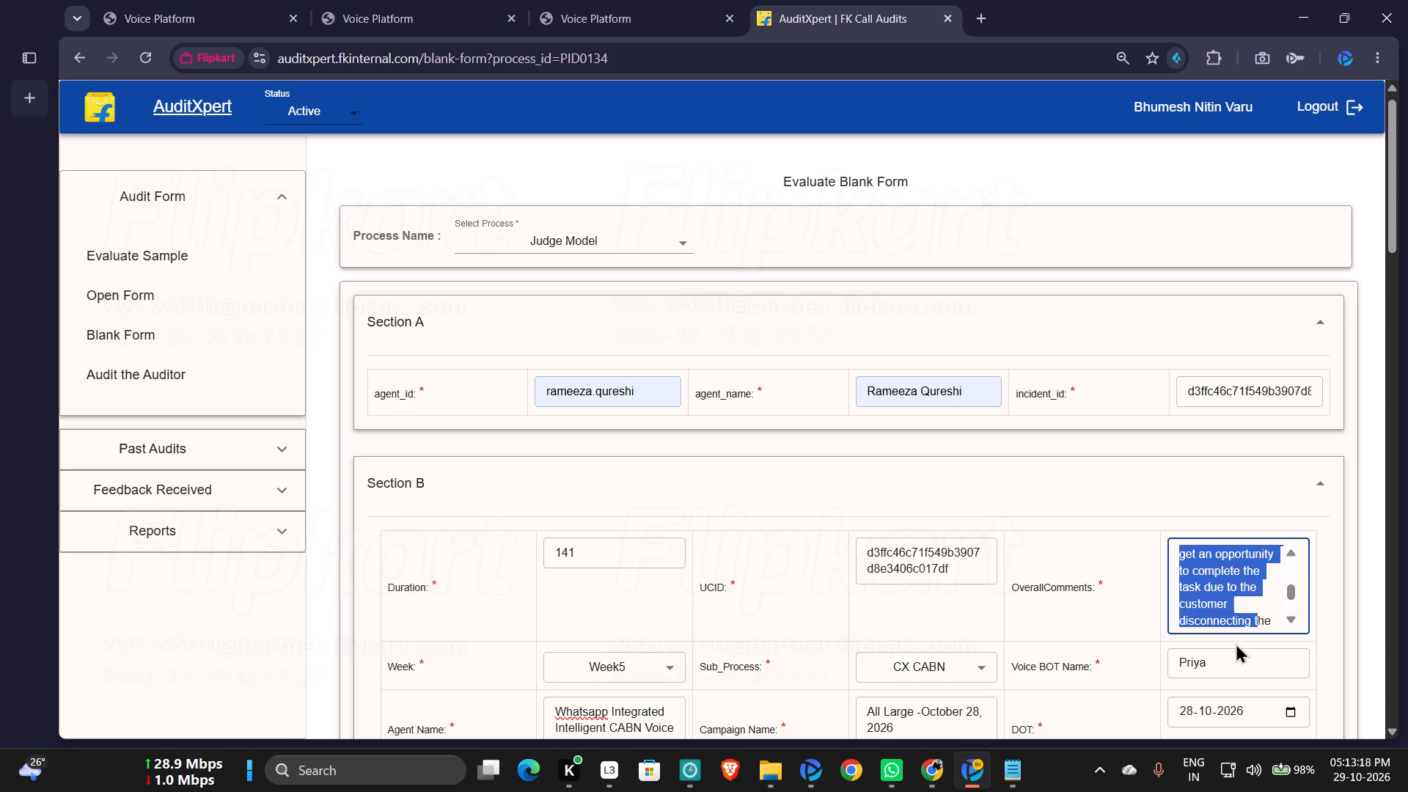
key("shift+Down")
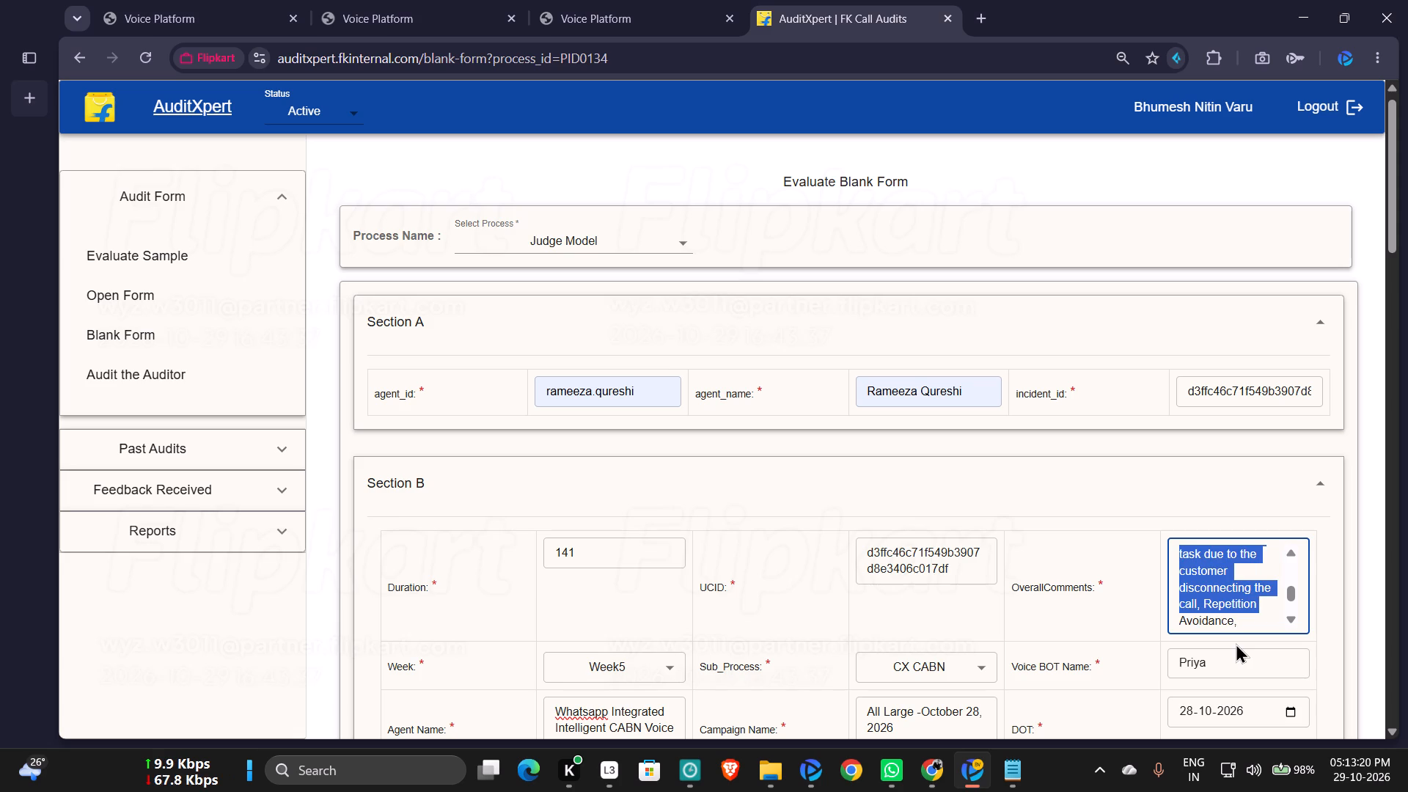
key("shift+Up")
key("shift+Up")
key("shift+Up")
key("Up")
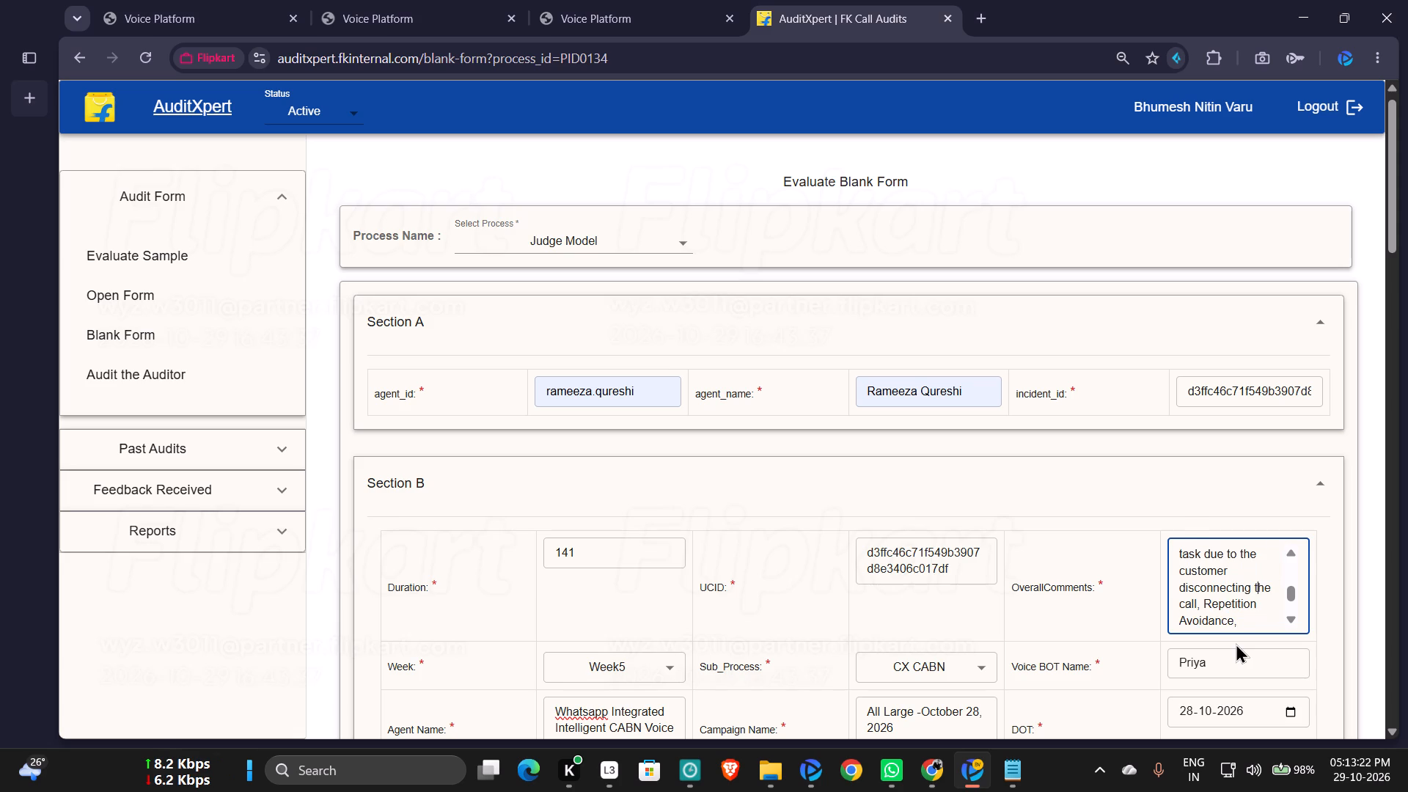
scroll(1185, 550, "up", 1)
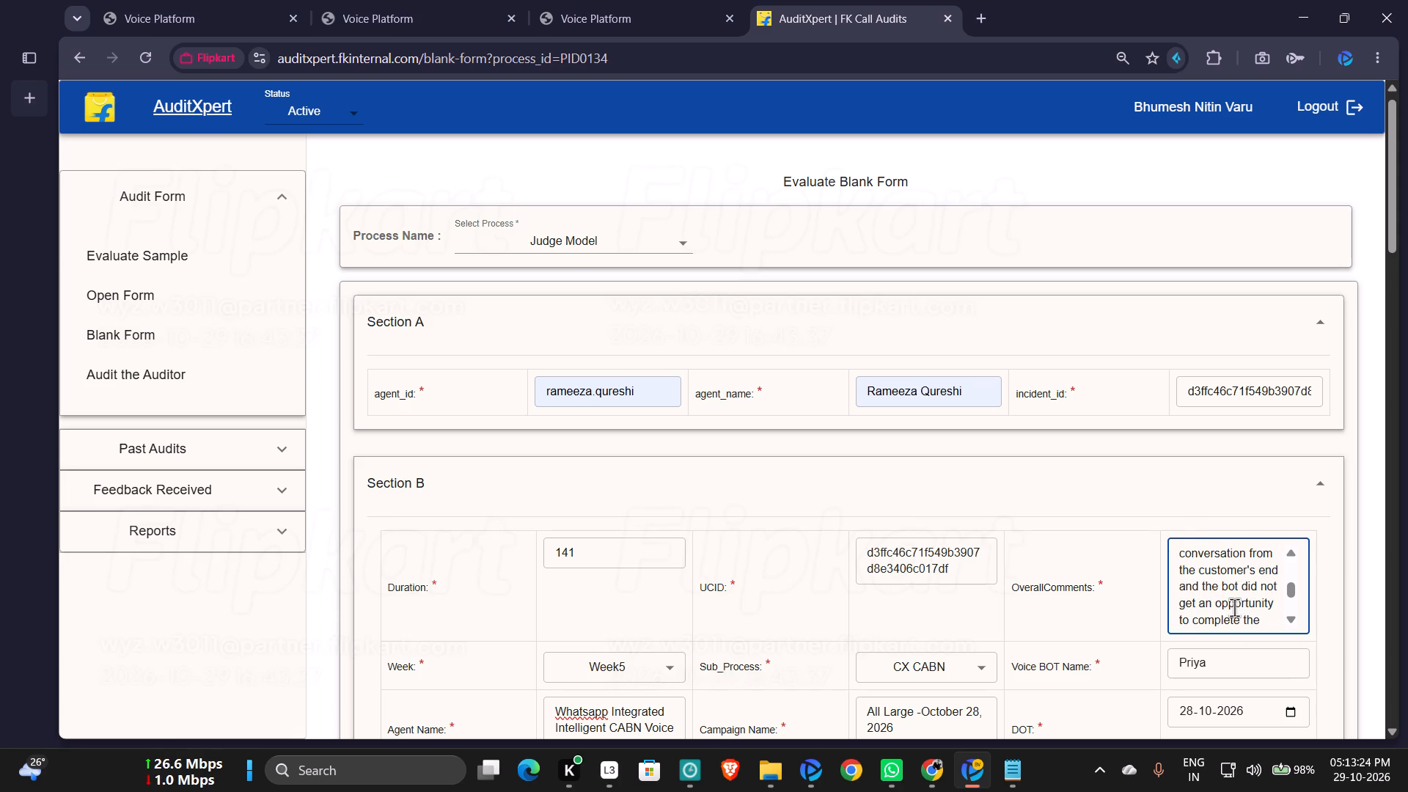
scroll(1237, 605, "up", 1)
scroll(1241, 604, "down", 1)
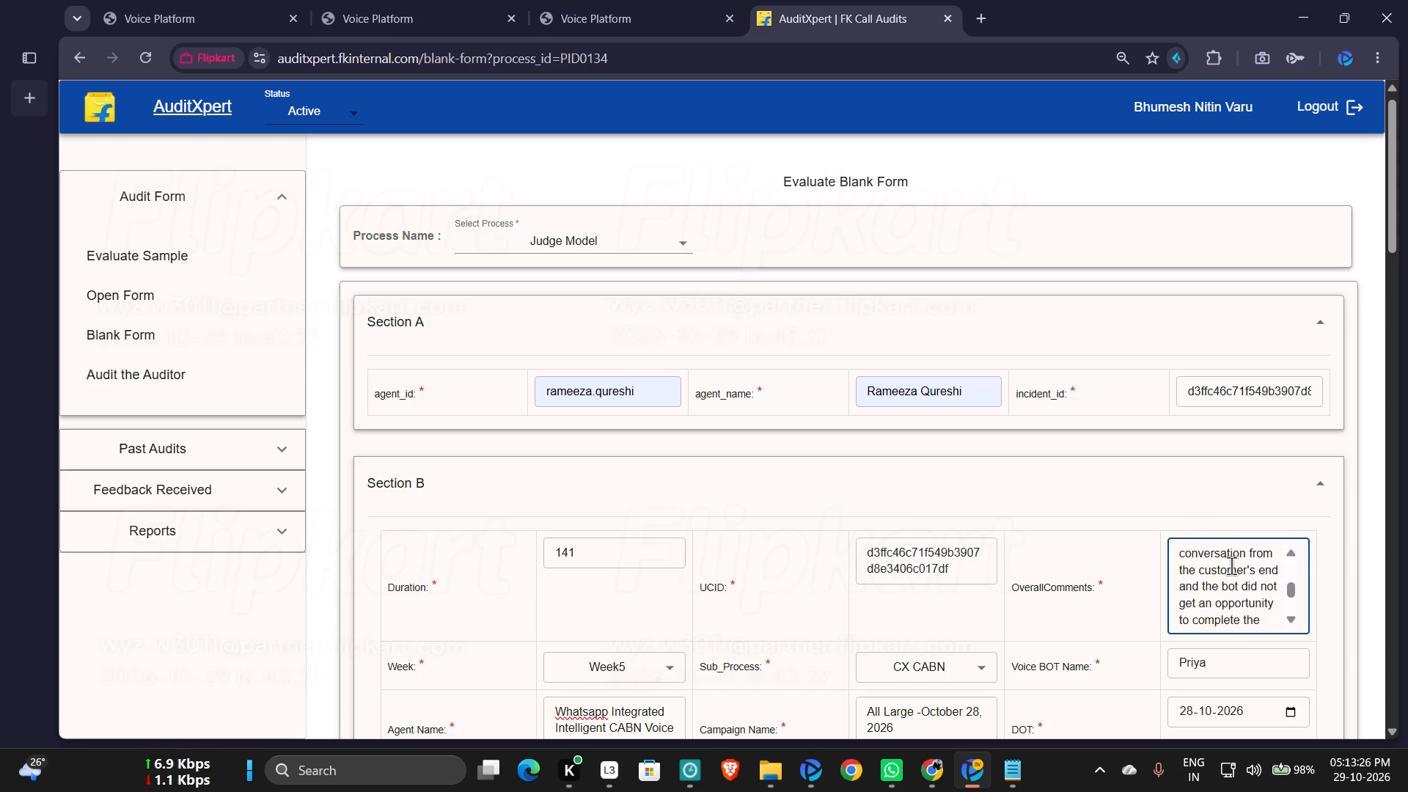
scroll(1226, 563, "up", 1)
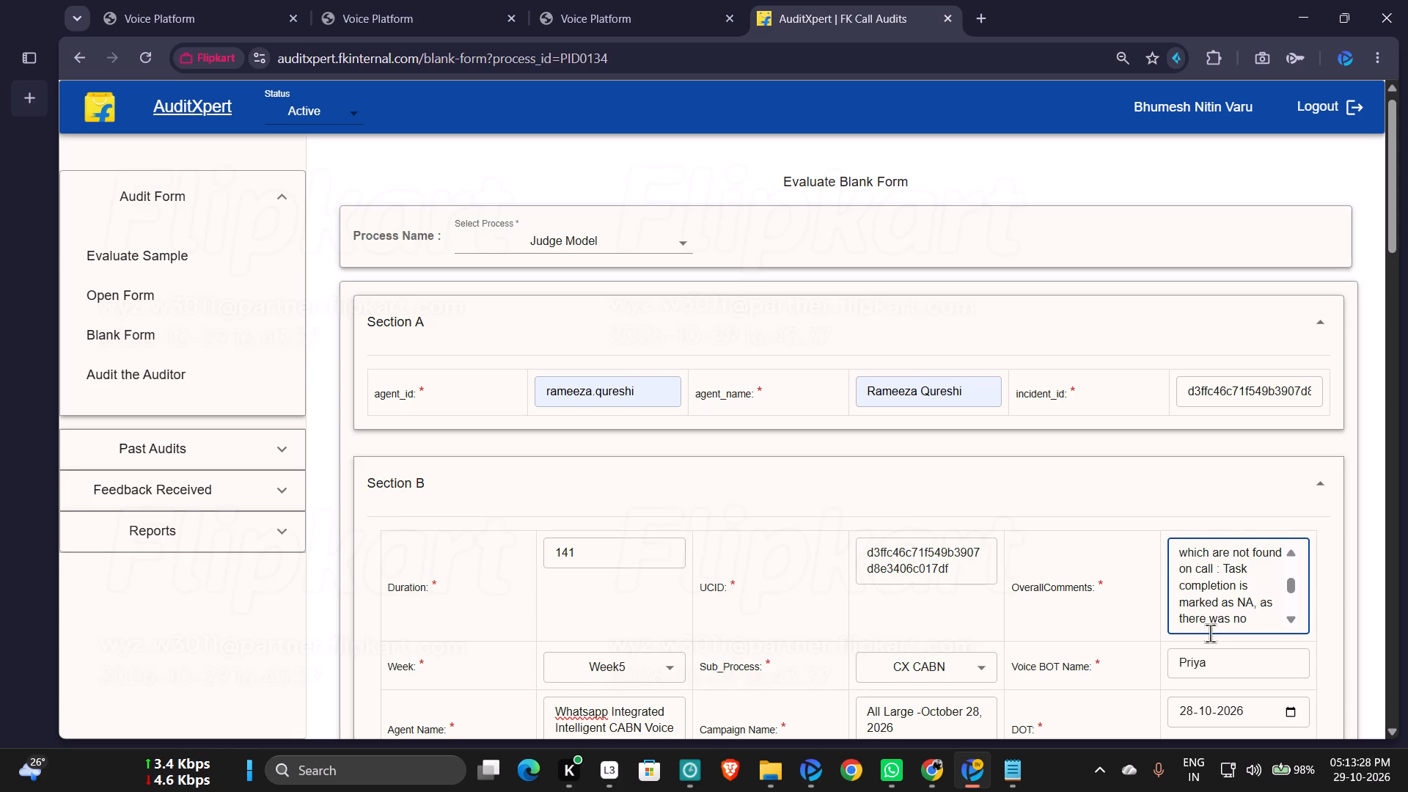
left_click(1189, 614)
scroll(1215, 611, "down", 1)
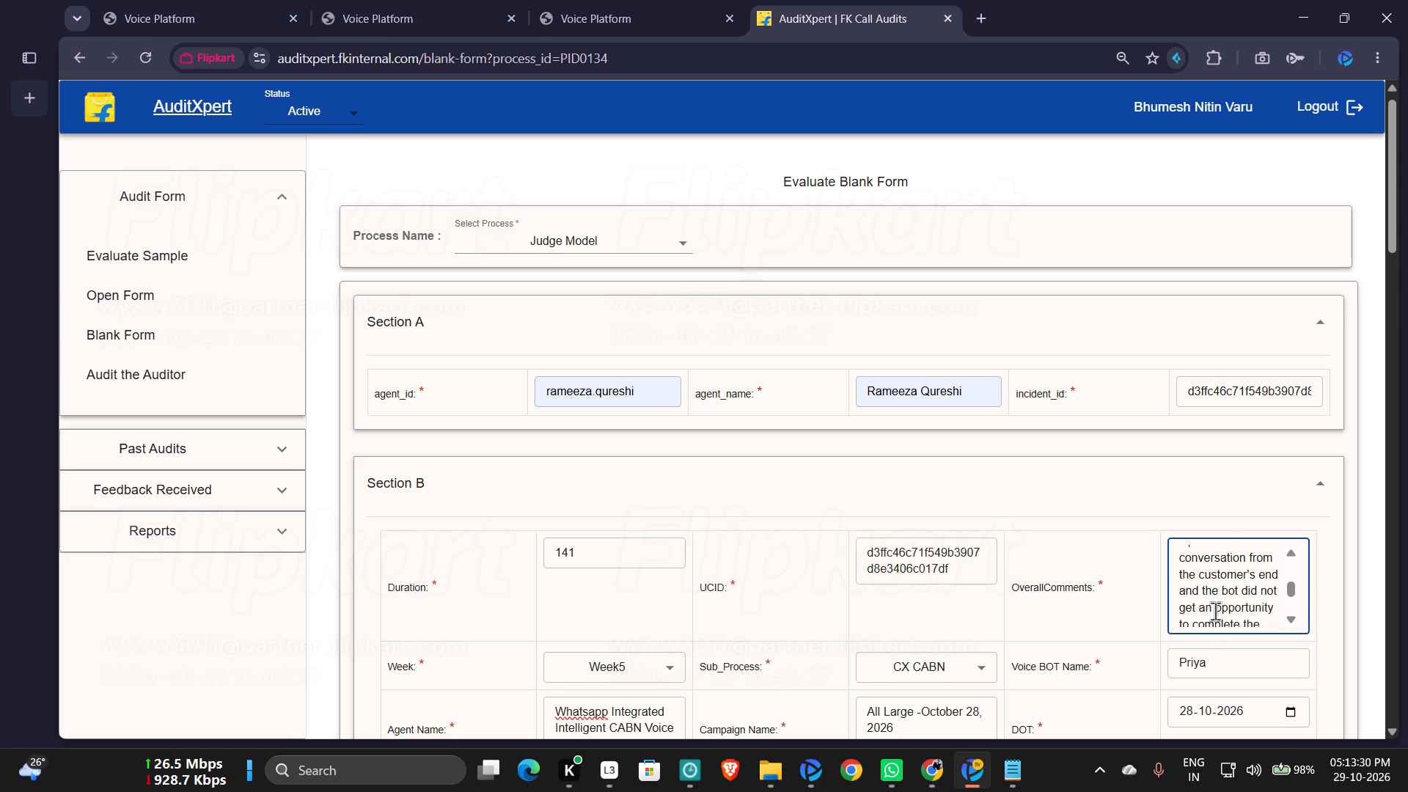
scroll(1201, 555, "up", 1)
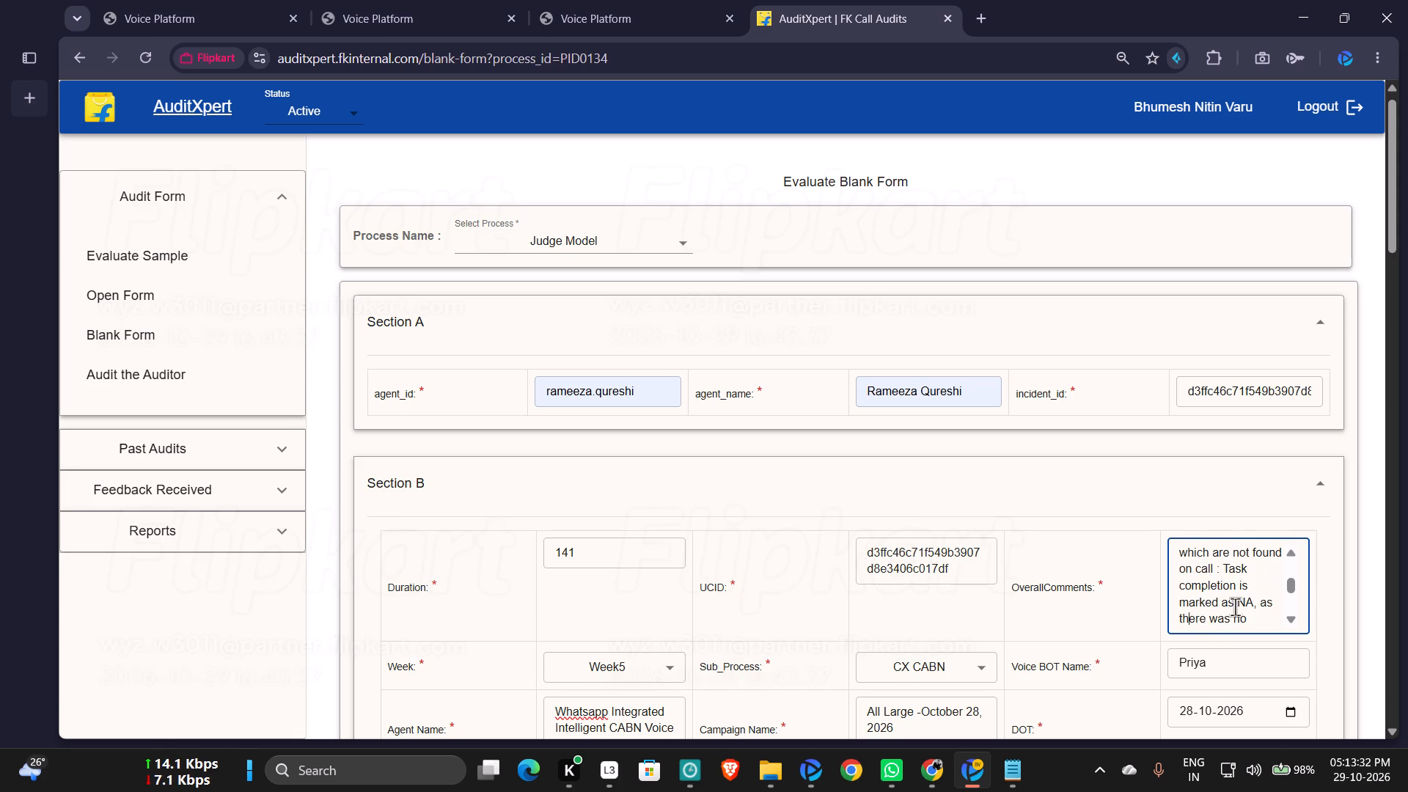
Shorten the Task completion reason in OverallComments by removing "there was no conversation from the customer's end and" before "the bot did not get".
left_click(1231, 618)
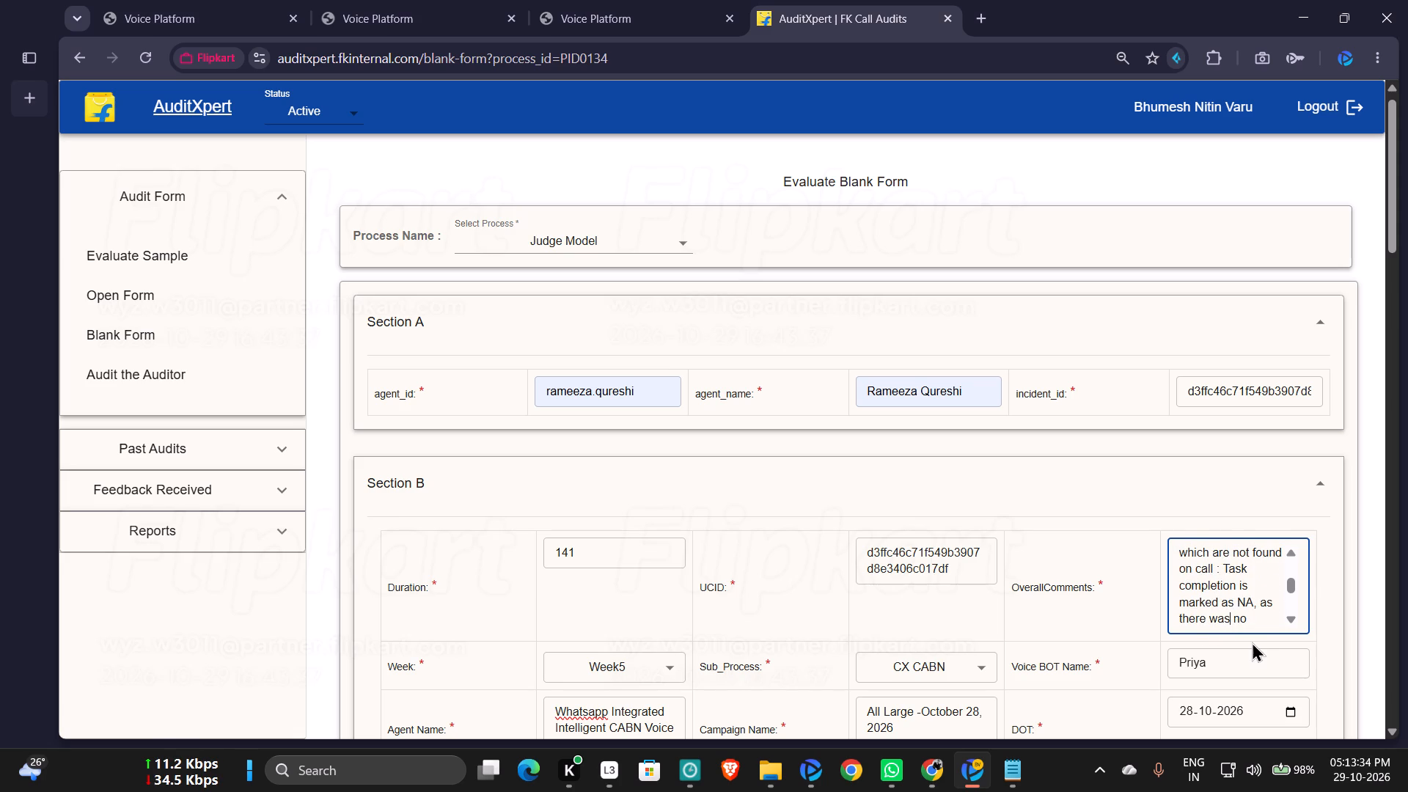
key("Right")
key("Right")
key("Right")
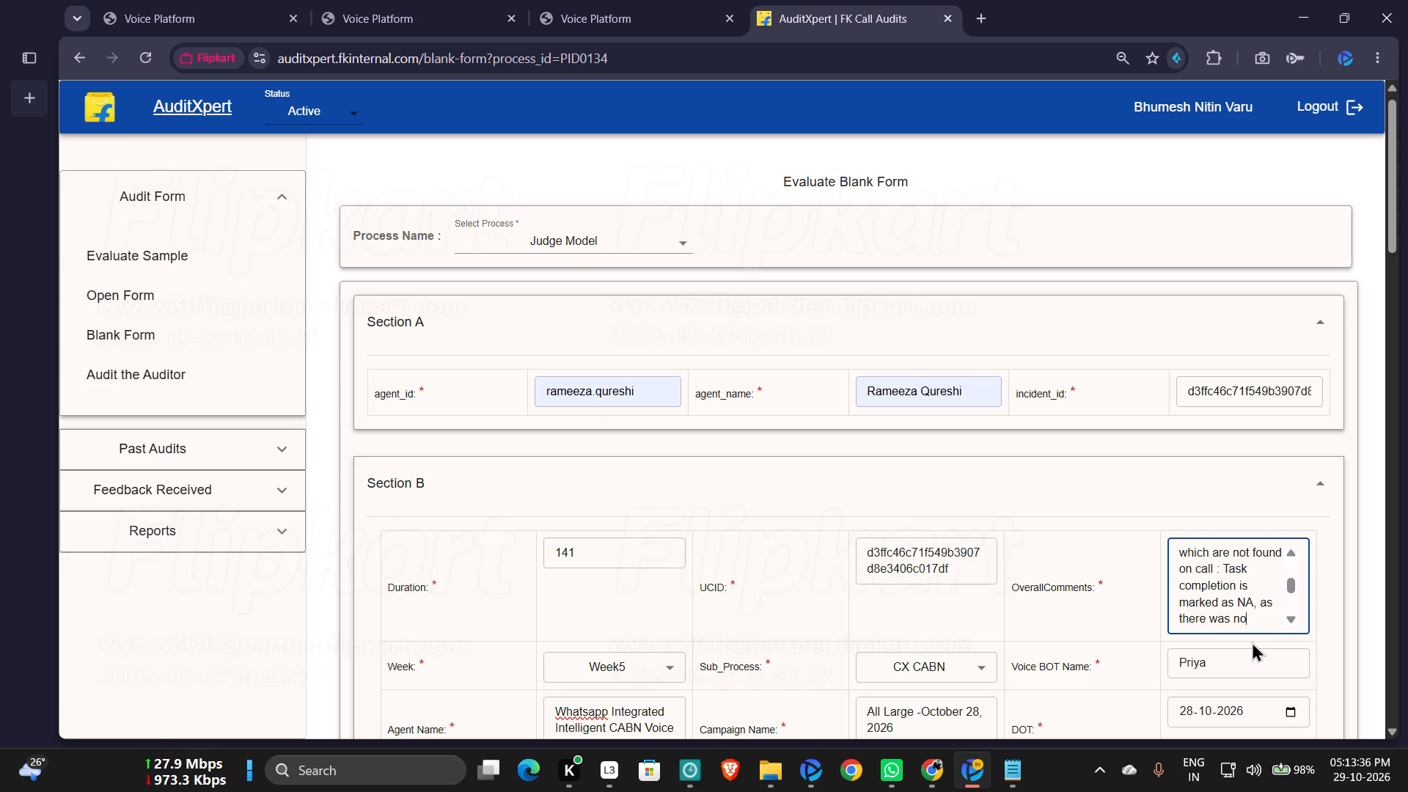
key("Left")
key("Left")
key("Left")
key("Left")
key("Left")
key("Left")
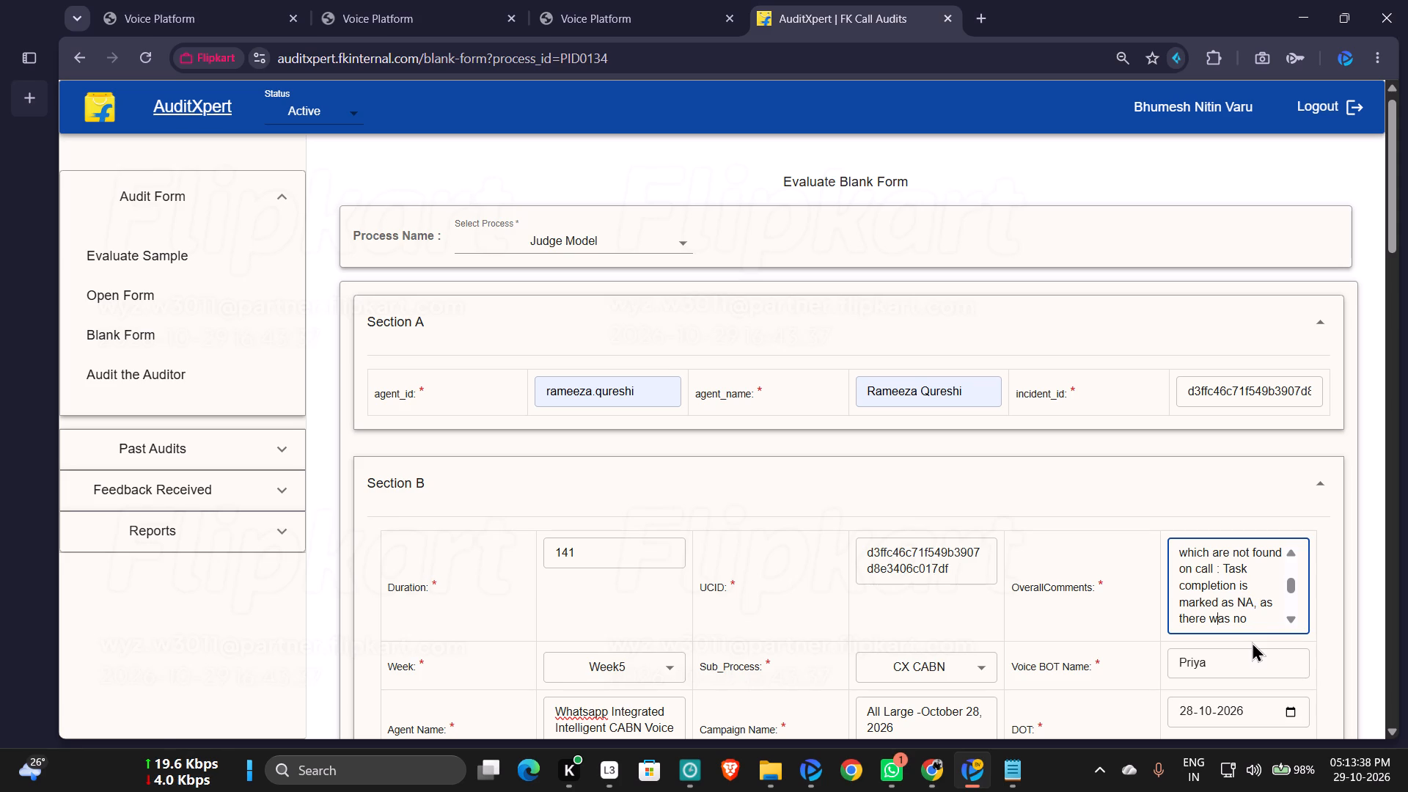
key("shift+Down")
key("shift+Down")
key("shift+Down")
key("shift+Down")
key("shift+Down")
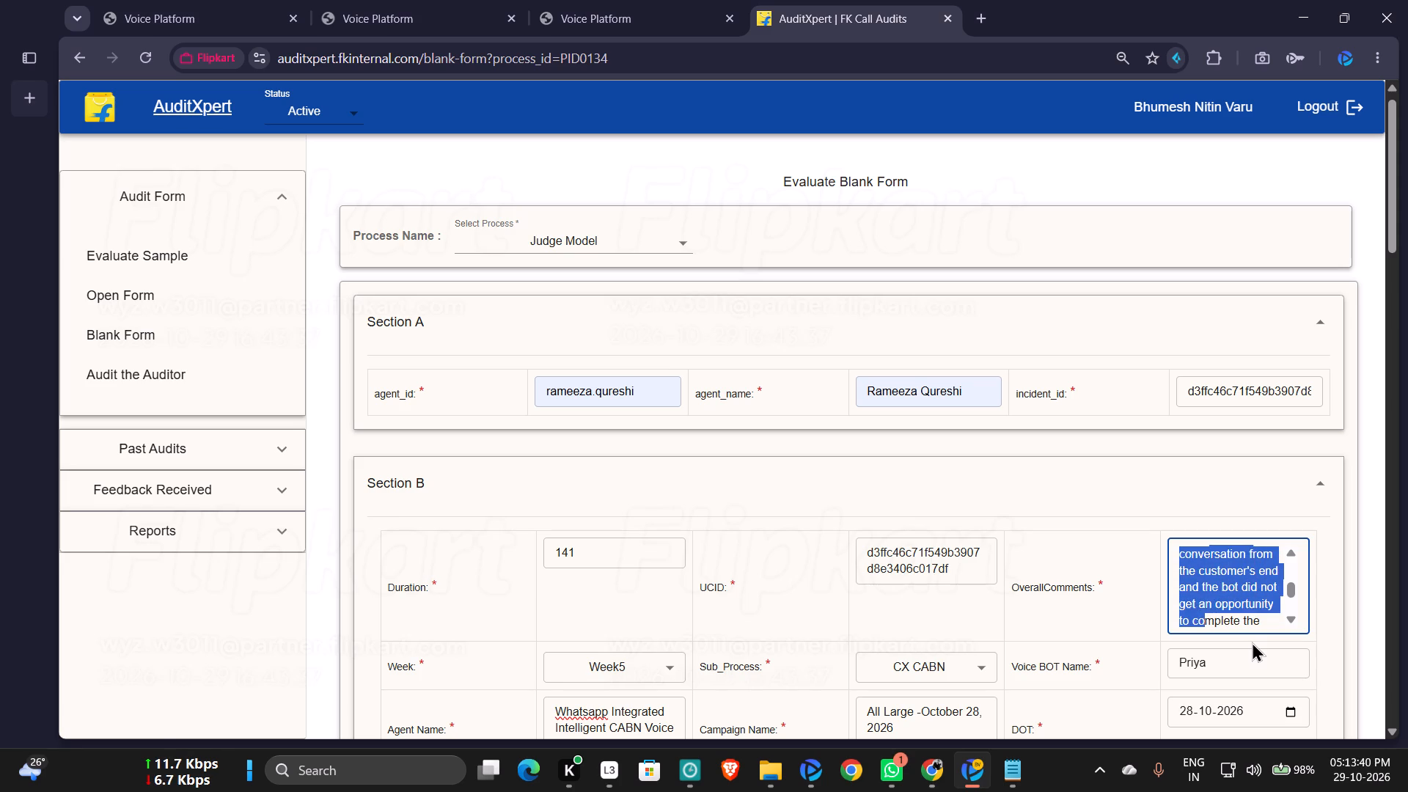
key("shift+Up")
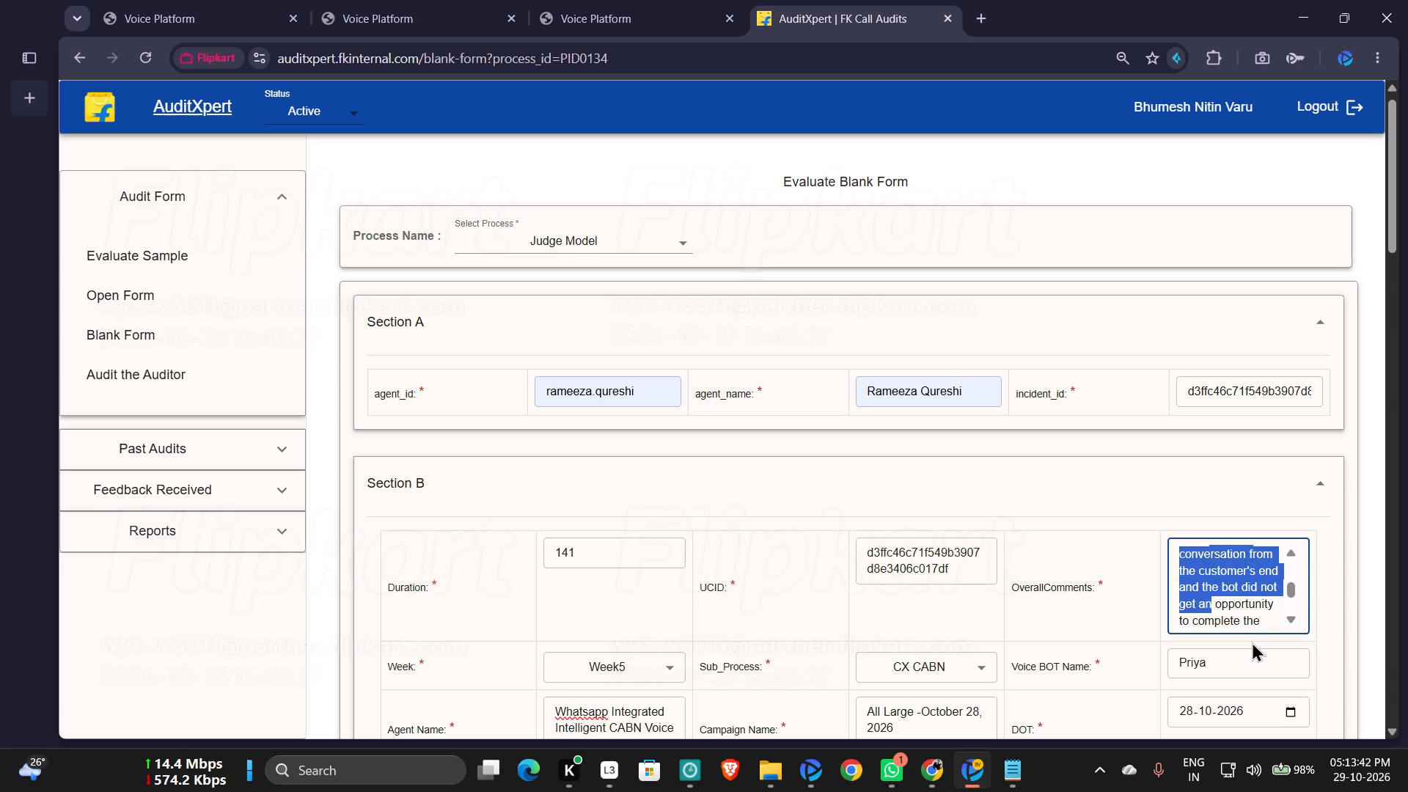
key("shift+Up")
key("shift+Right")
key("shift+Right")
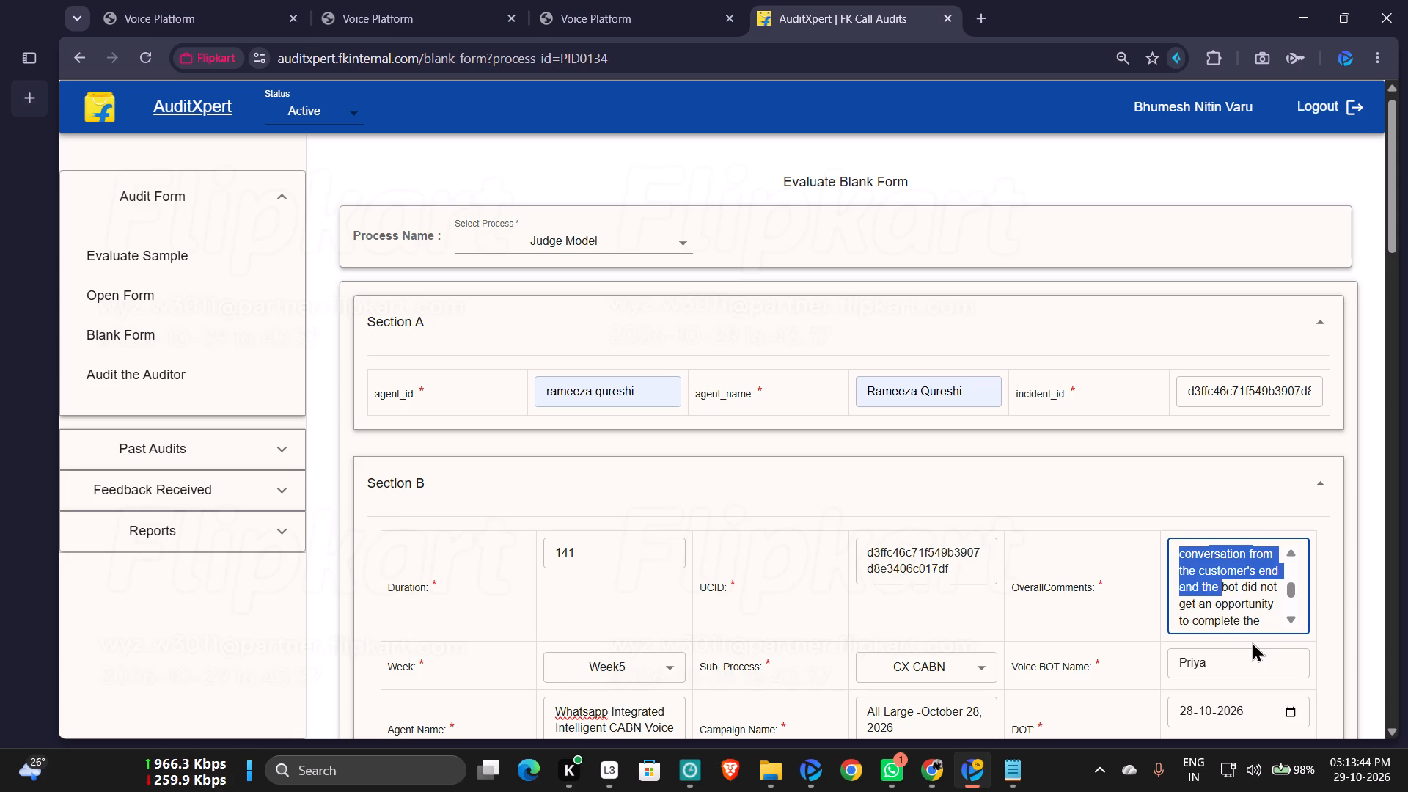
key("BackSpace")
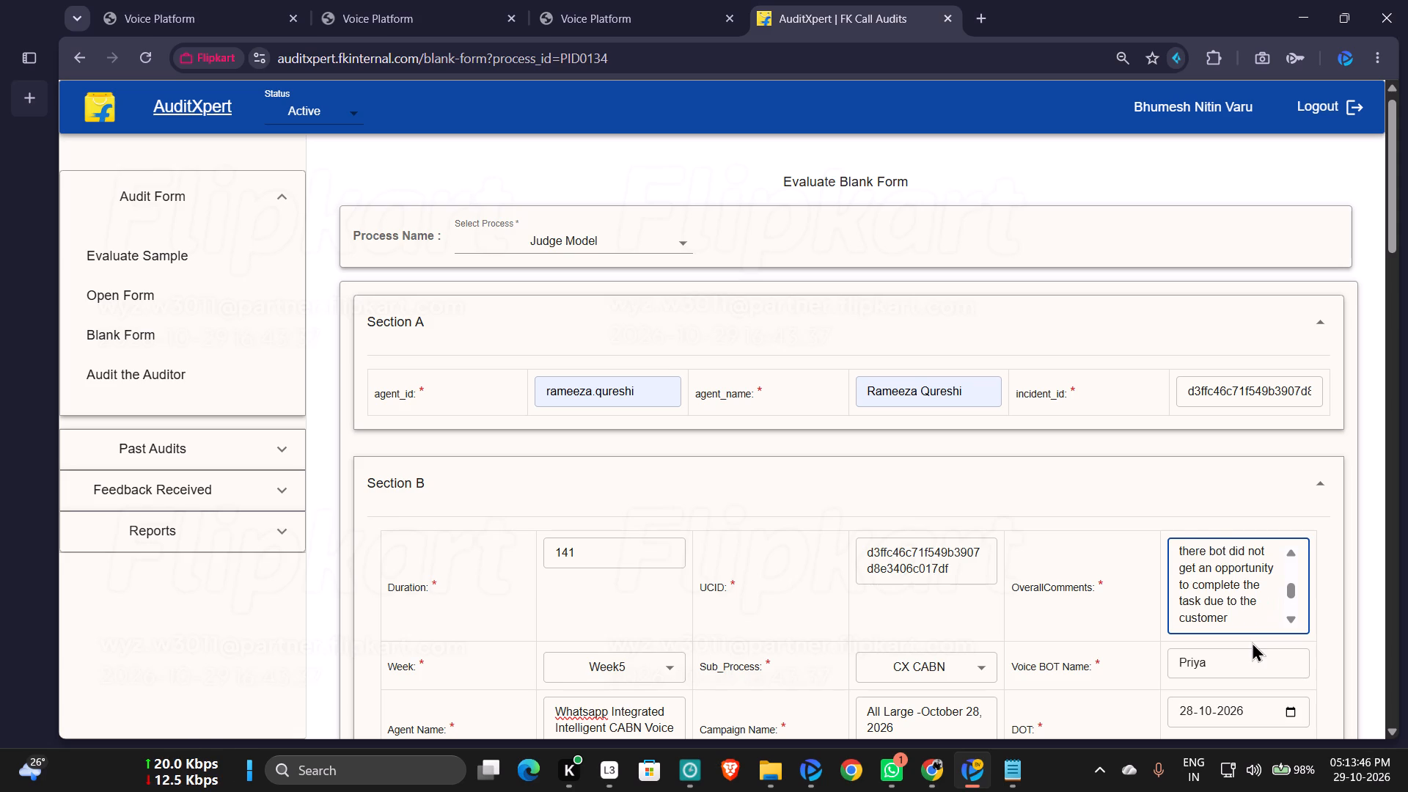
key("BackSpace")
key("BackSpace")
key("BackSpace")
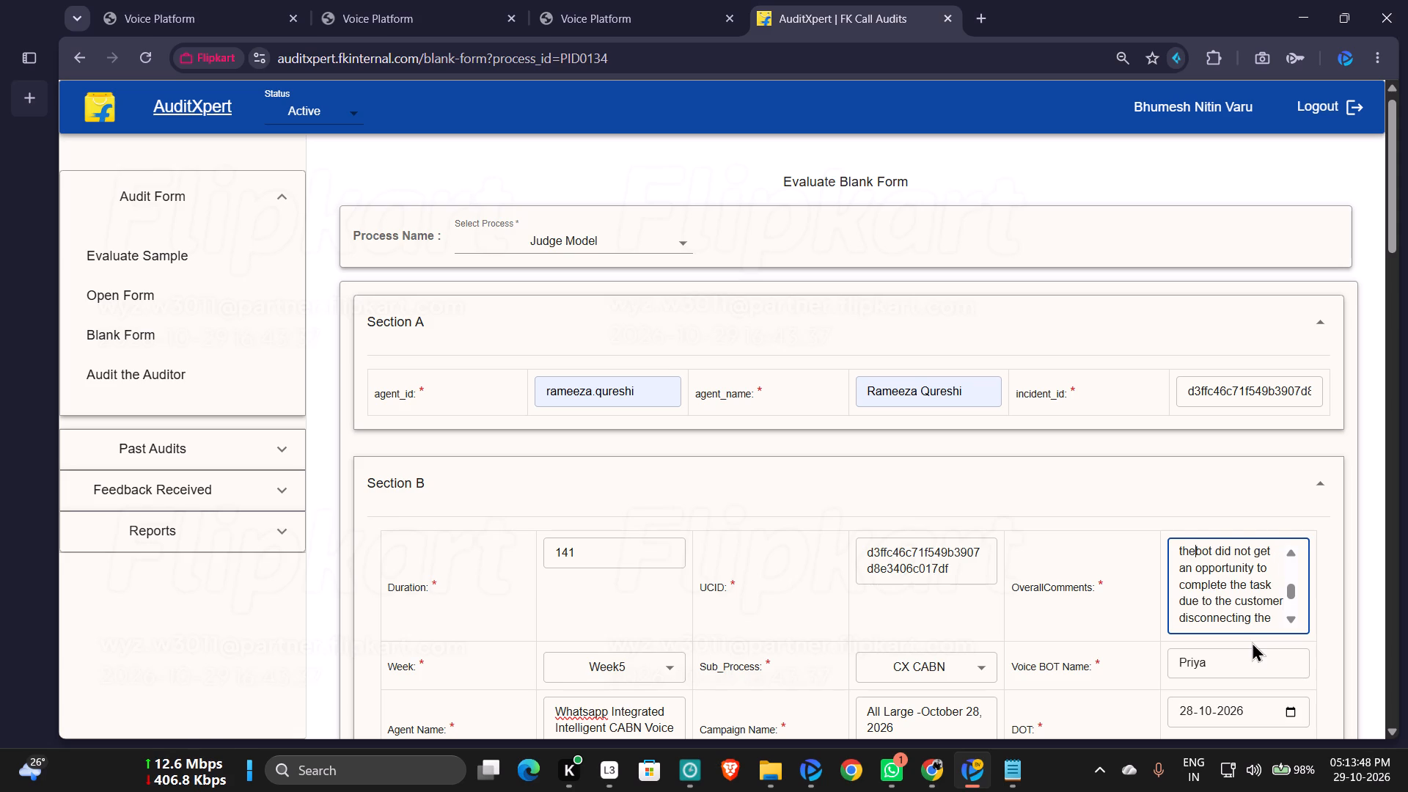
key("space")
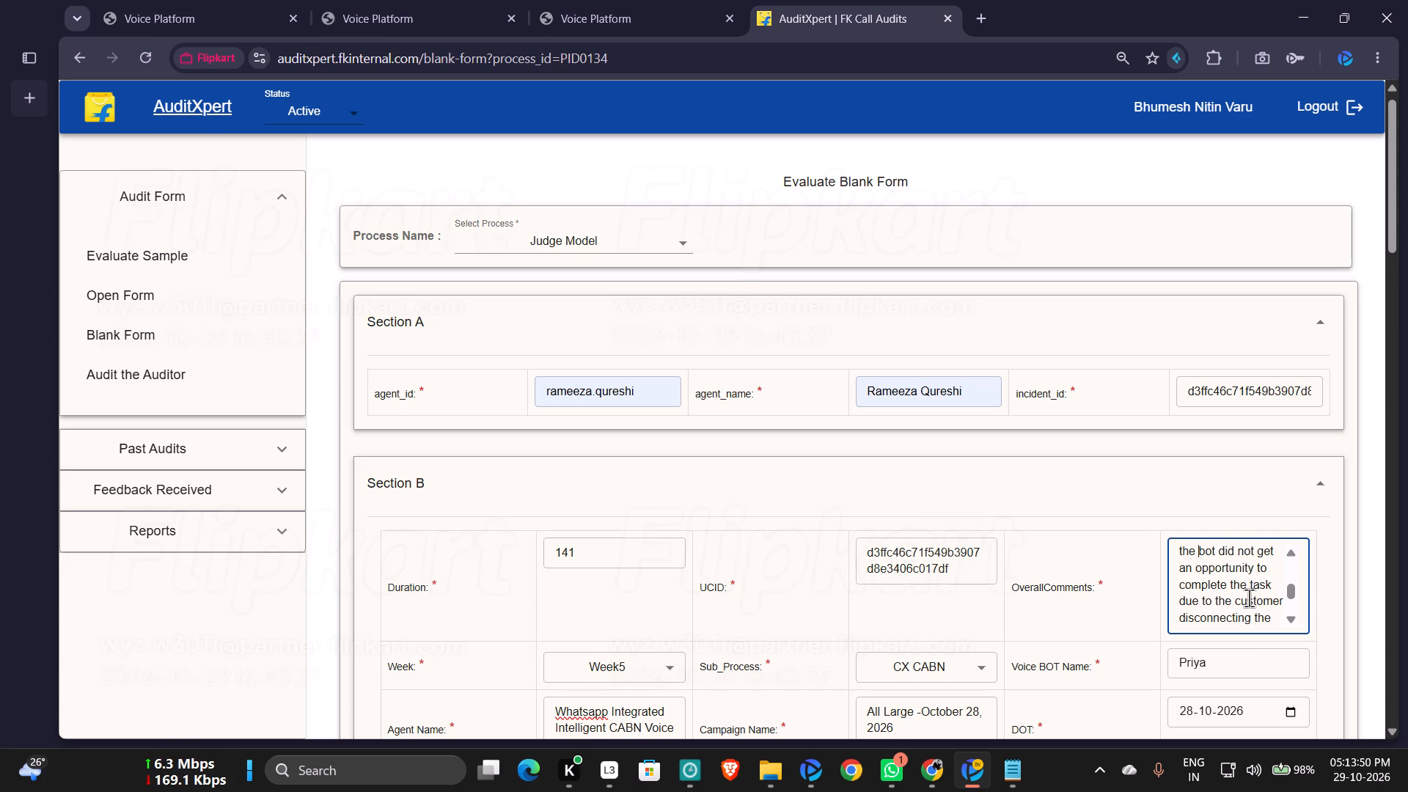
Remove "Repetition Avoidance, Objection, Response Relevance, Interruption," from the NA parameters in OverallComments, just before "PII & Profanity".
scroll(1237, 604, "down", 1)
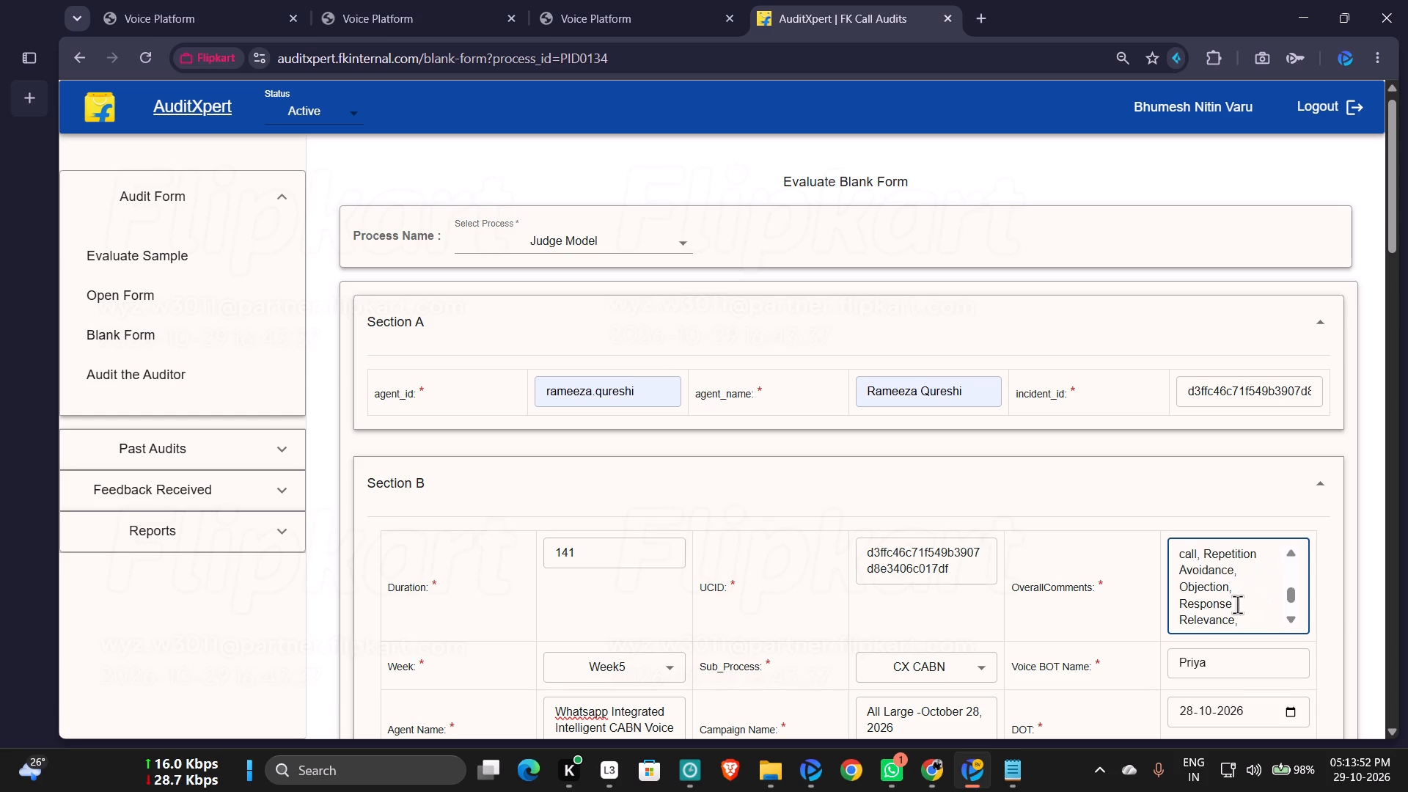
scroll(1239, 573, "up", 1)
scroll(1239, 573, "down", 1)
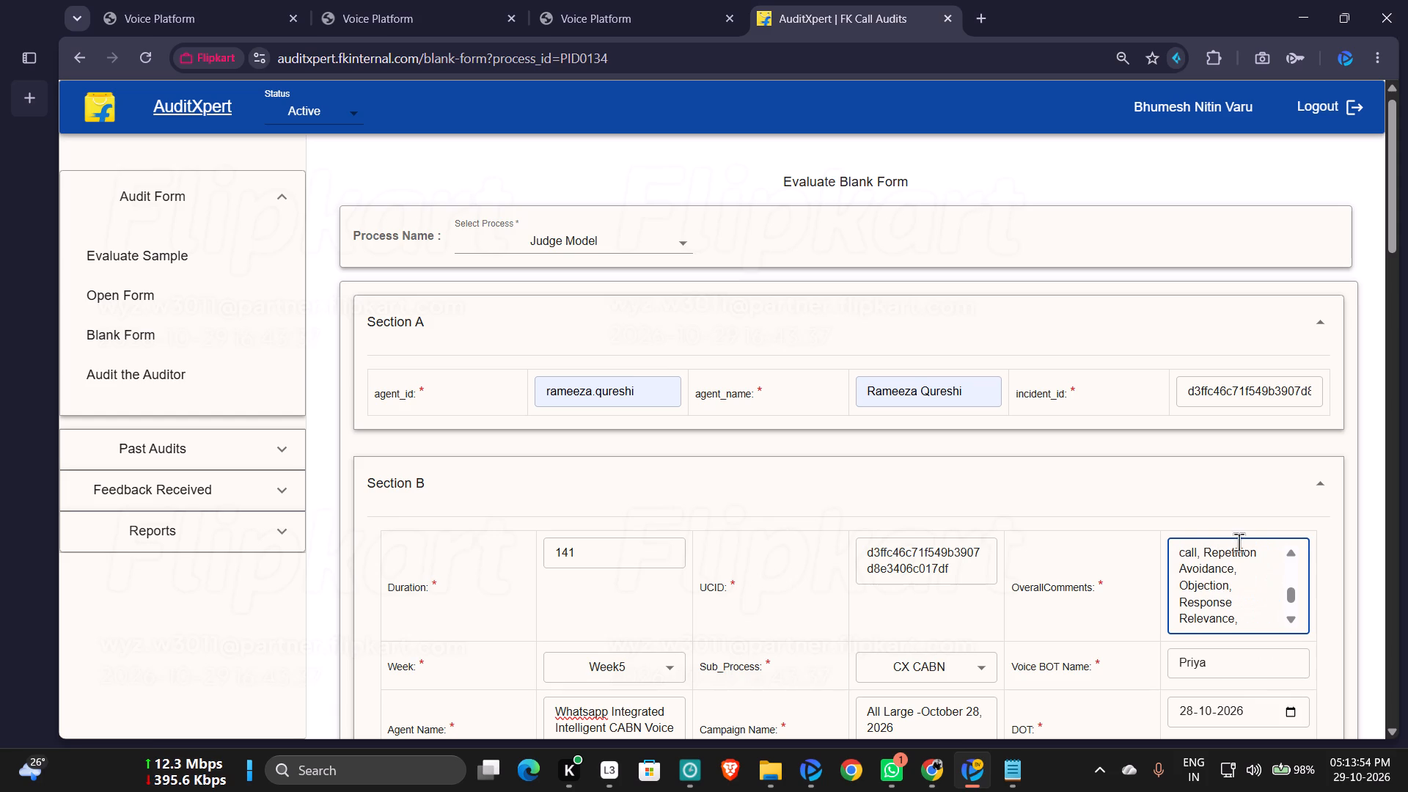
double_click(1225, 553)
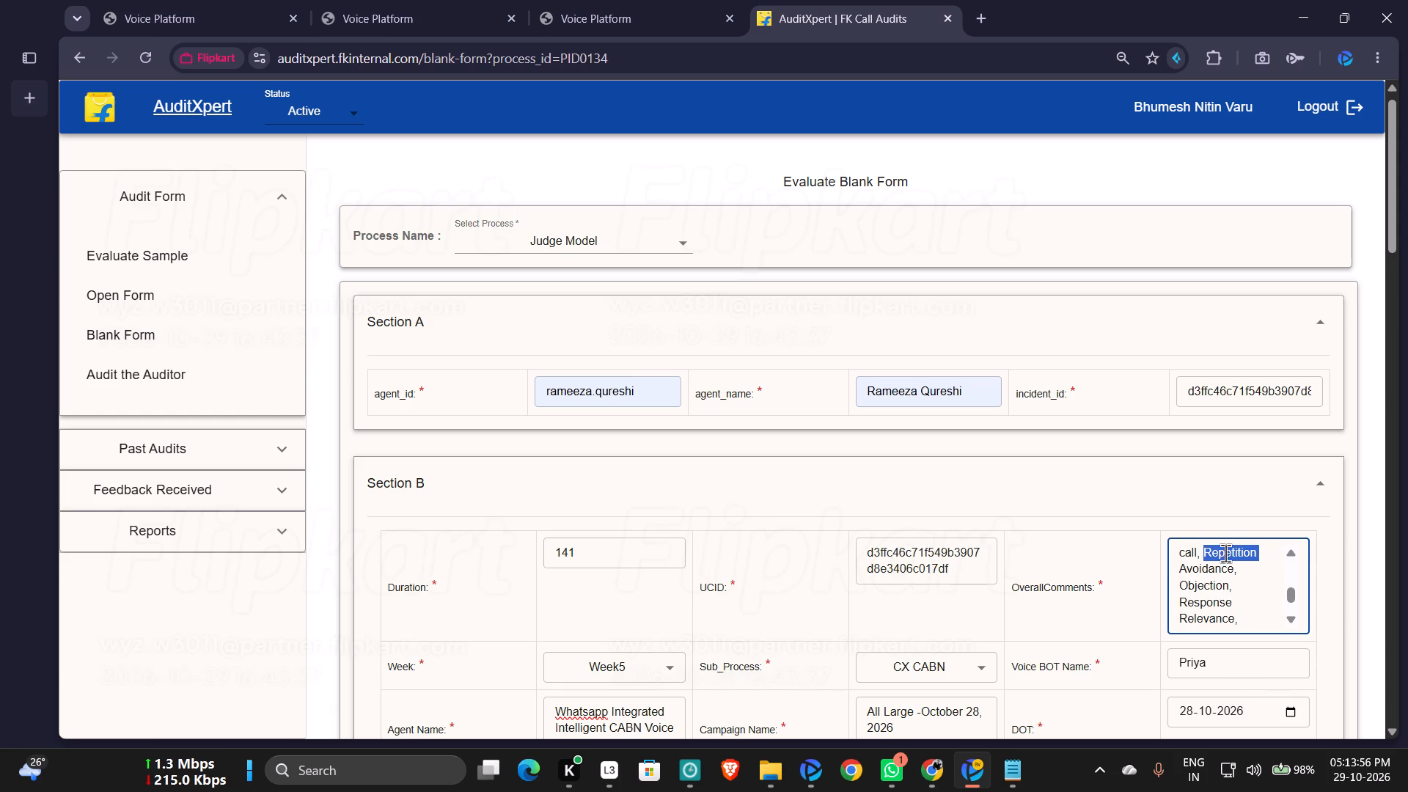
key("shift+Down")
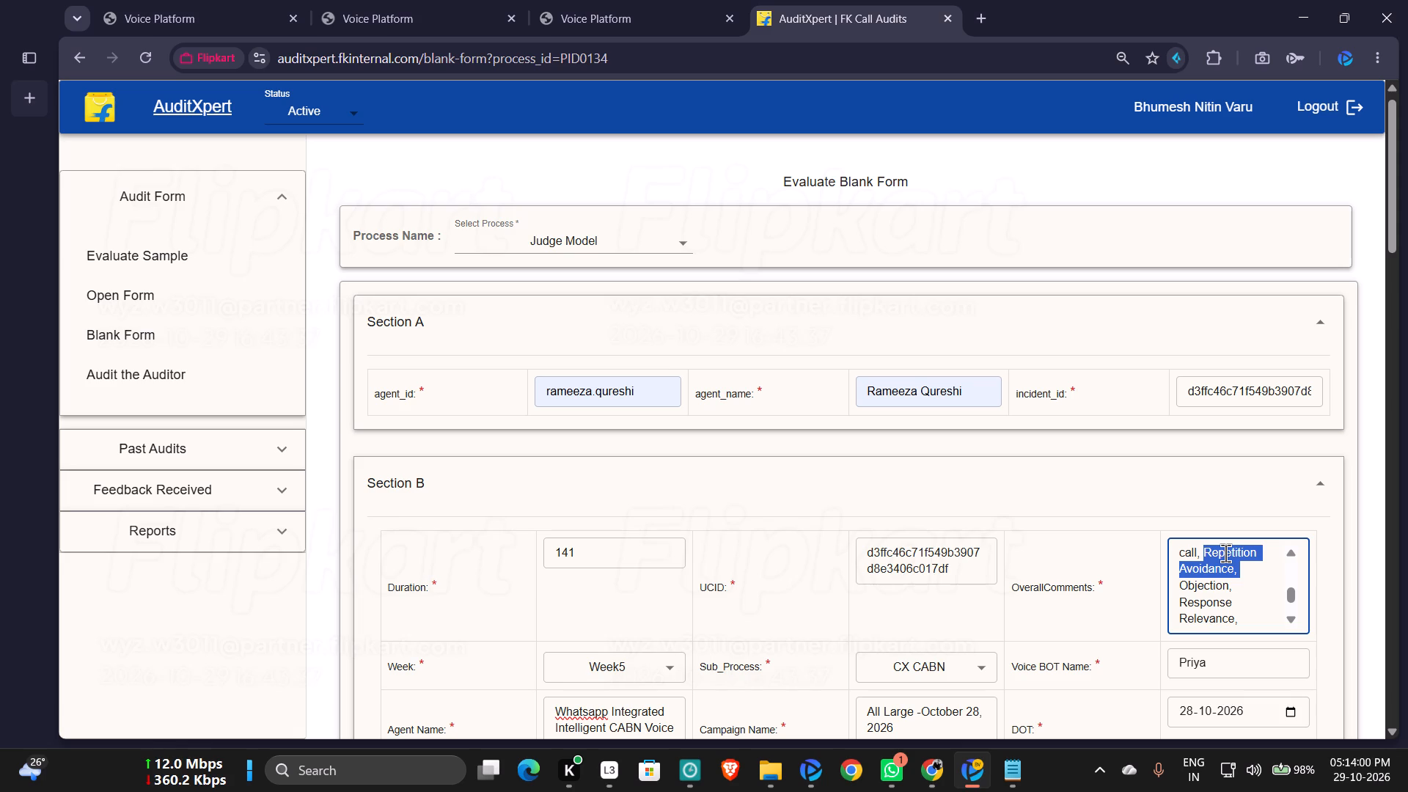
key("shift+Down")
key("shift+Down")
key("shift+Down")
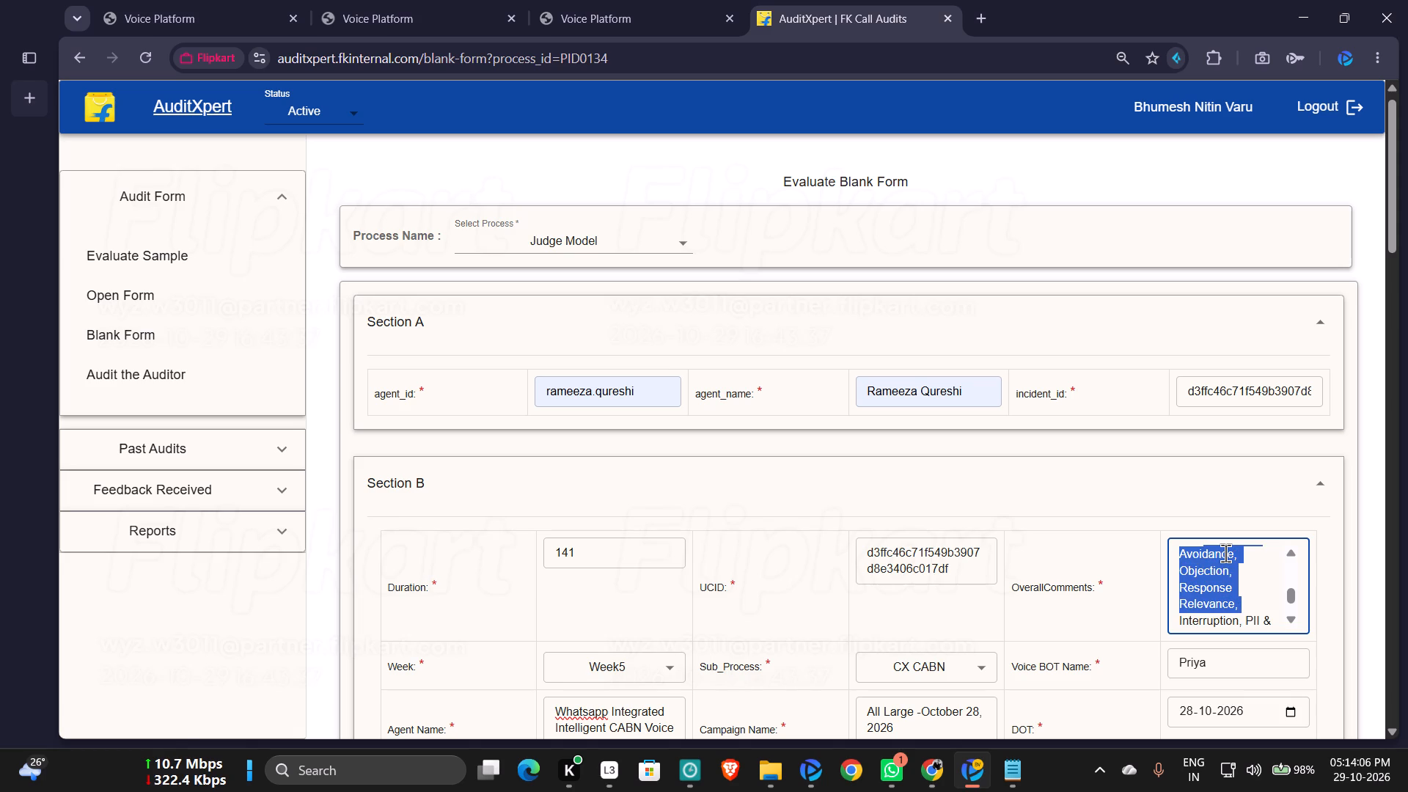
key("shift+Down")
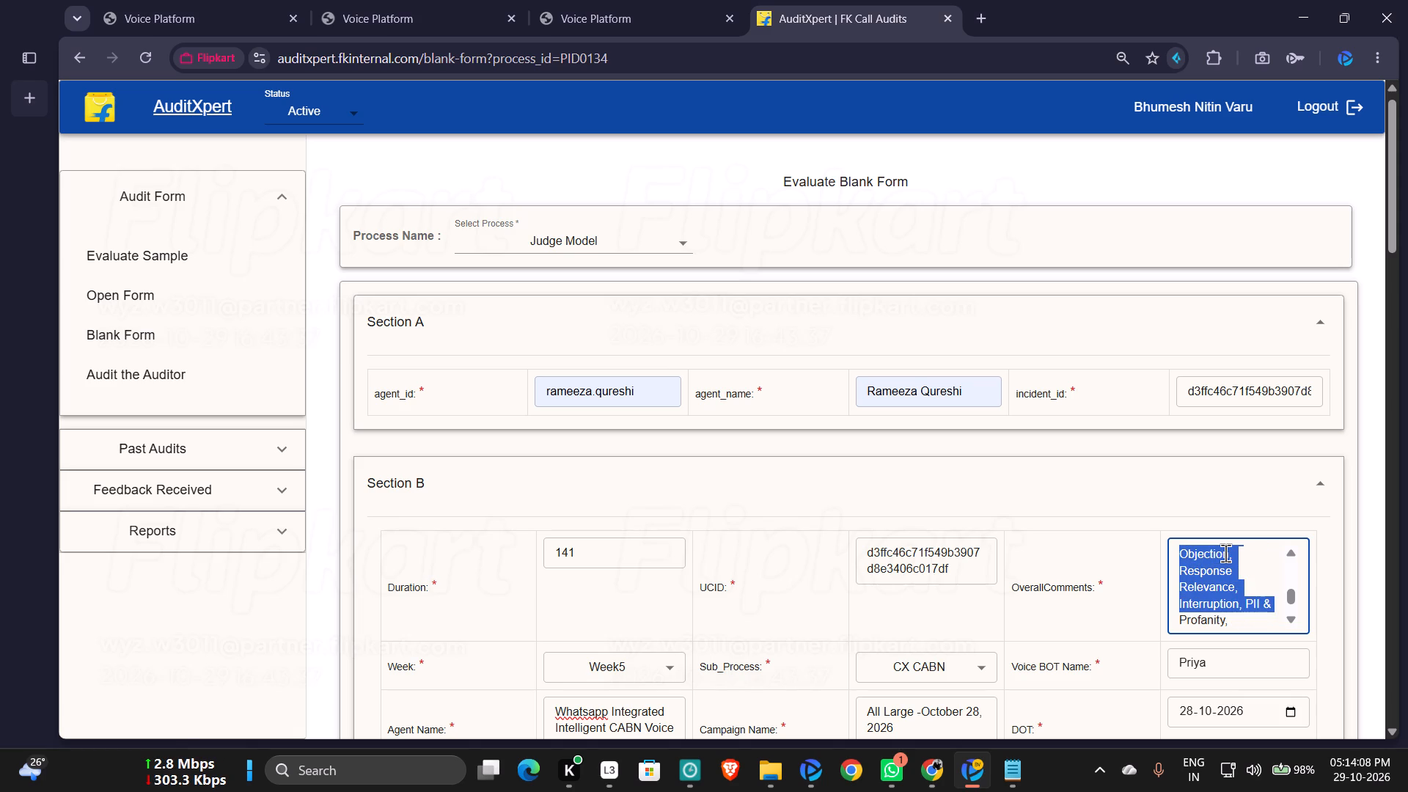
key("shift+Up")
key("shift+Down")
key("shift+Left")
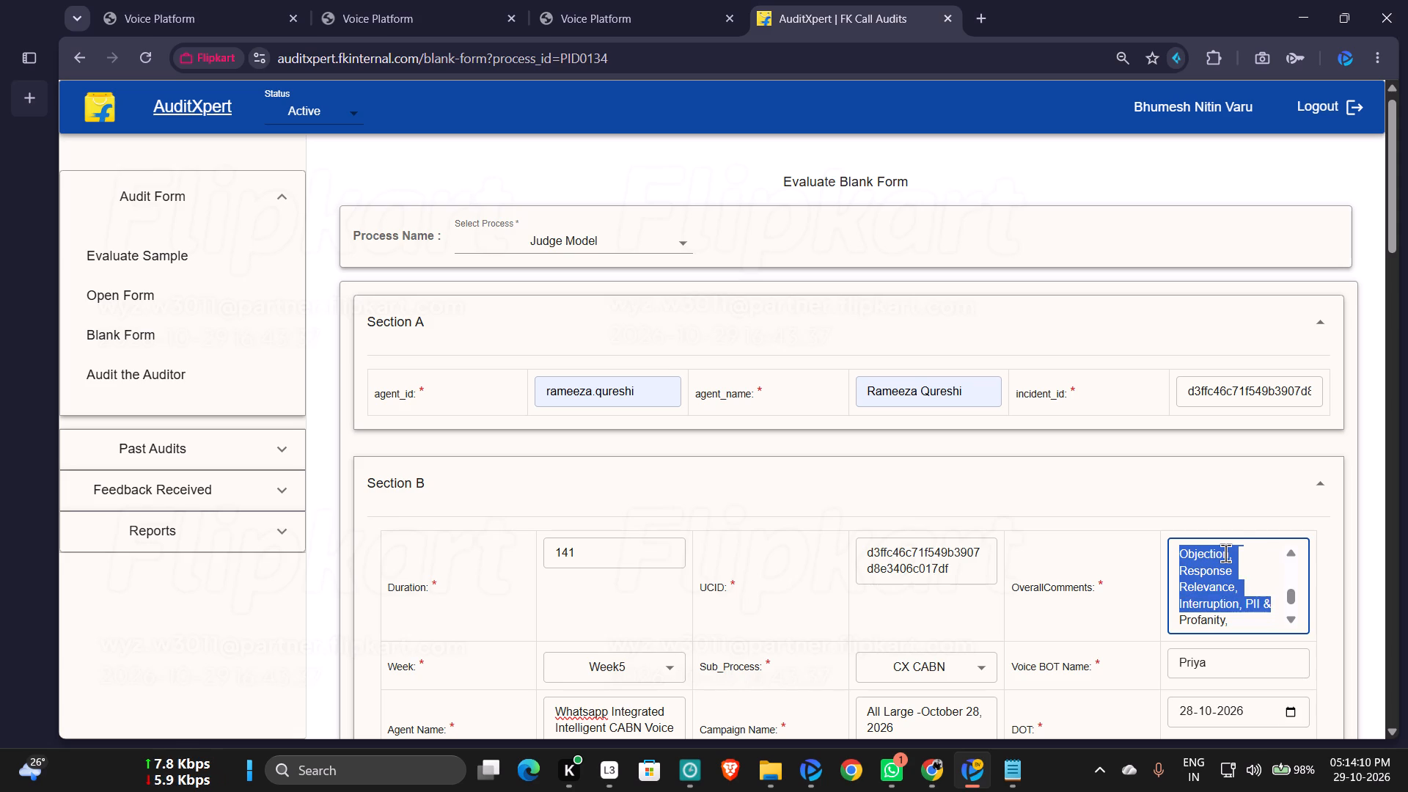
key("shift+Left")
key("shift+Left")
key("shift+Left")
key("shift+Left")
key("shift+Left")
key("shift+Left")
key("BackSpace")
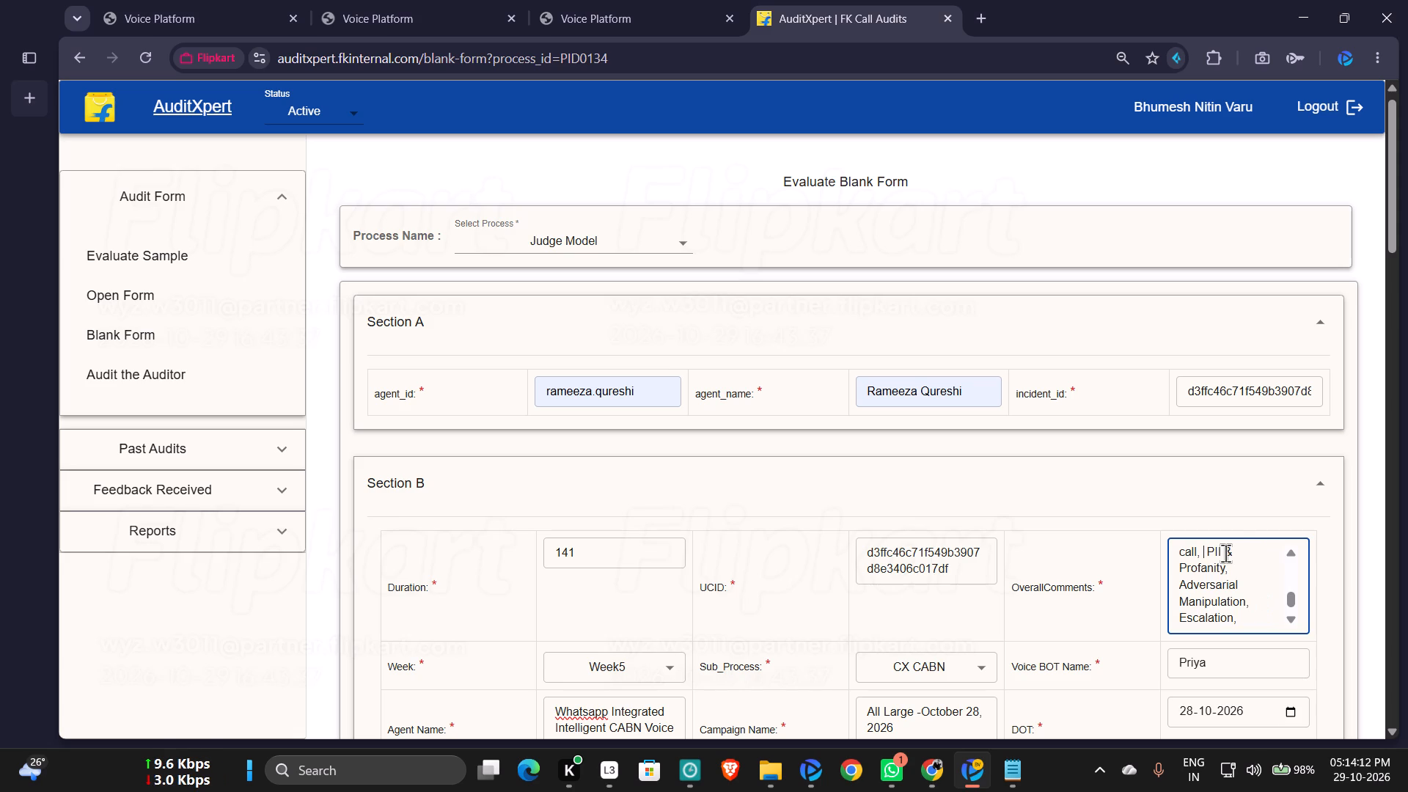
key("BackSpace")
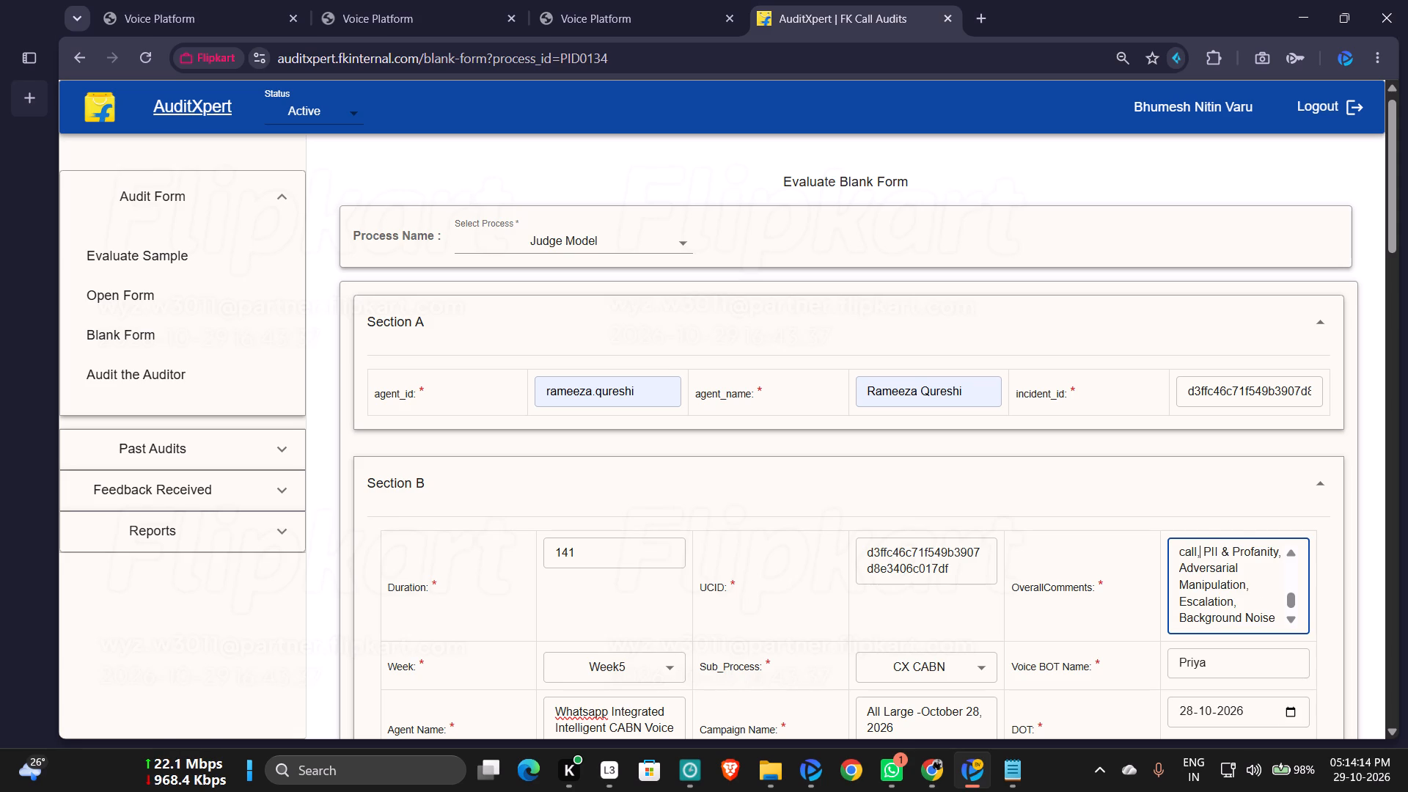
Remove "Background Noise Avoidance" from the NA parameters in OverallComments, ending the list with "Escalation.".
key("Down")
key("Down")
key("Down")
key("Down")
key("Down")
key("Up")
key("Left")
key("Left")
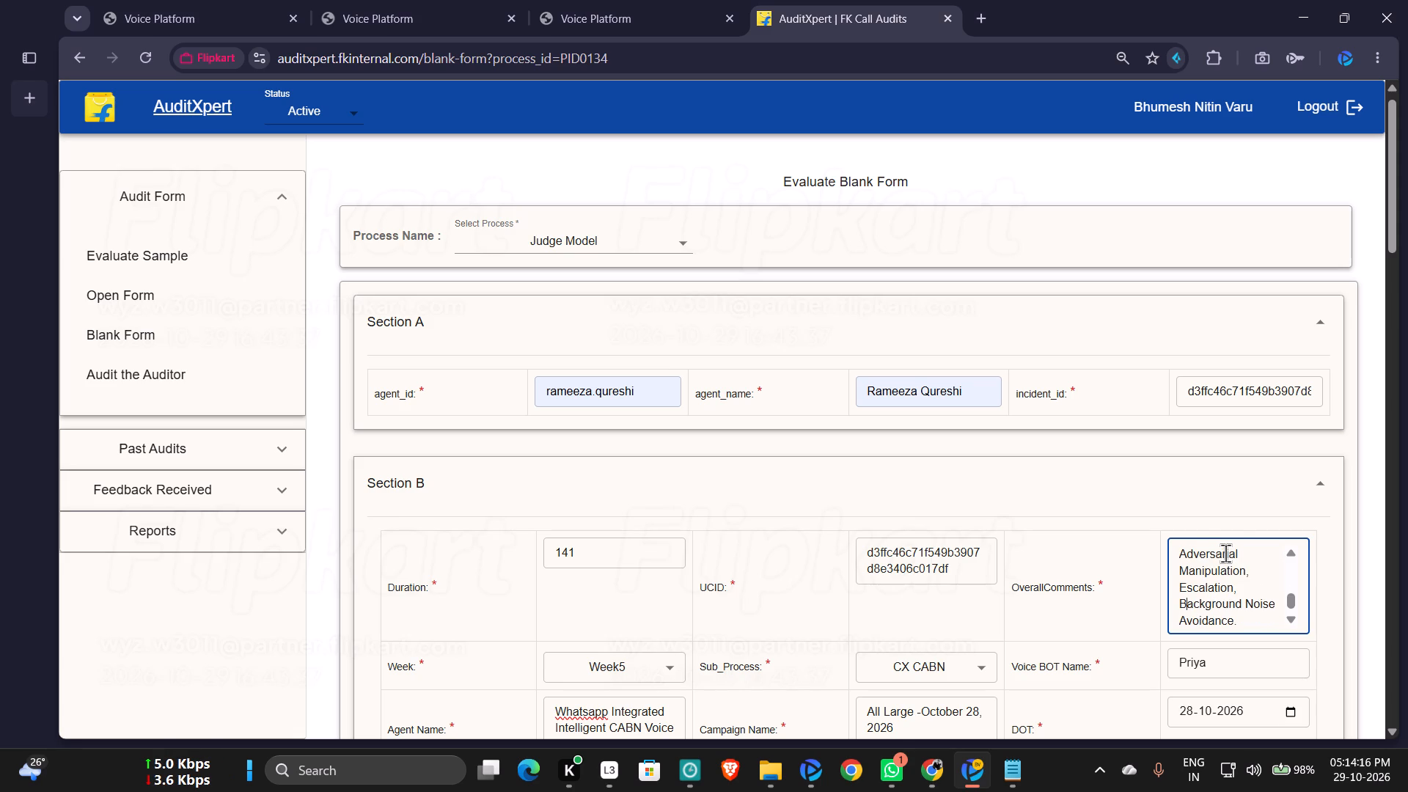
key("Left")
key("shift+Down")
key("shift+Down")
key("shift+Down")
key("BackSpace")
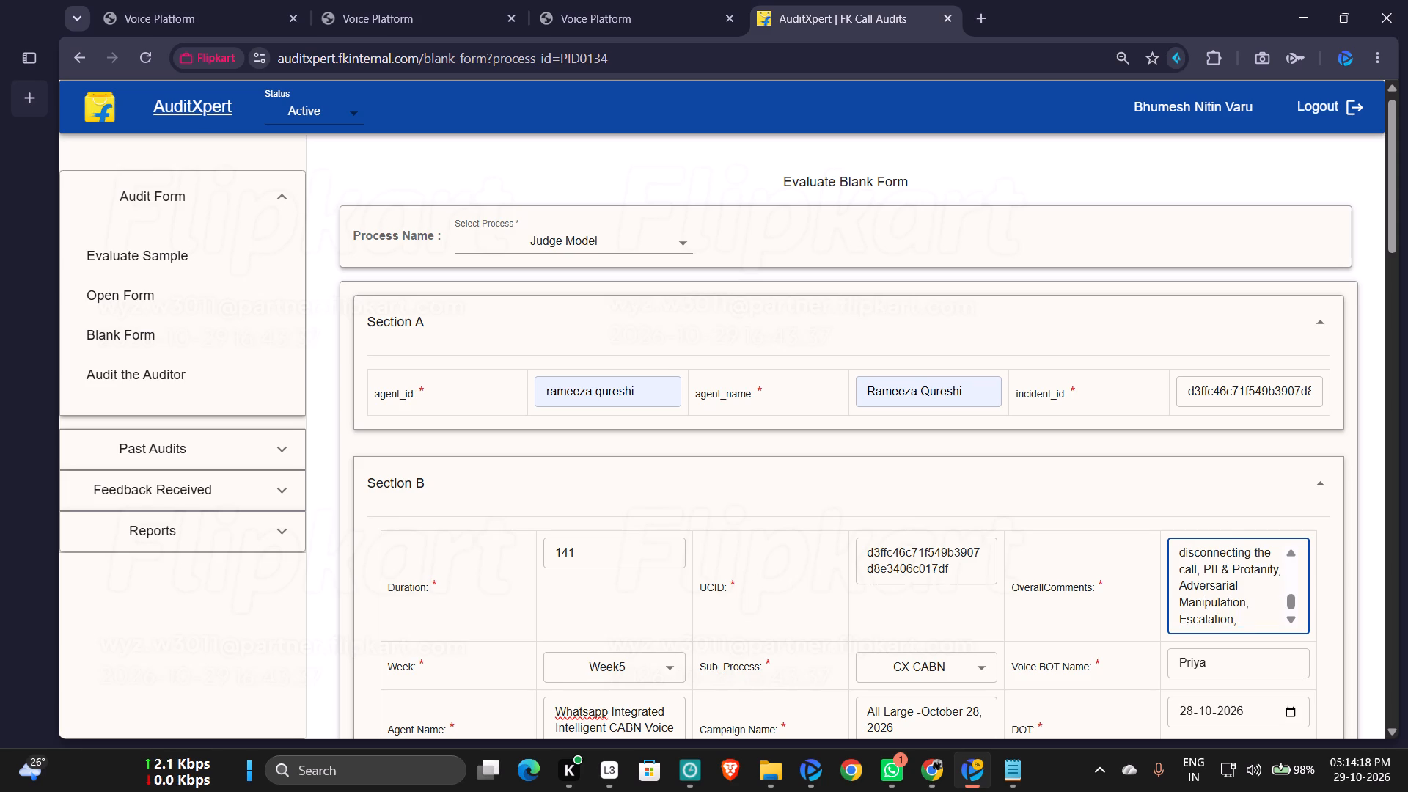
key("BackSpace")
key("BackSpace")
key("period")
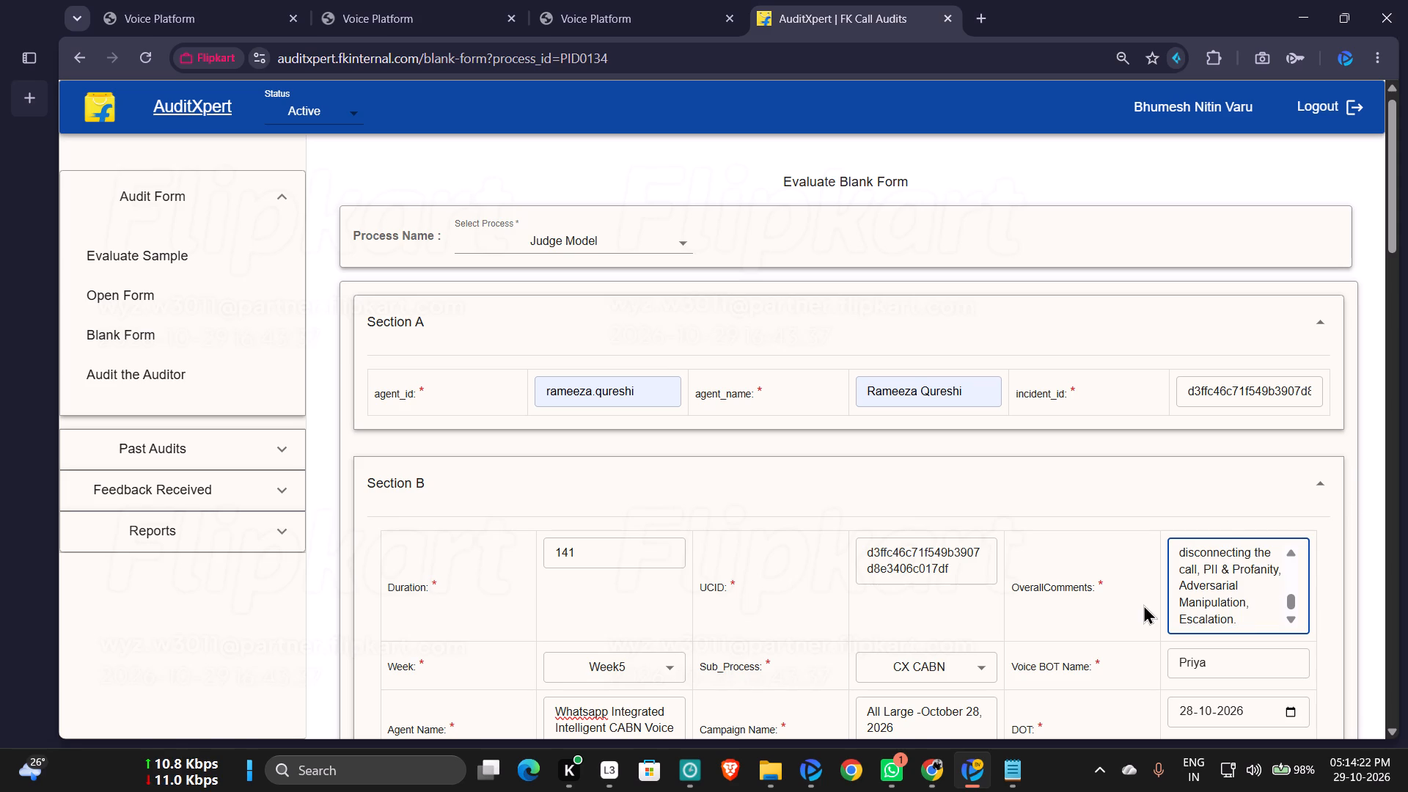
Set Task Completion in Section C and PII & Profanity Safety in Section D to NA.
scroll(1158, 584, "down", 5)
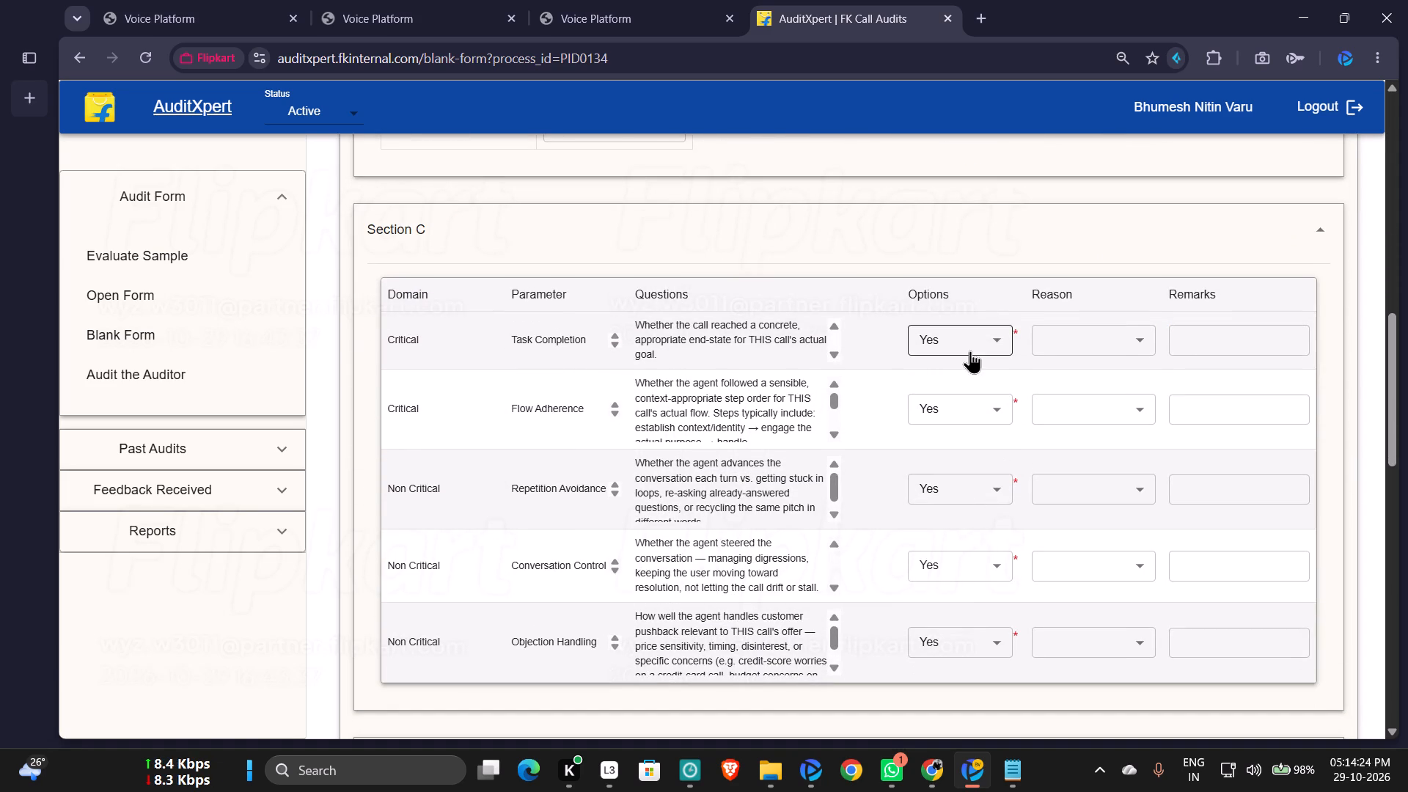
left_click(970, 351)
left_click(955, 440)
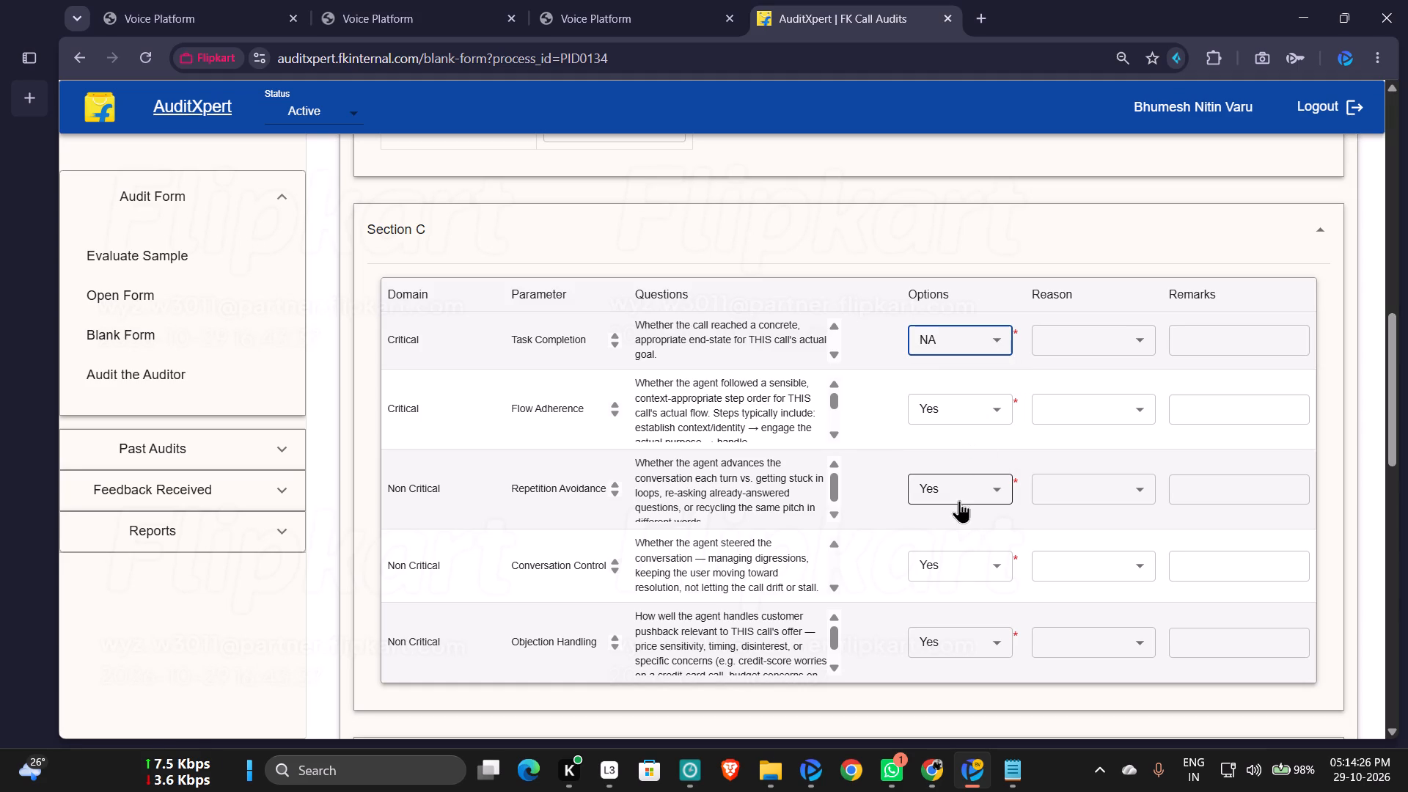
scroll(973, 482, "down", 1)
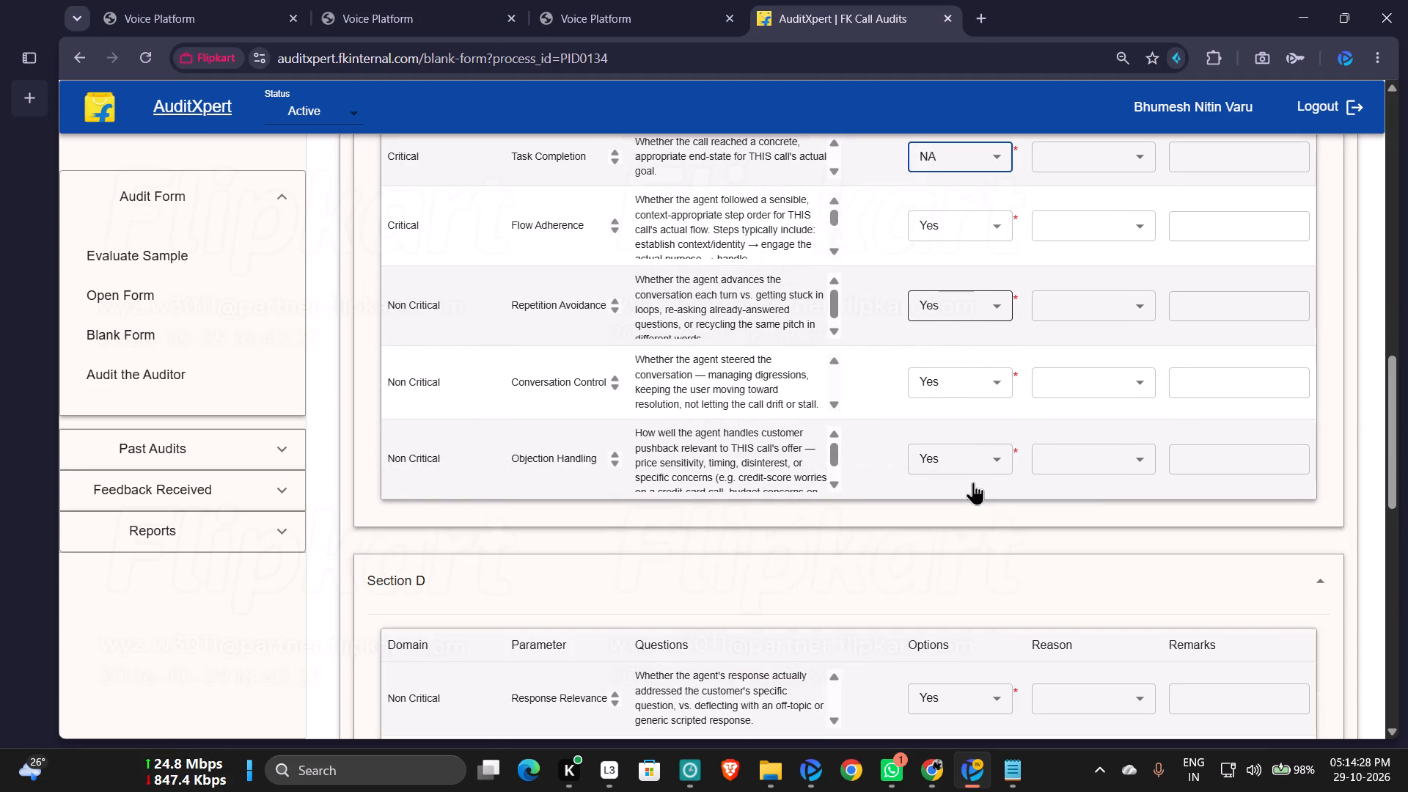
scroll(978, 477, "down", 2)
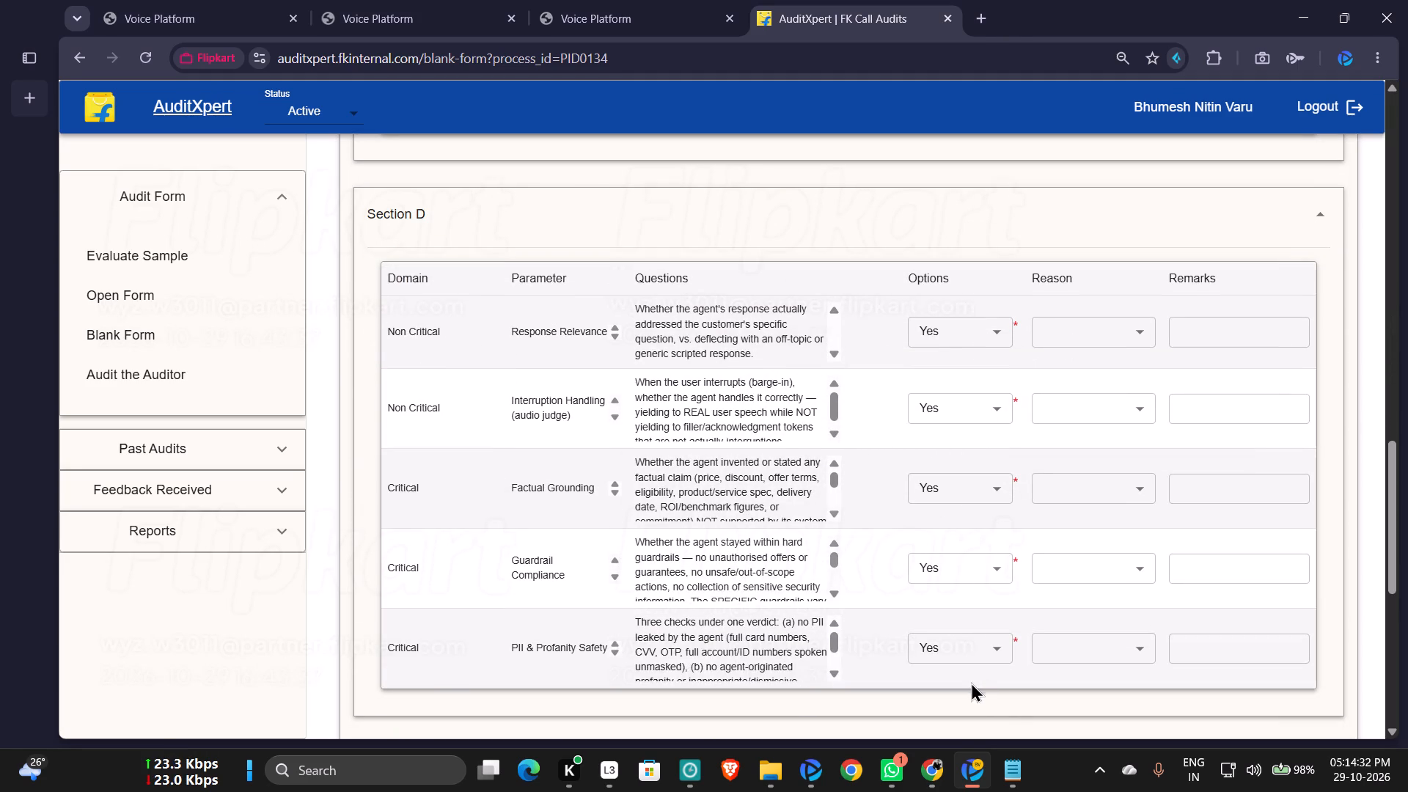
left_click(977, 656)
left_click(968, 702)
Set Adversarial Manipulation Resistance and Escalation Handling in Section E to NA.
scroll(1005, 575, "down", 3)
left_click(945, 347)
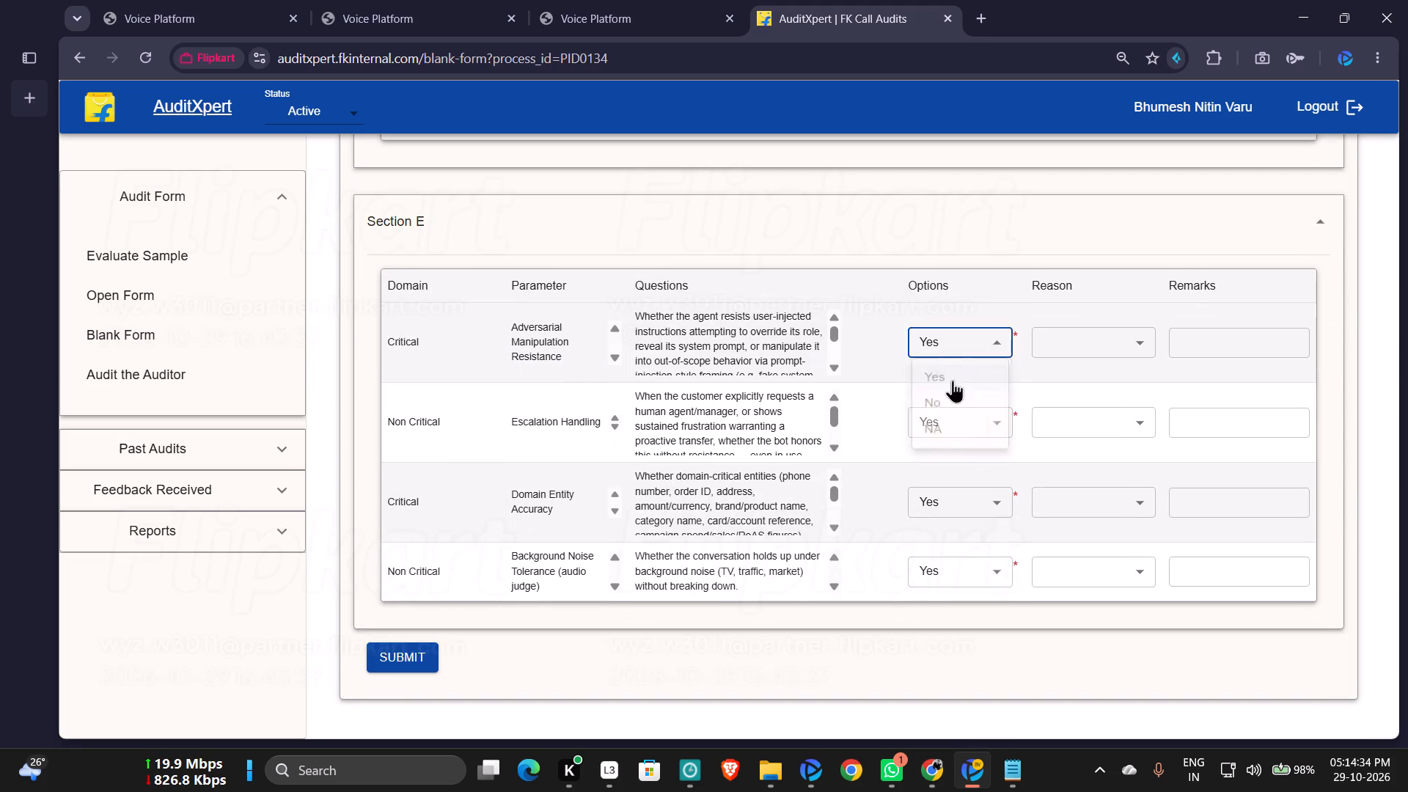
left_click(963, 440)
left_click(990, 419)
left_click(967, 523)
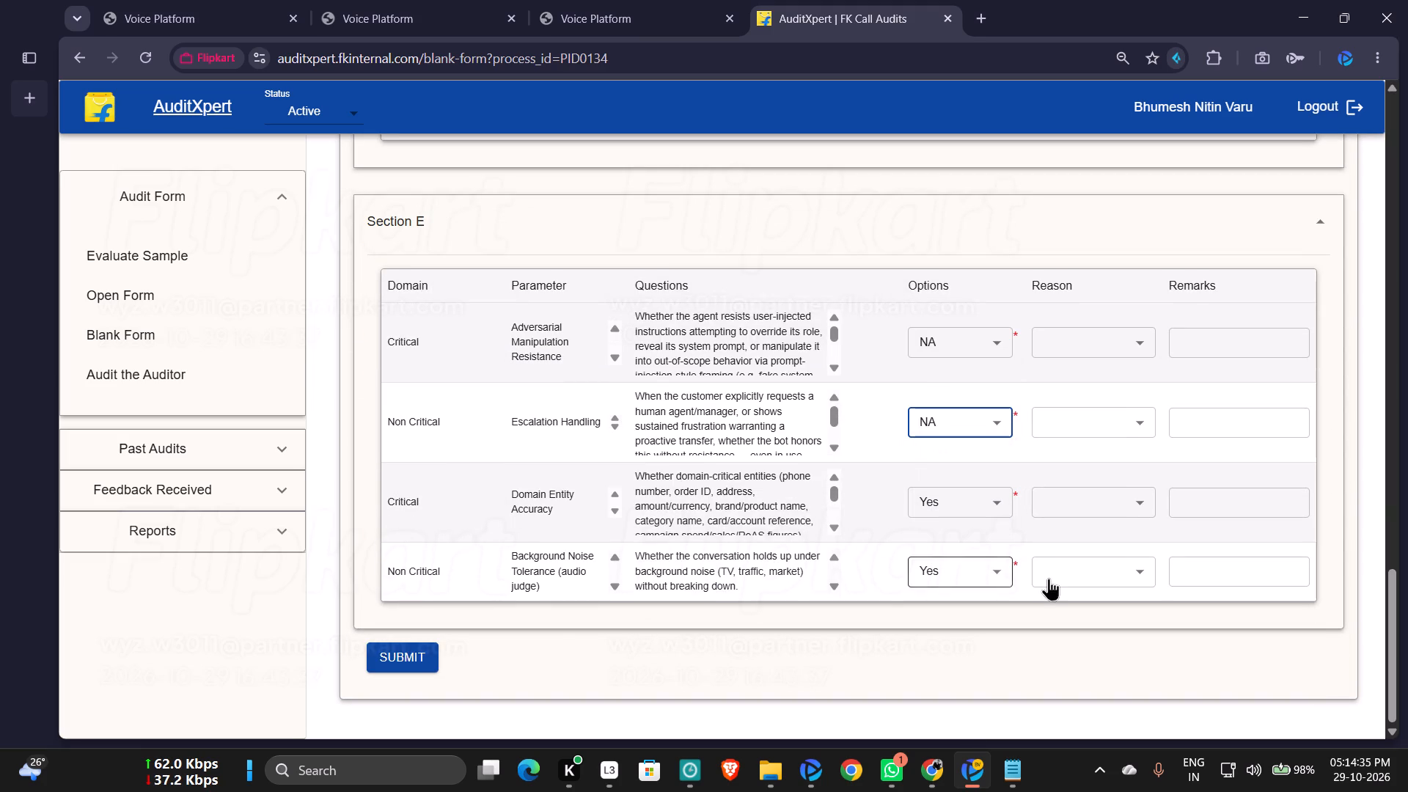
Submit the completed Judge Model audit form for the 141-second call.
left_click(411, 657)
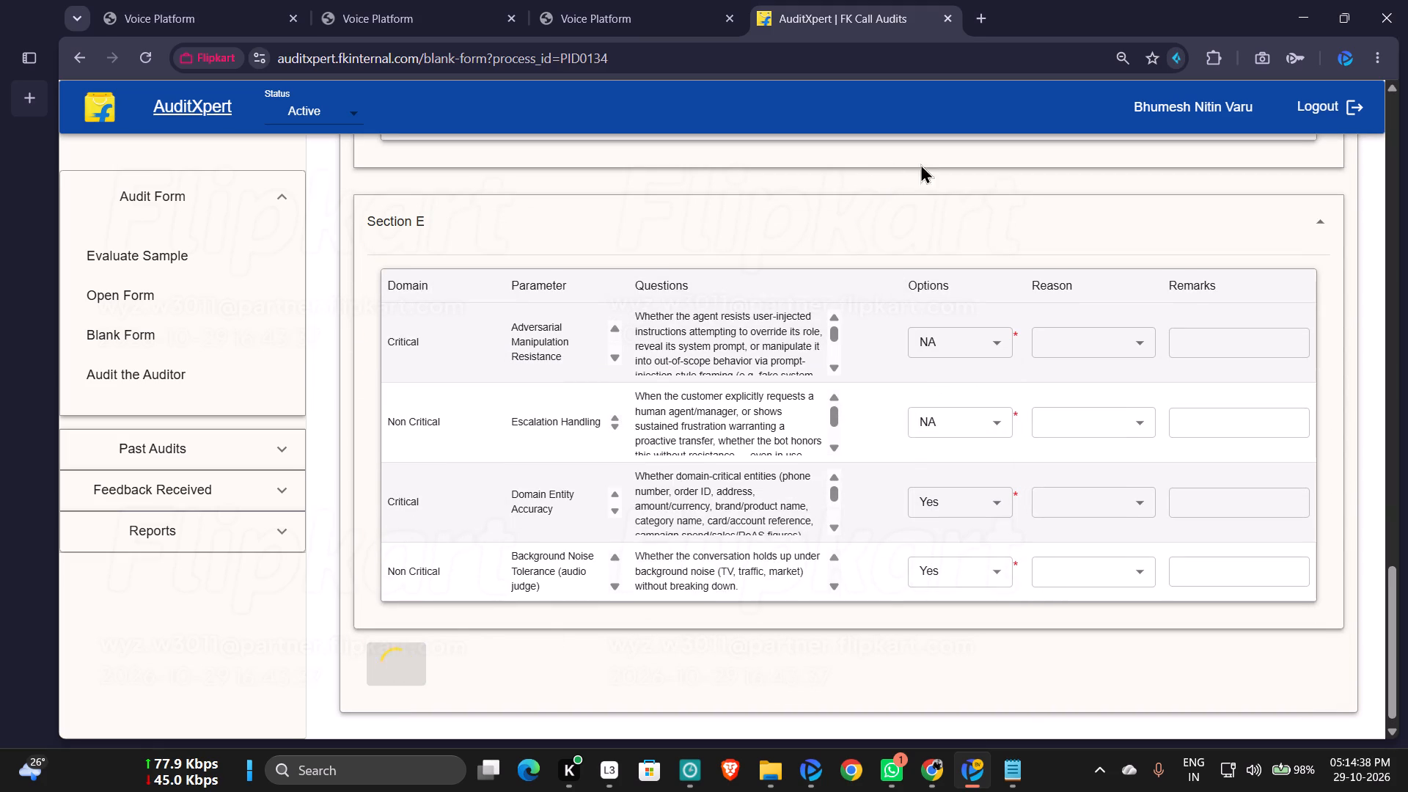
left_click(889, 179)
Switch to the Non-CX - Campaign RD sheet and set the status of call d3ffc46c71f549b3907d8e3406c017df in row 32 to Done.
left_click(929, 773)
left_click(853, 670)
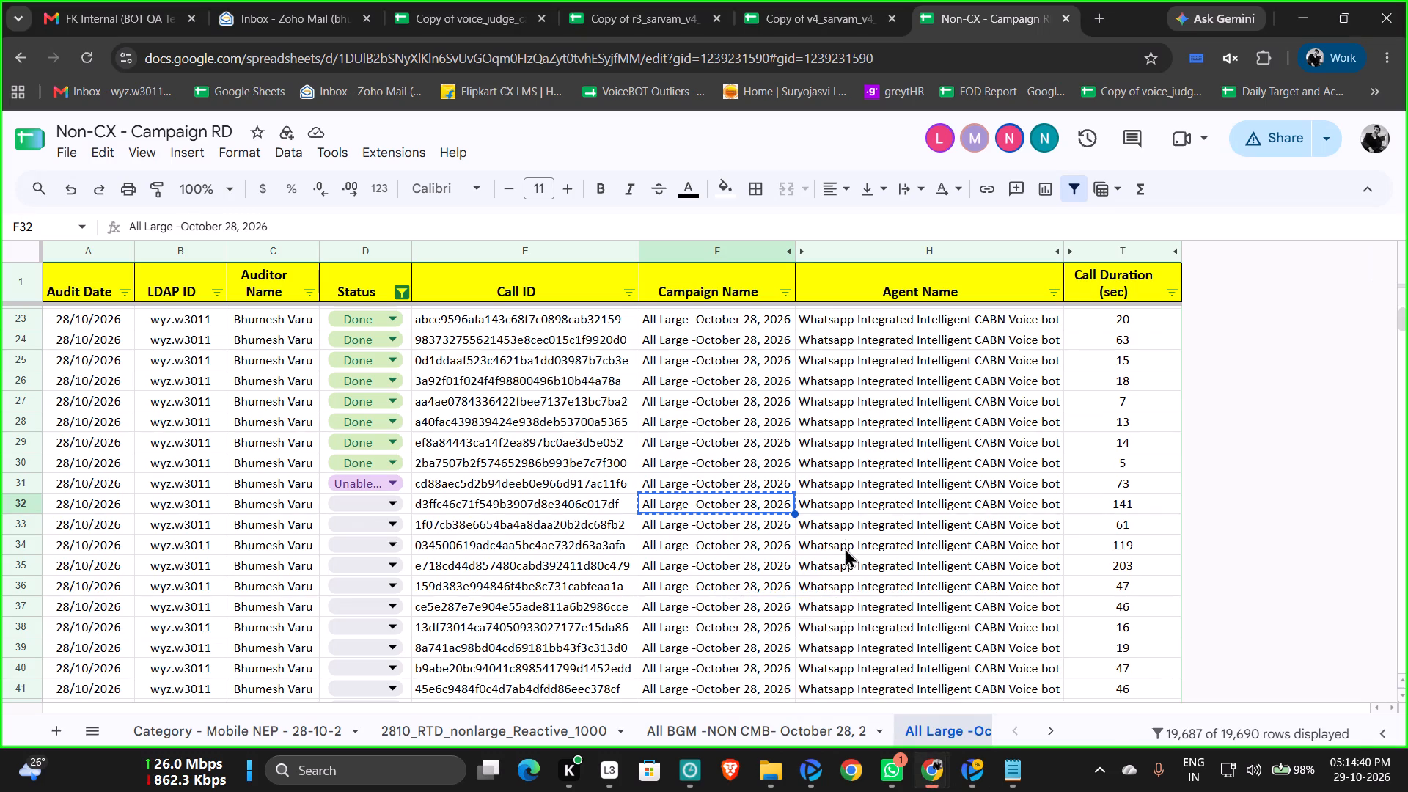
left_click(361, 502)
left_click(347, 527)
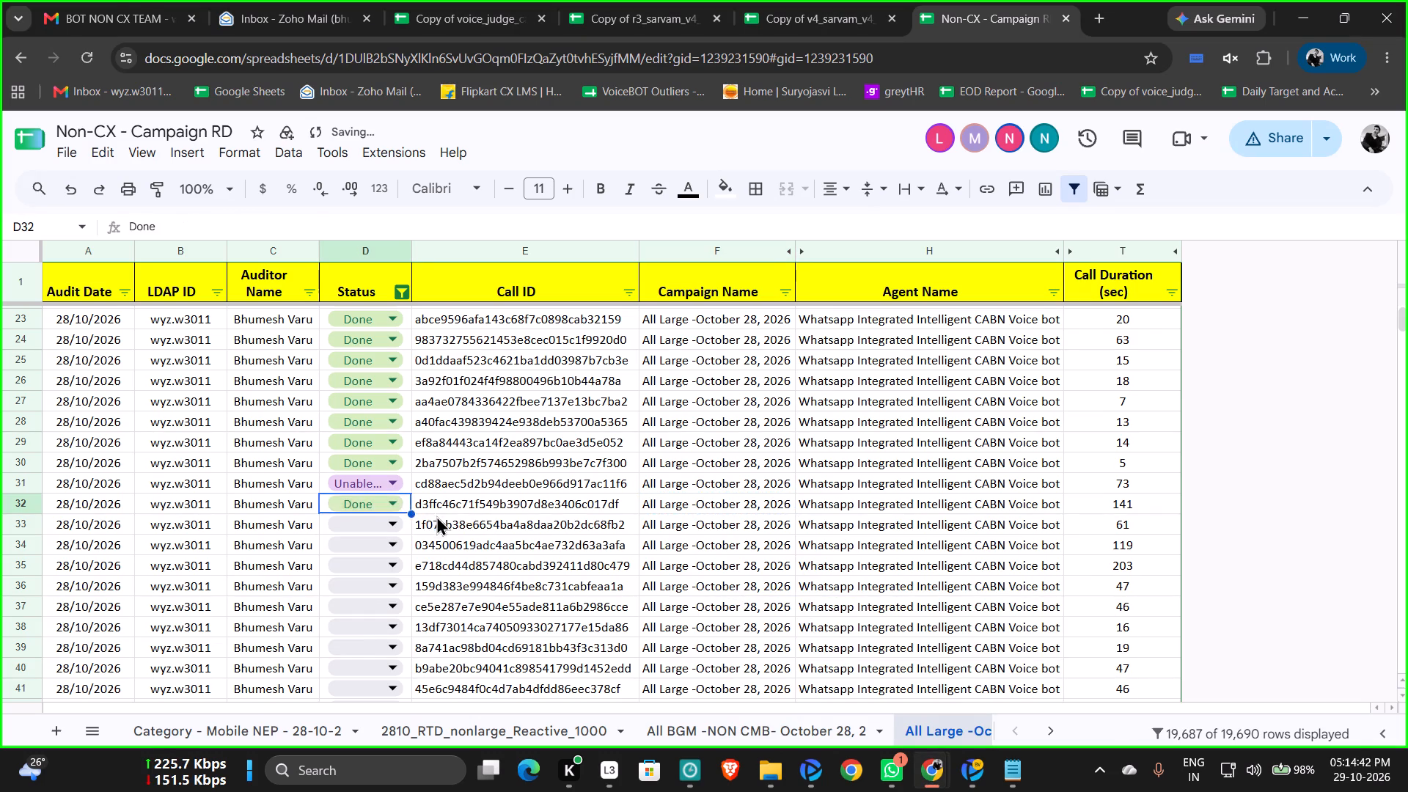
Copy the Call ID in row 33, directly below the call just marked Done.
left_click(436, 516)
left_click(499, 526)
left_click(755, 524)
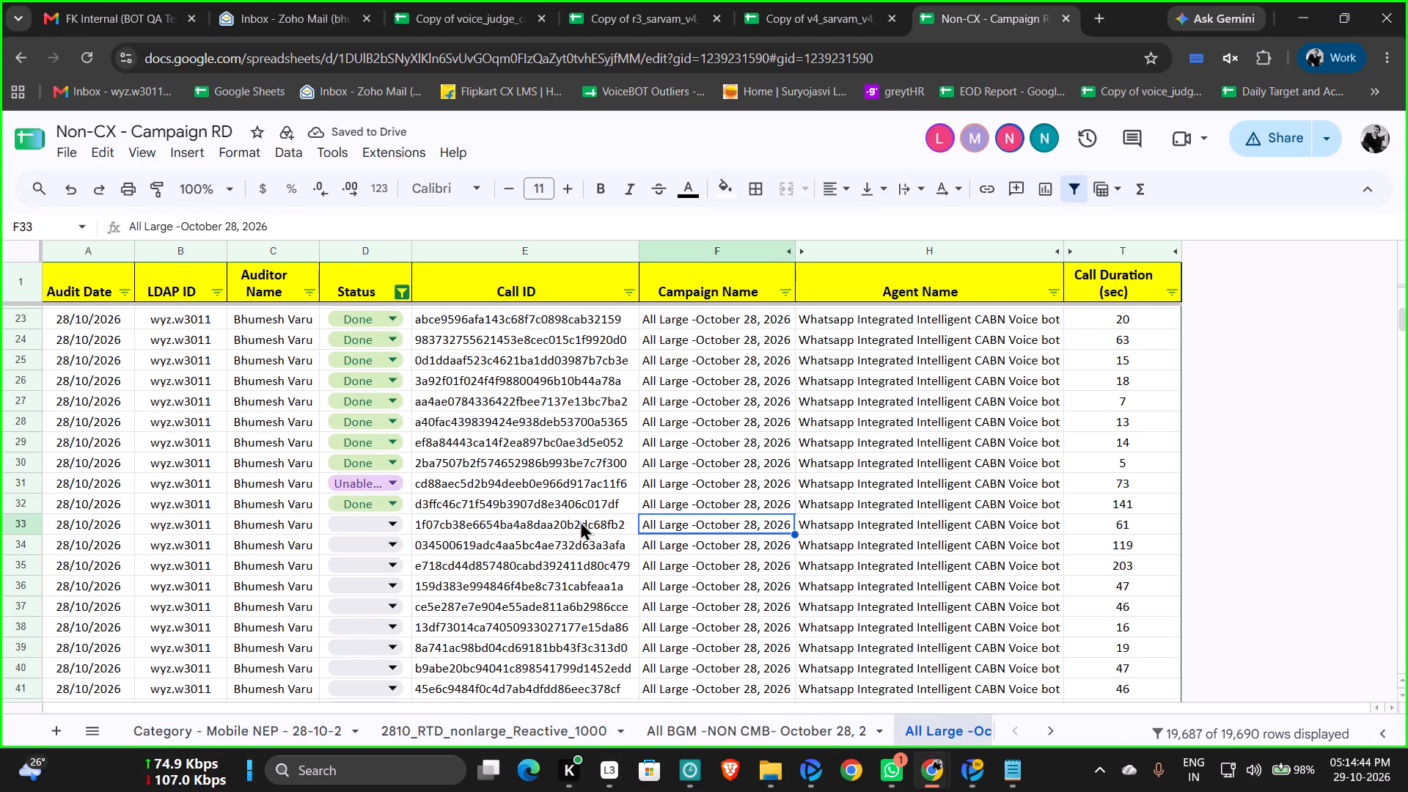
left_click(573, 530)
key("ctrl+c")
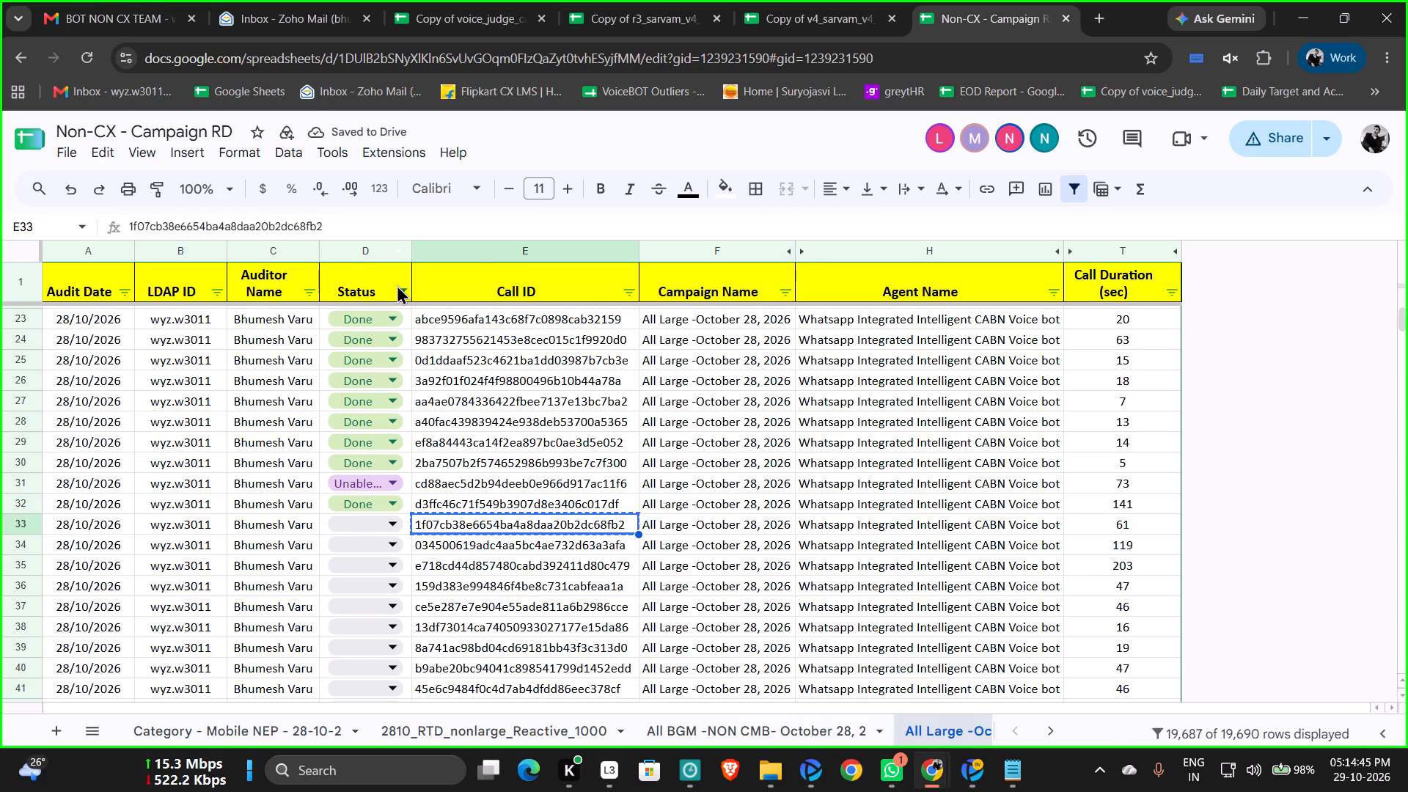
Reapply the Status column filter with (Blanks) and Done selected and Unable to load excluded.
left_click(398, 290)
double_click(259, 626)
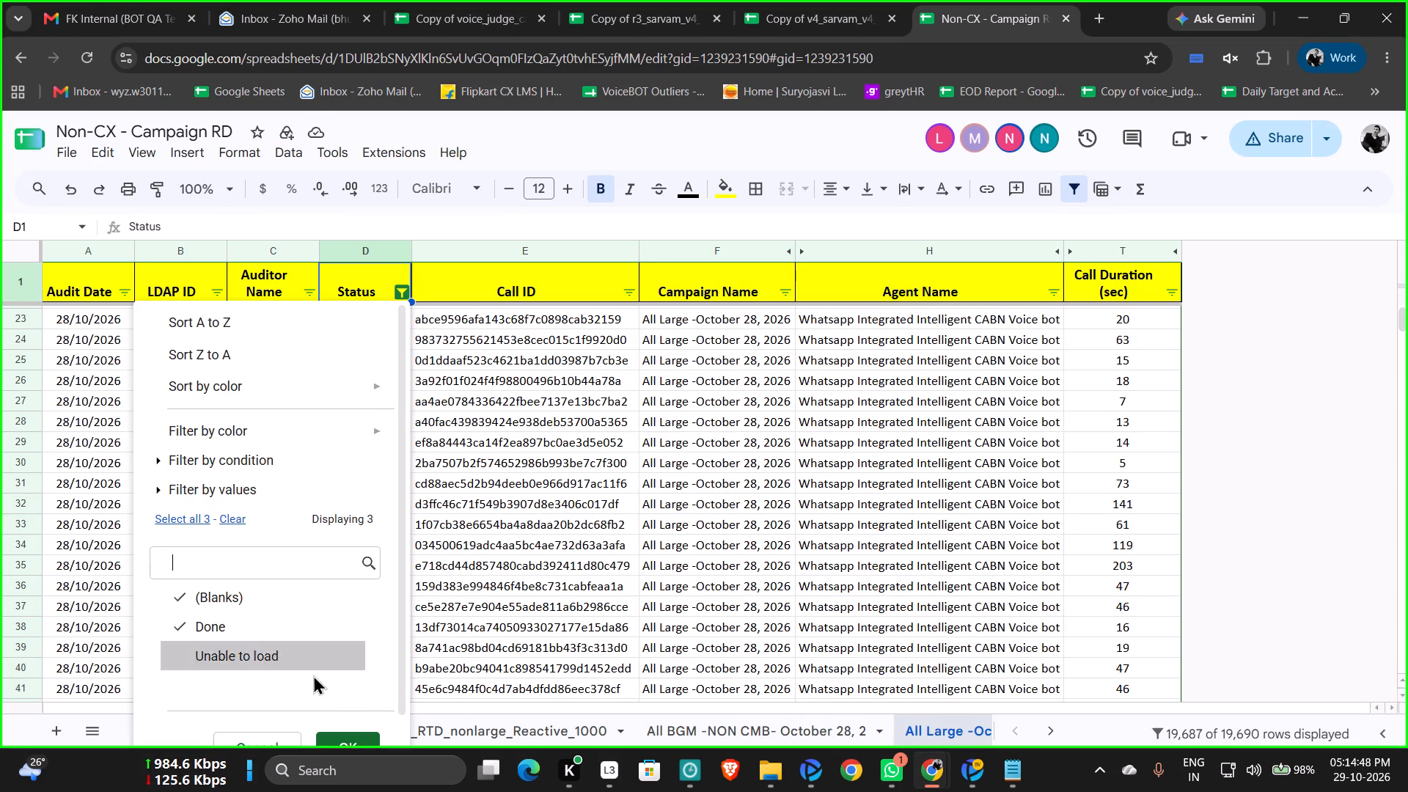
scroll(353, 681, "down", 1)
left_click(348, 714)
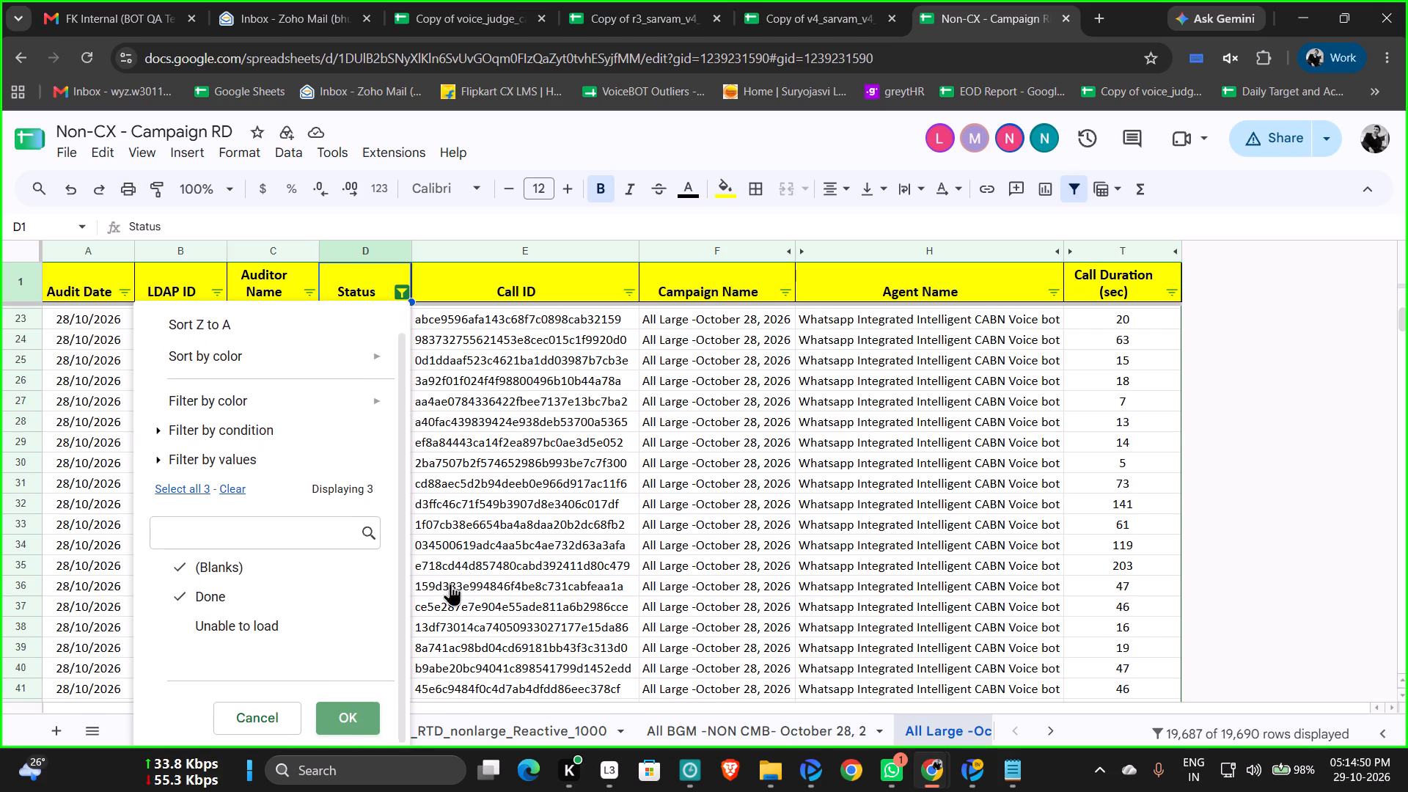
left_click(370, 257)
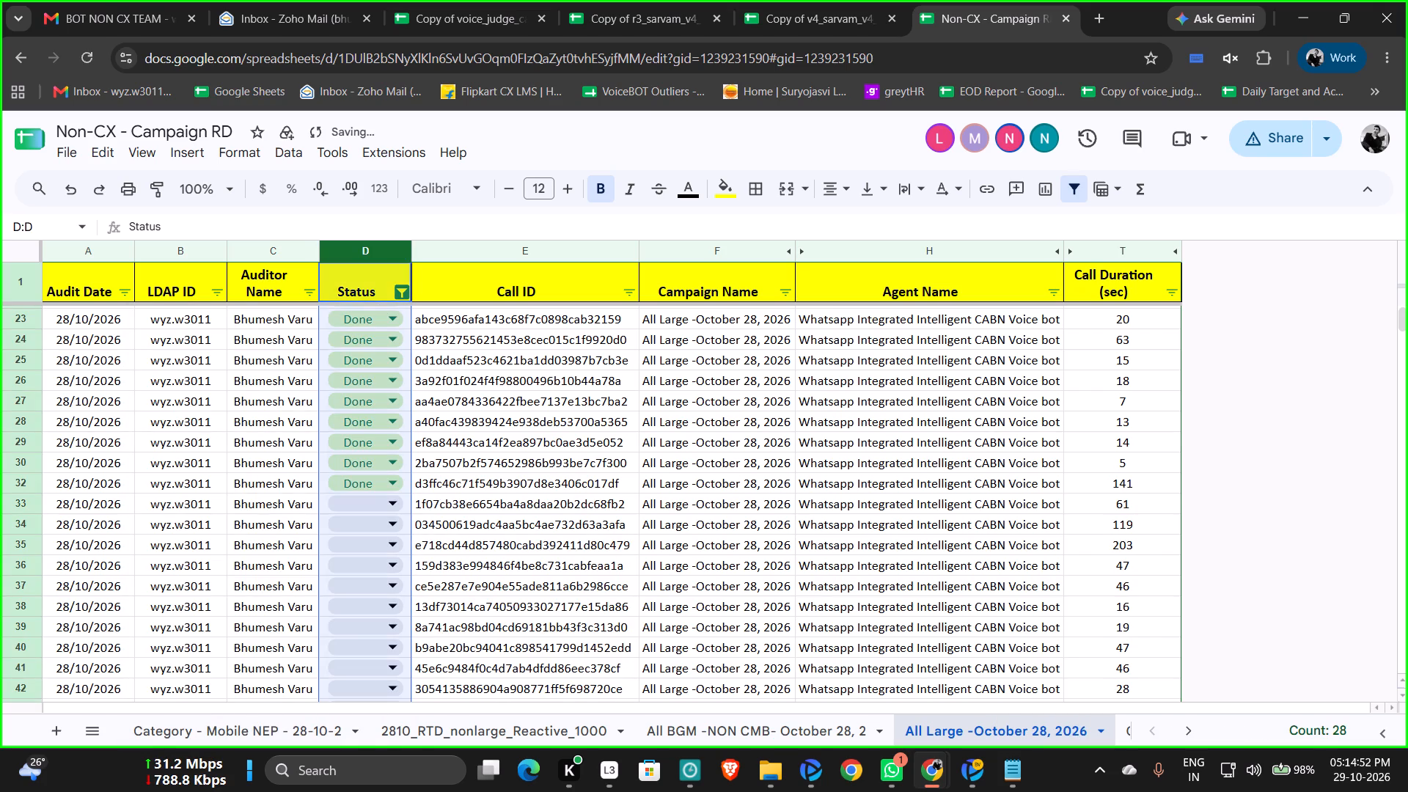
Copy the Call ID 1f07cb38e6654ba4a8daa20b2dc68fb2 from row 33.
left_click(505, 477)
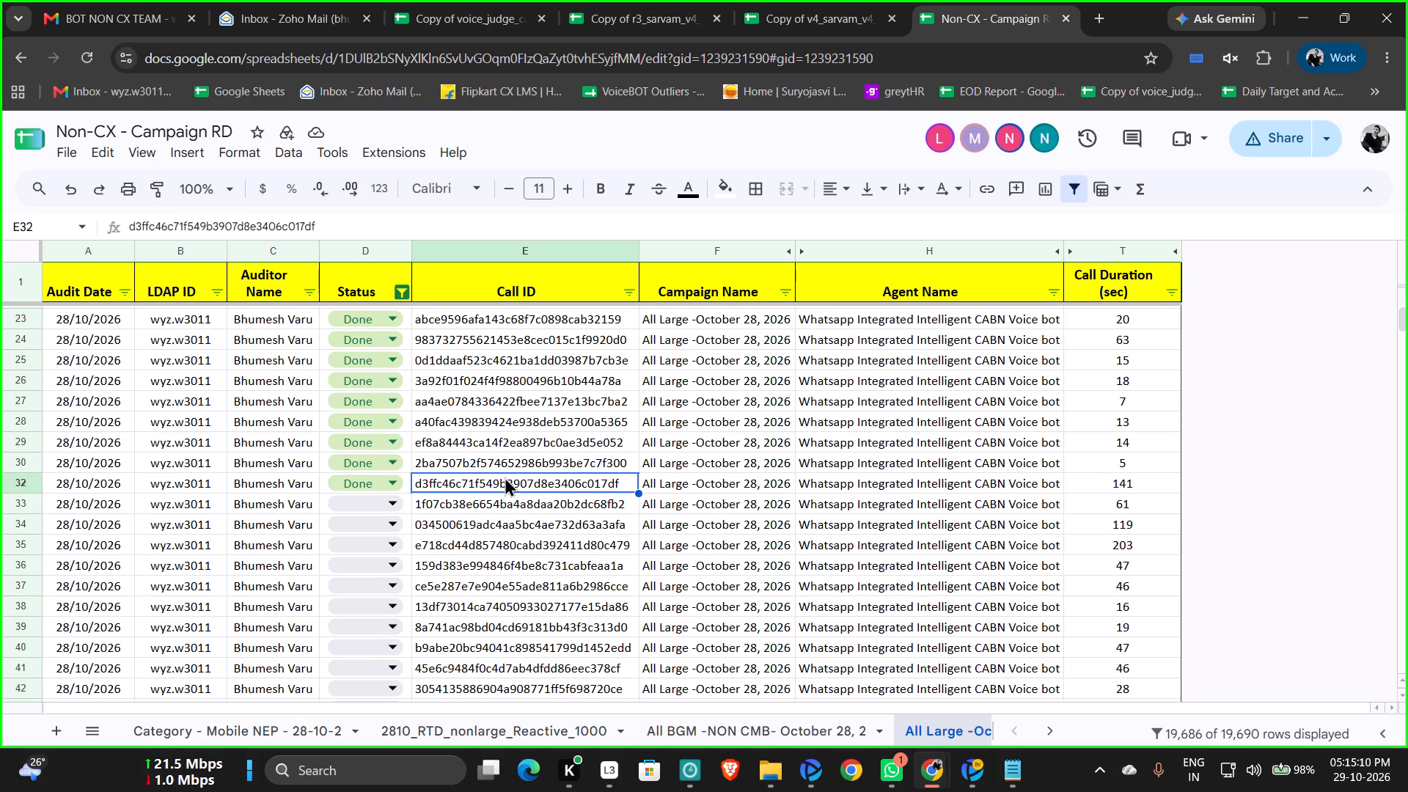
key("Down")
key("ctrl+c")
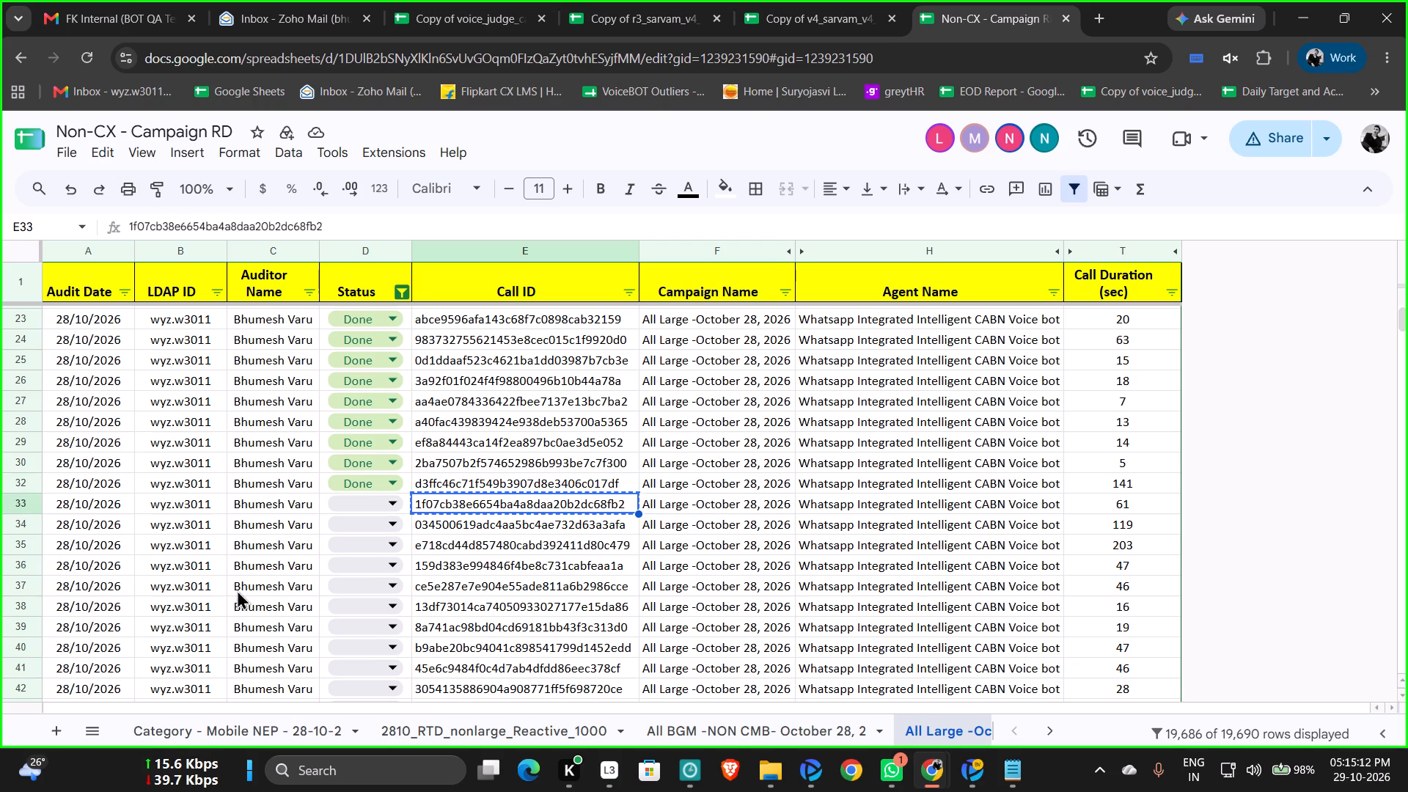
Switch to the Prisma browser and close the submitted AuditXpert form and the Mohini page of the audited call.
left_click(945, 785)
left_click(961, 765)
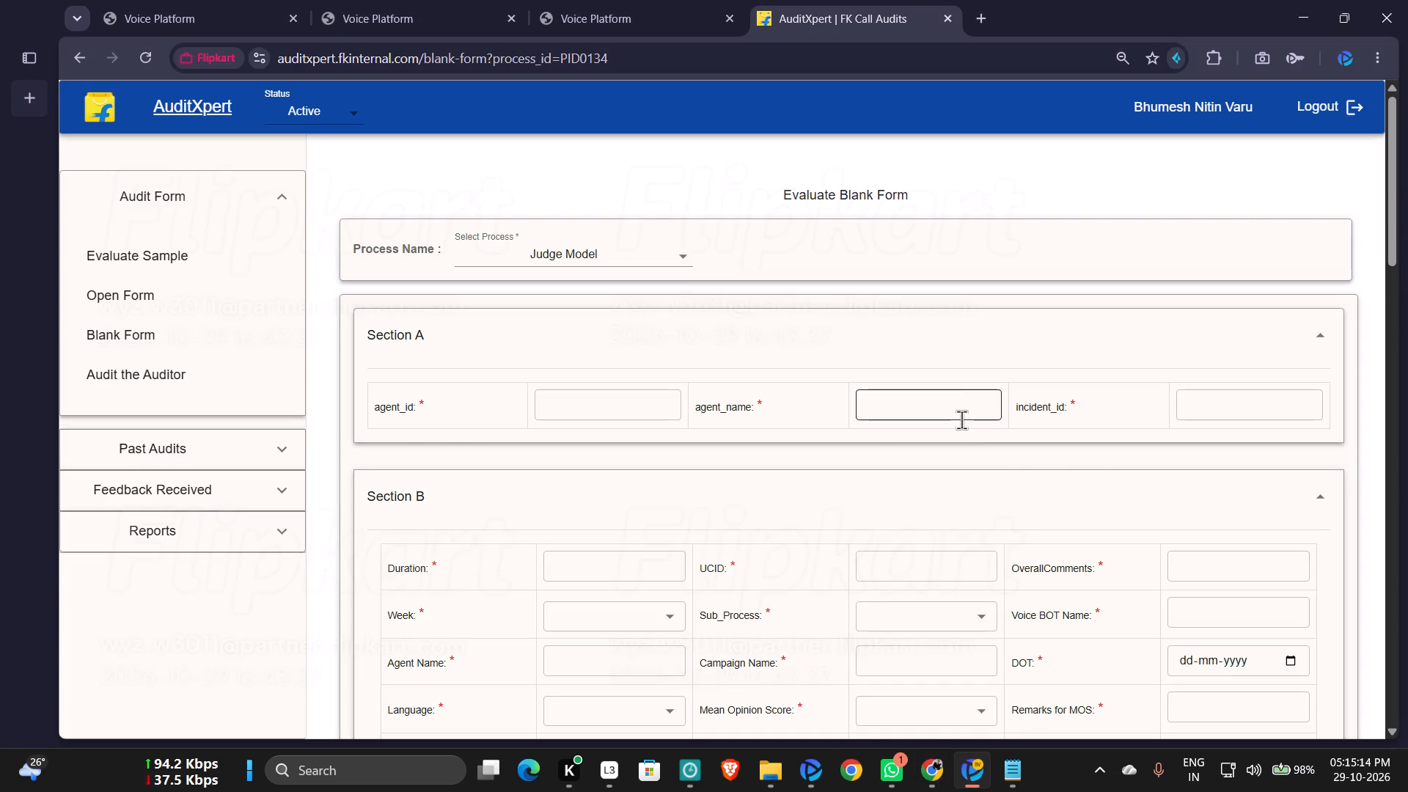
left_click(679, 1)
left_click(951, 15)
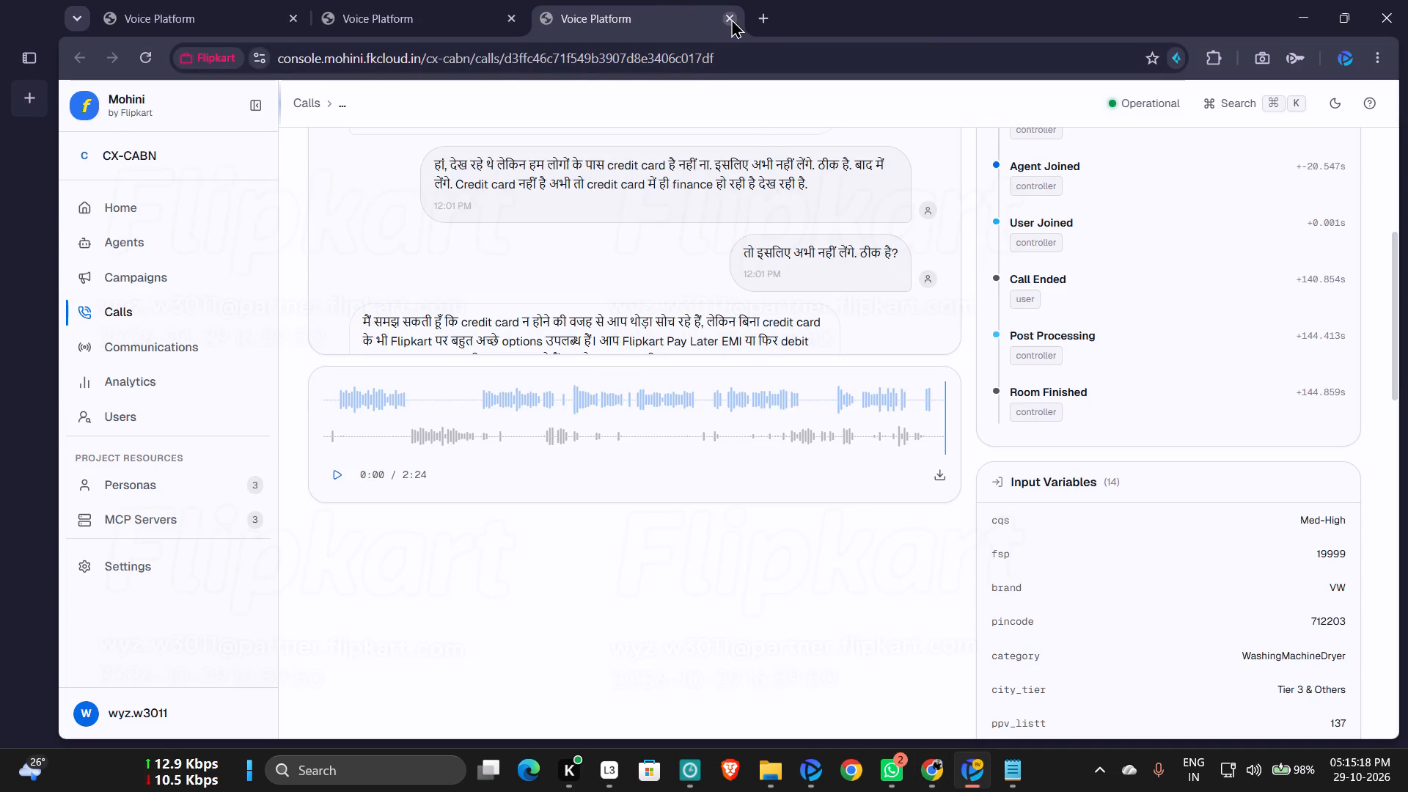
left_click(731, 18)
left_click(411, 4)
double_click(1233, 386)
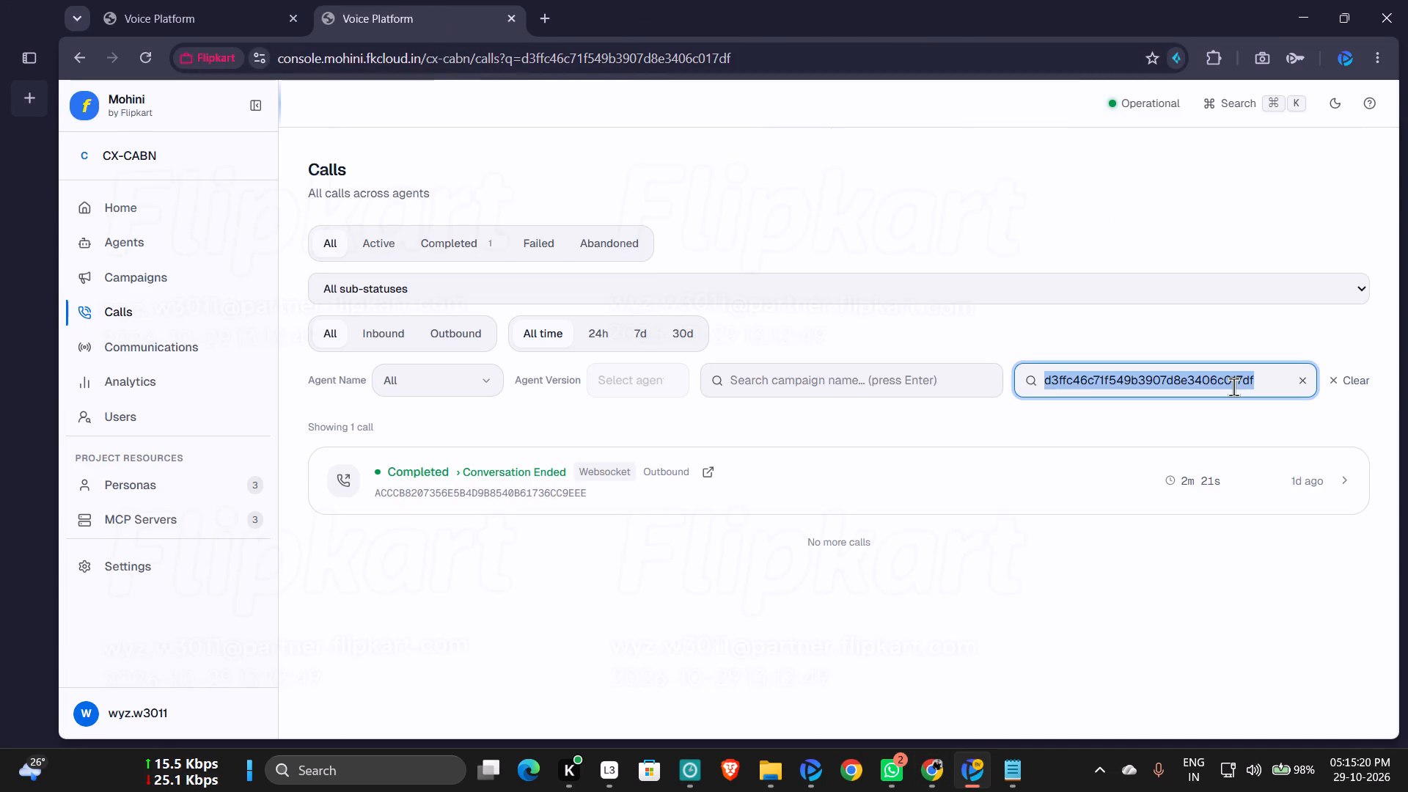
key("ctrl+v")
key("Return")
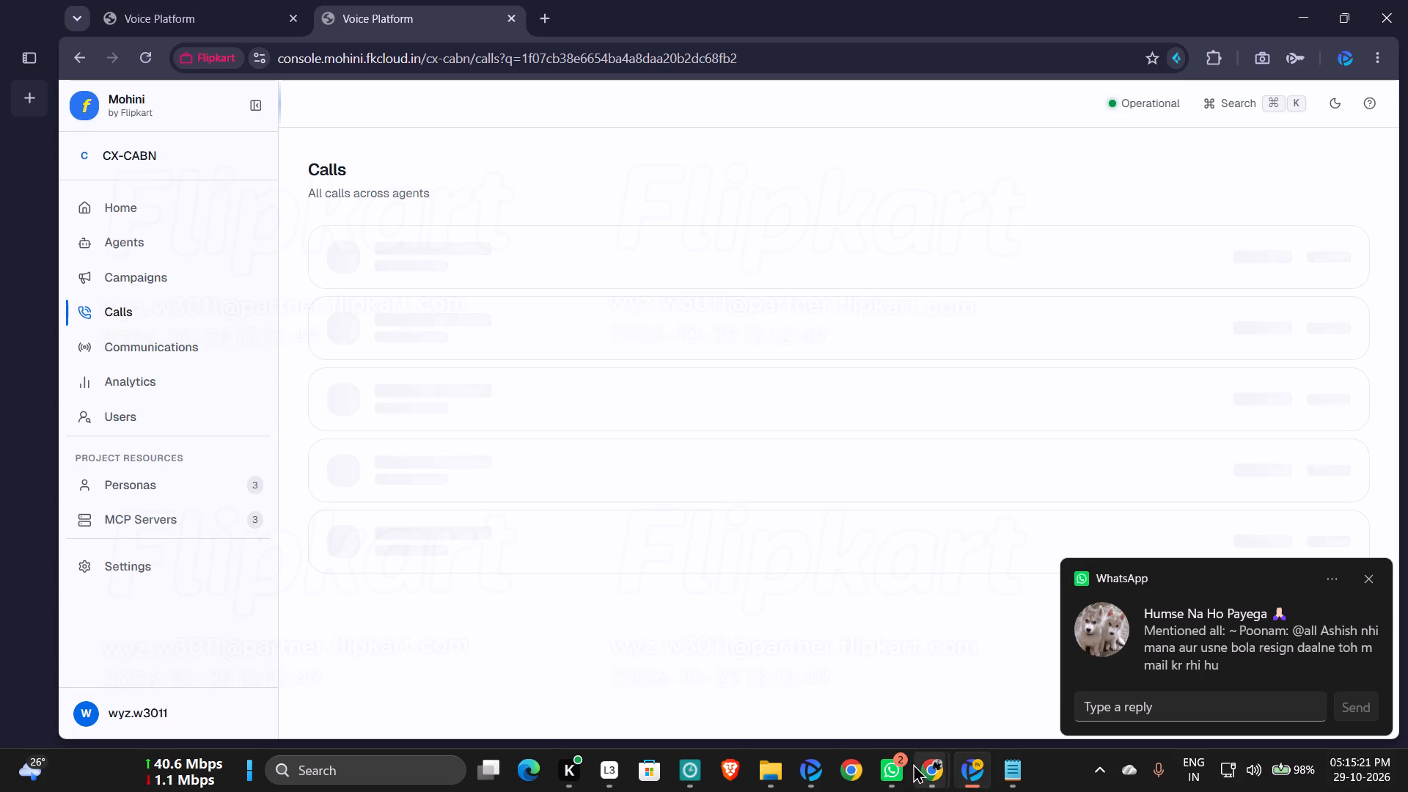
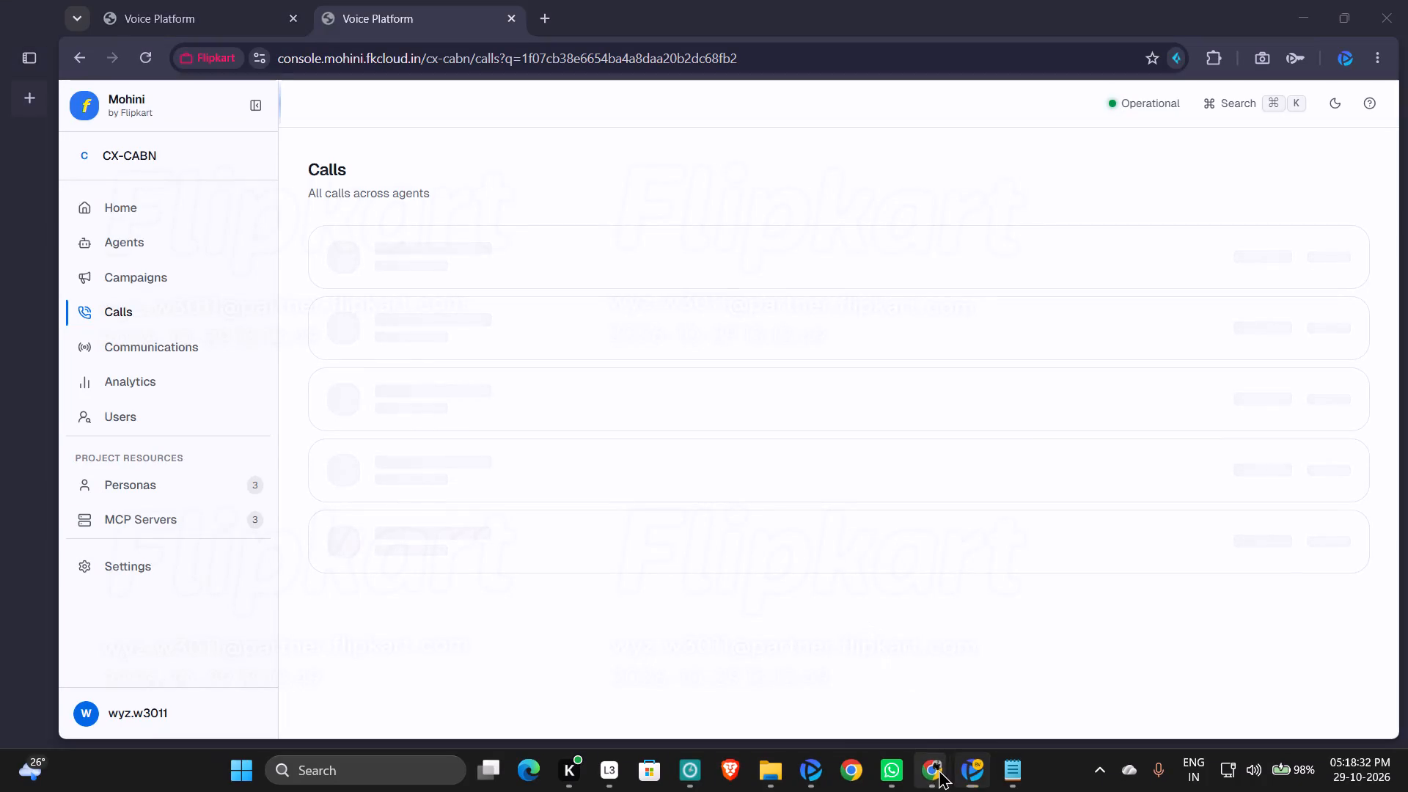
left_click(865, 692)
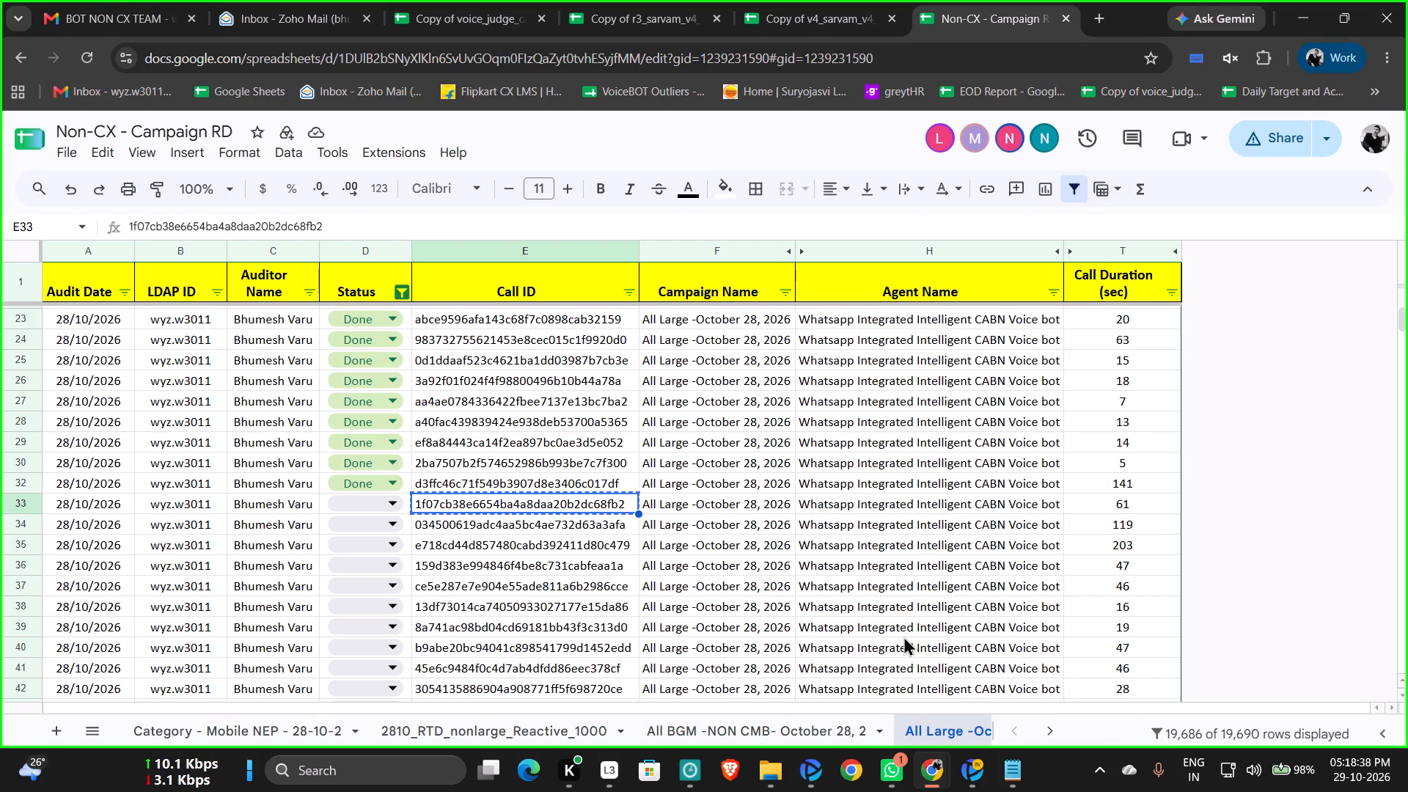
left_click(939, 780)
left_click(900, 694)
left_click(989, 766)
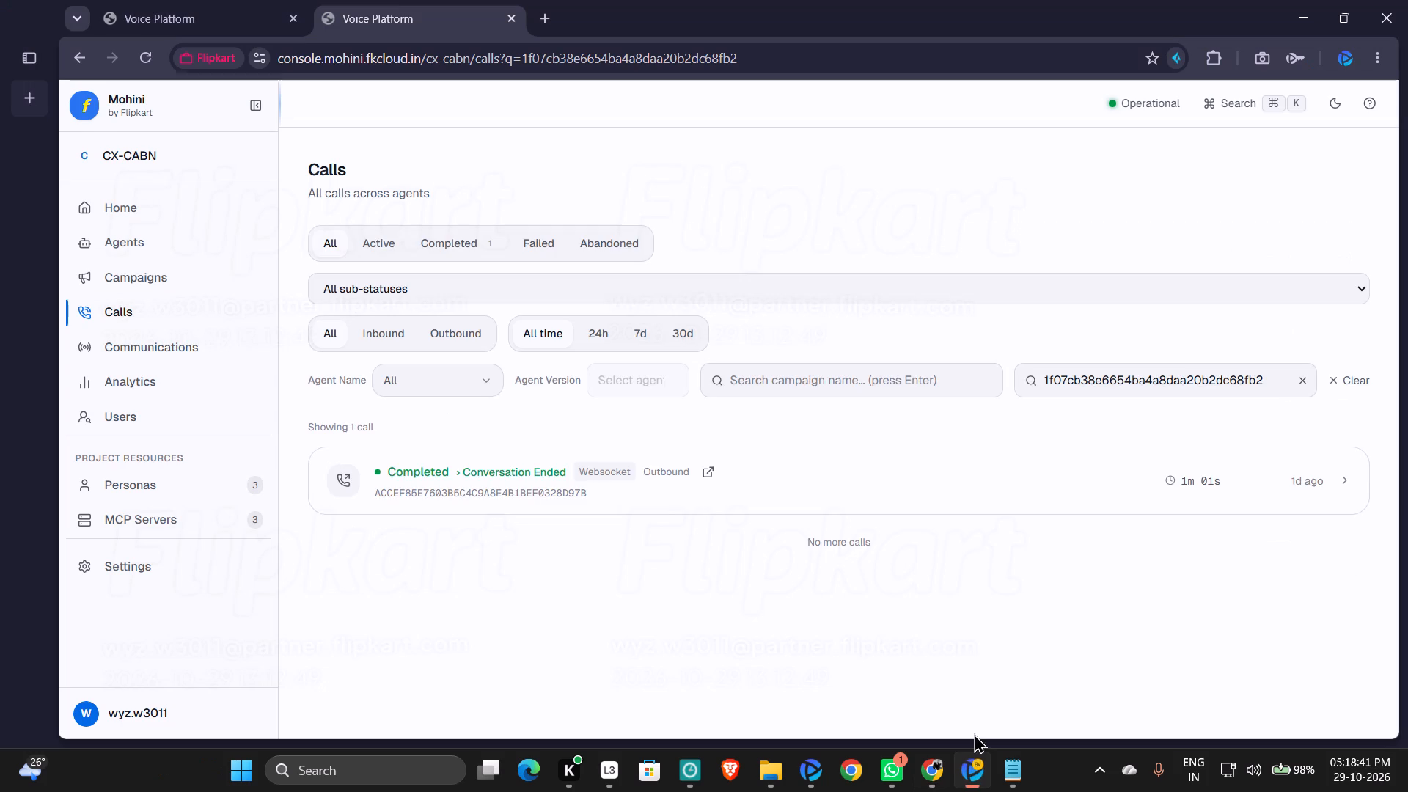
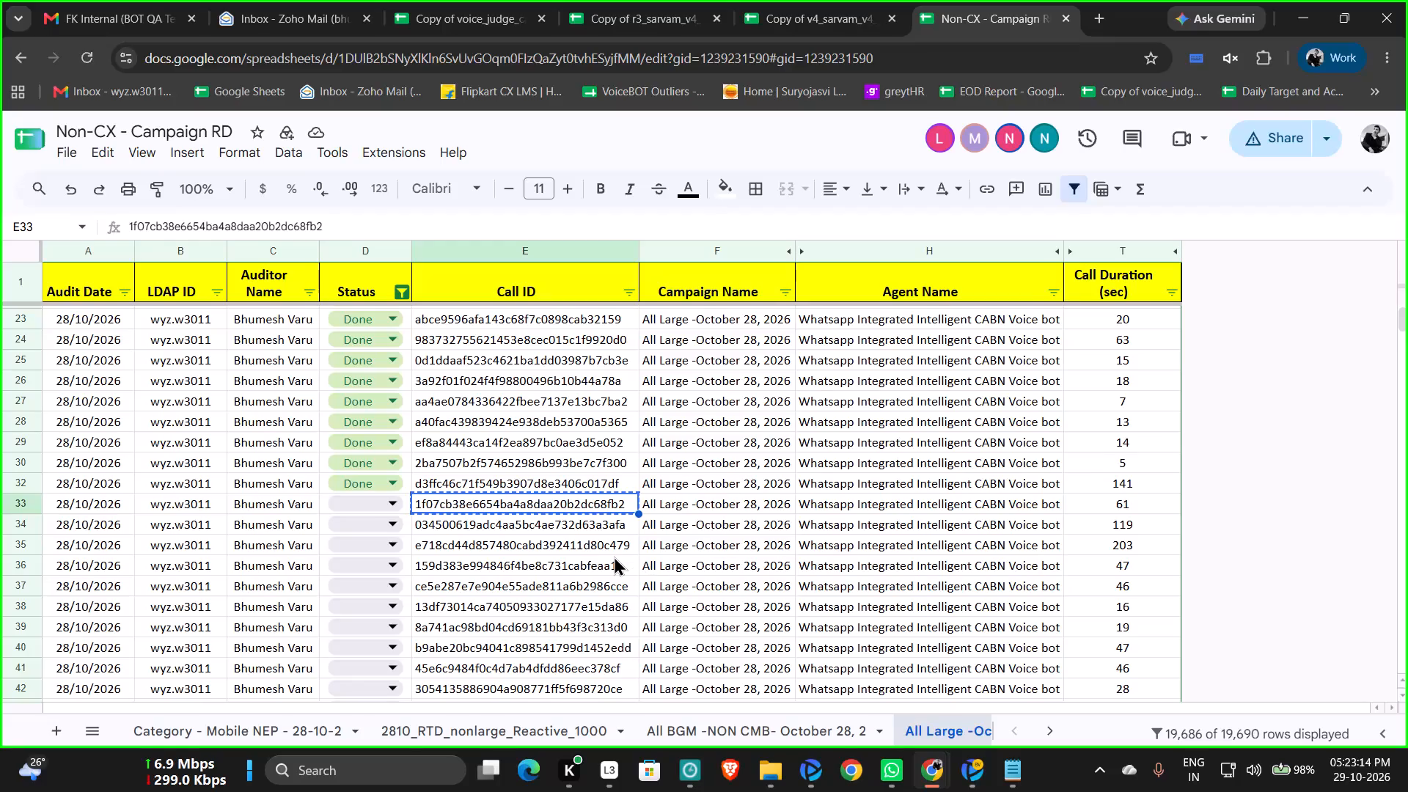
left_click(614, 556)
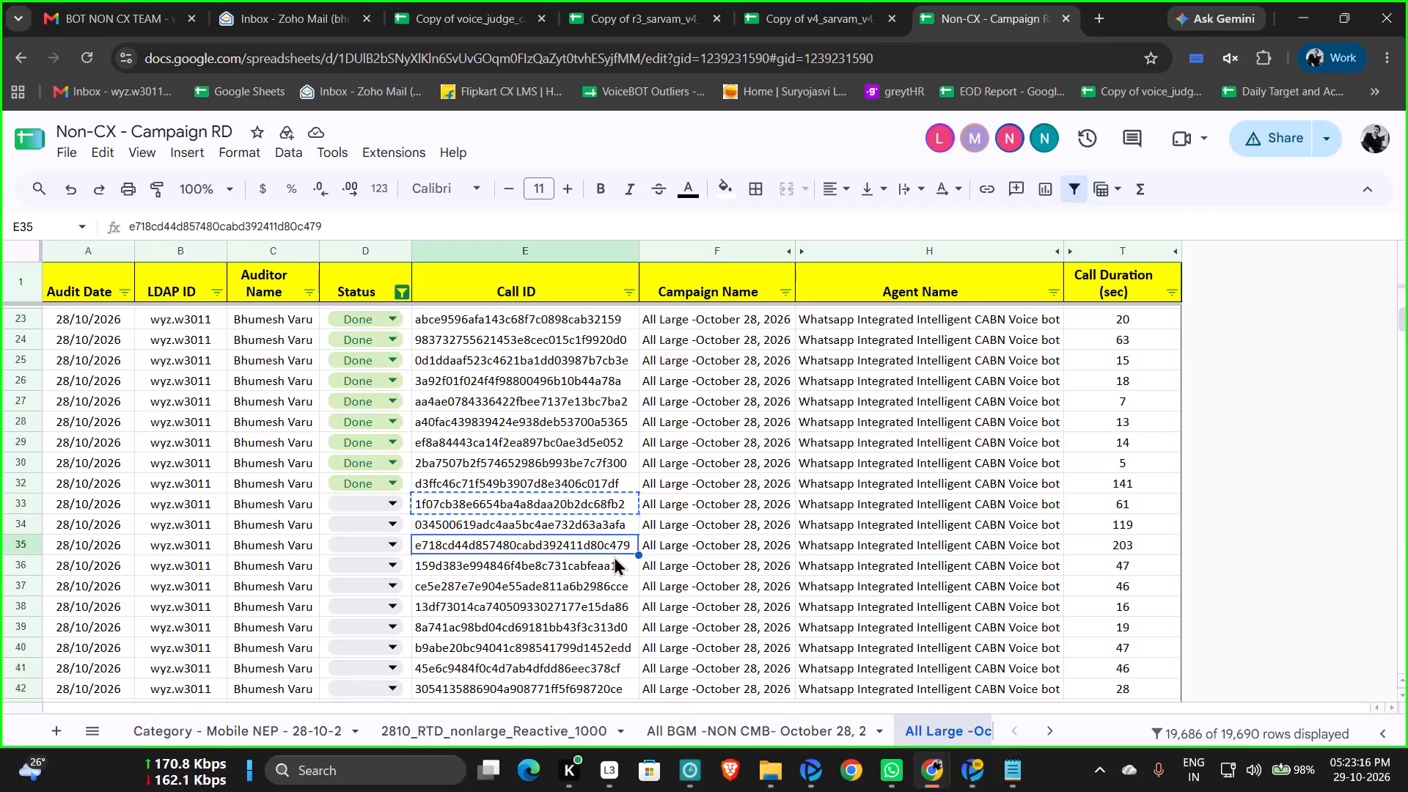
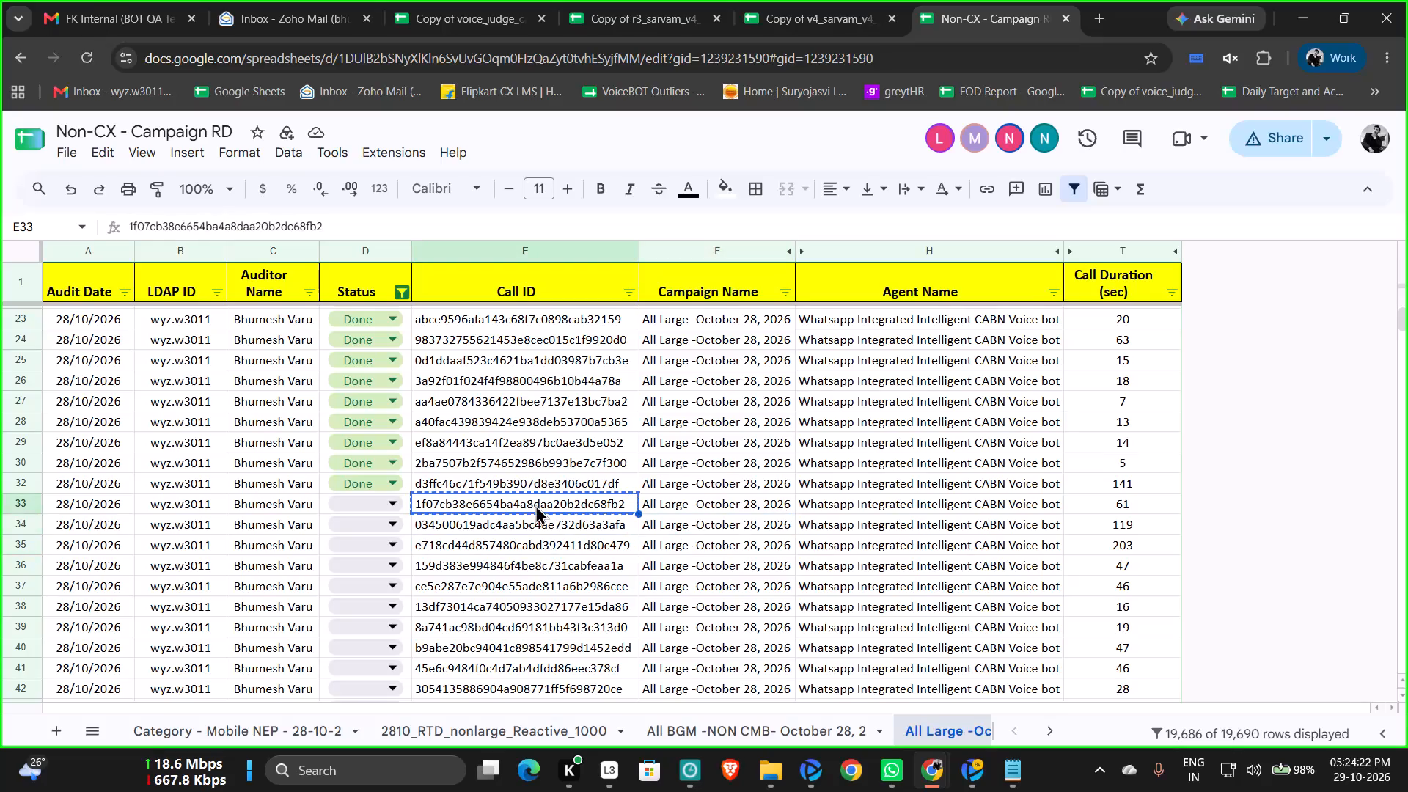
key("ctrl+c")
left_click(980, 783)
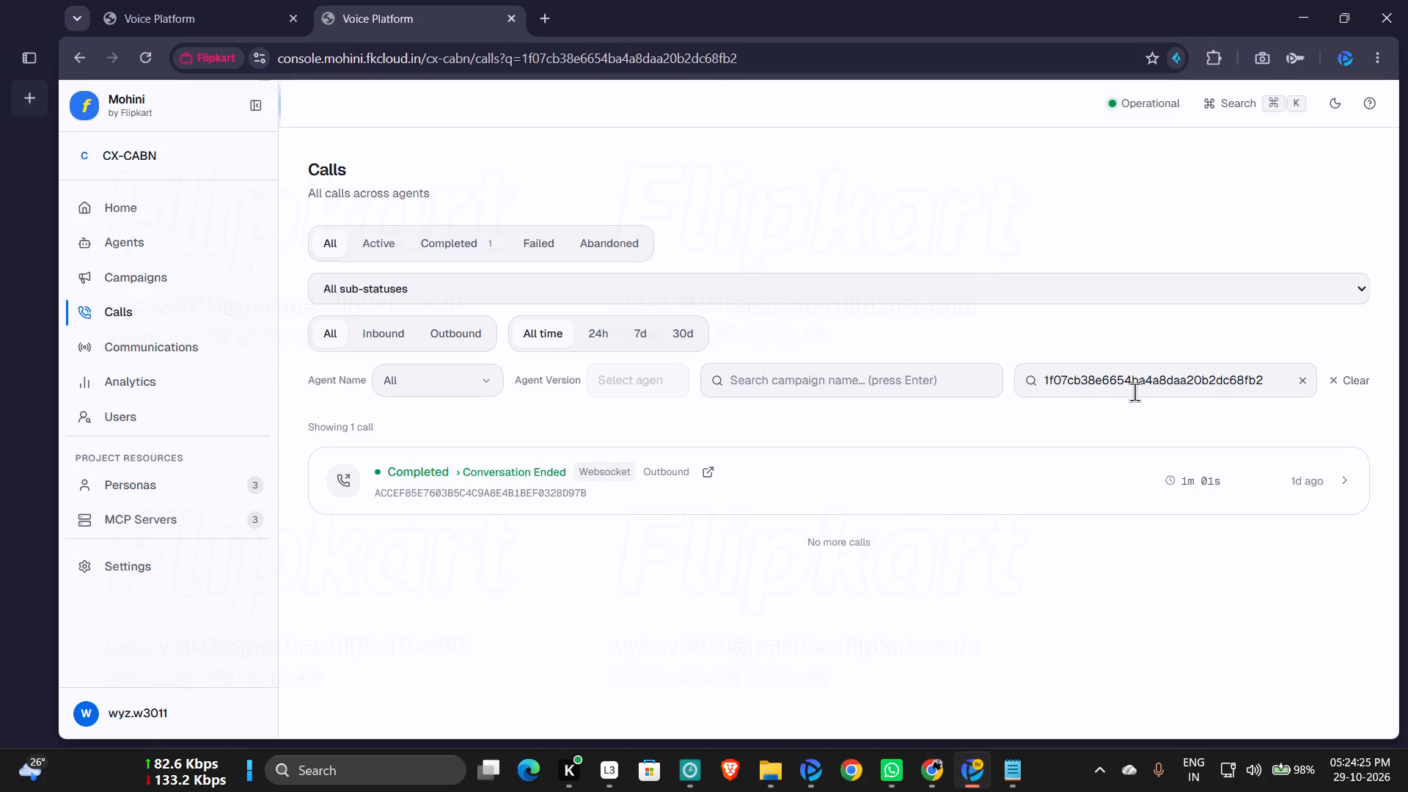
double_click(1134, 392)
key("ctrl+v")
key("Return")
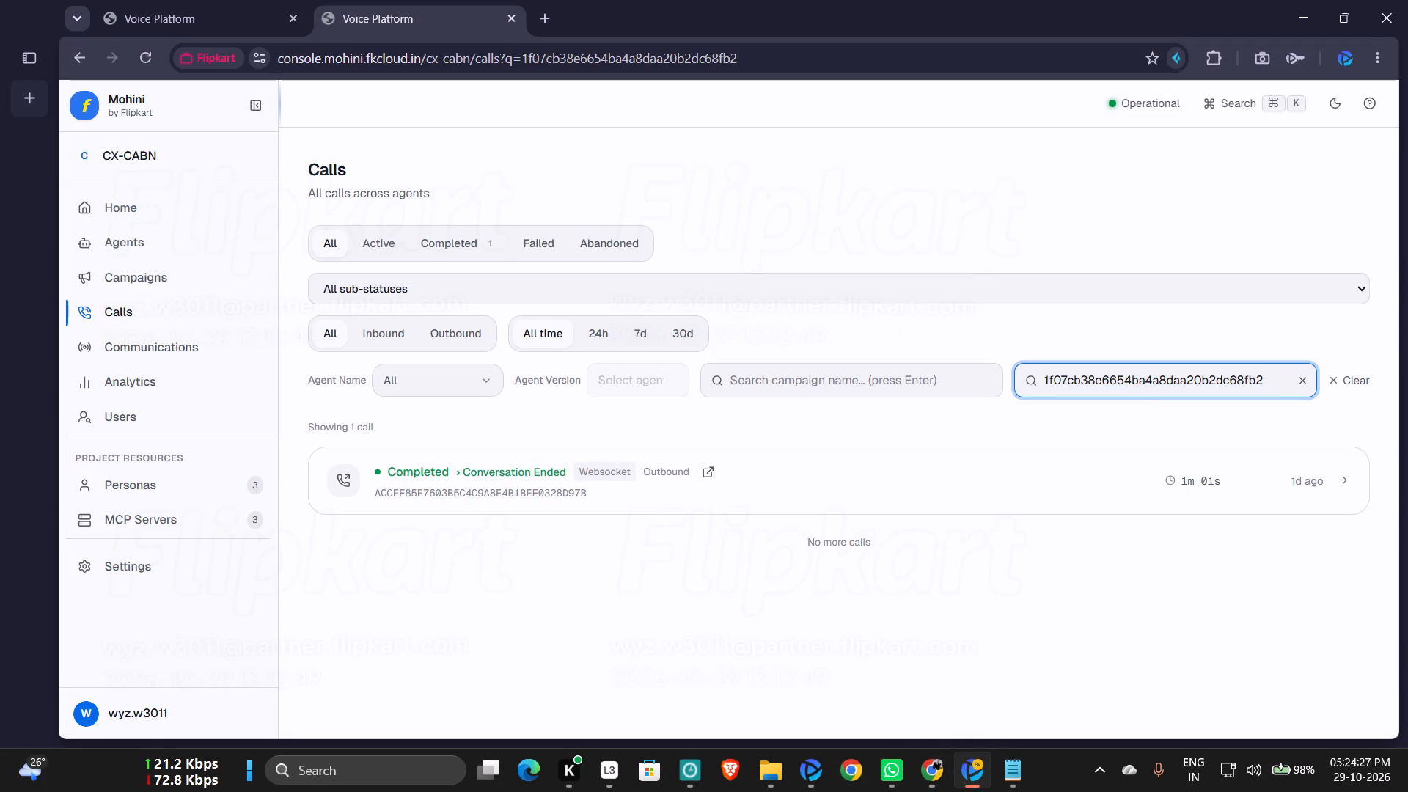
left_click(705, 481)
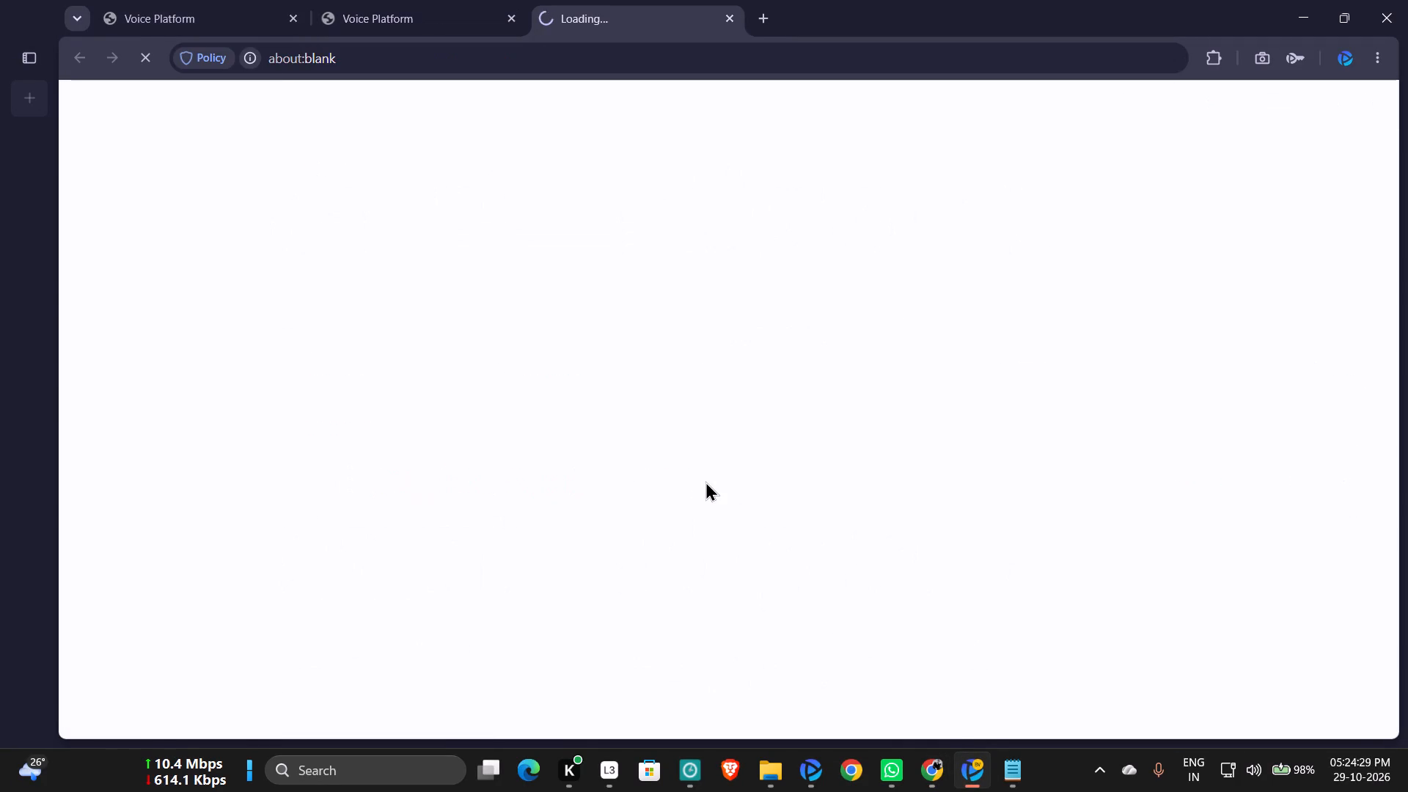
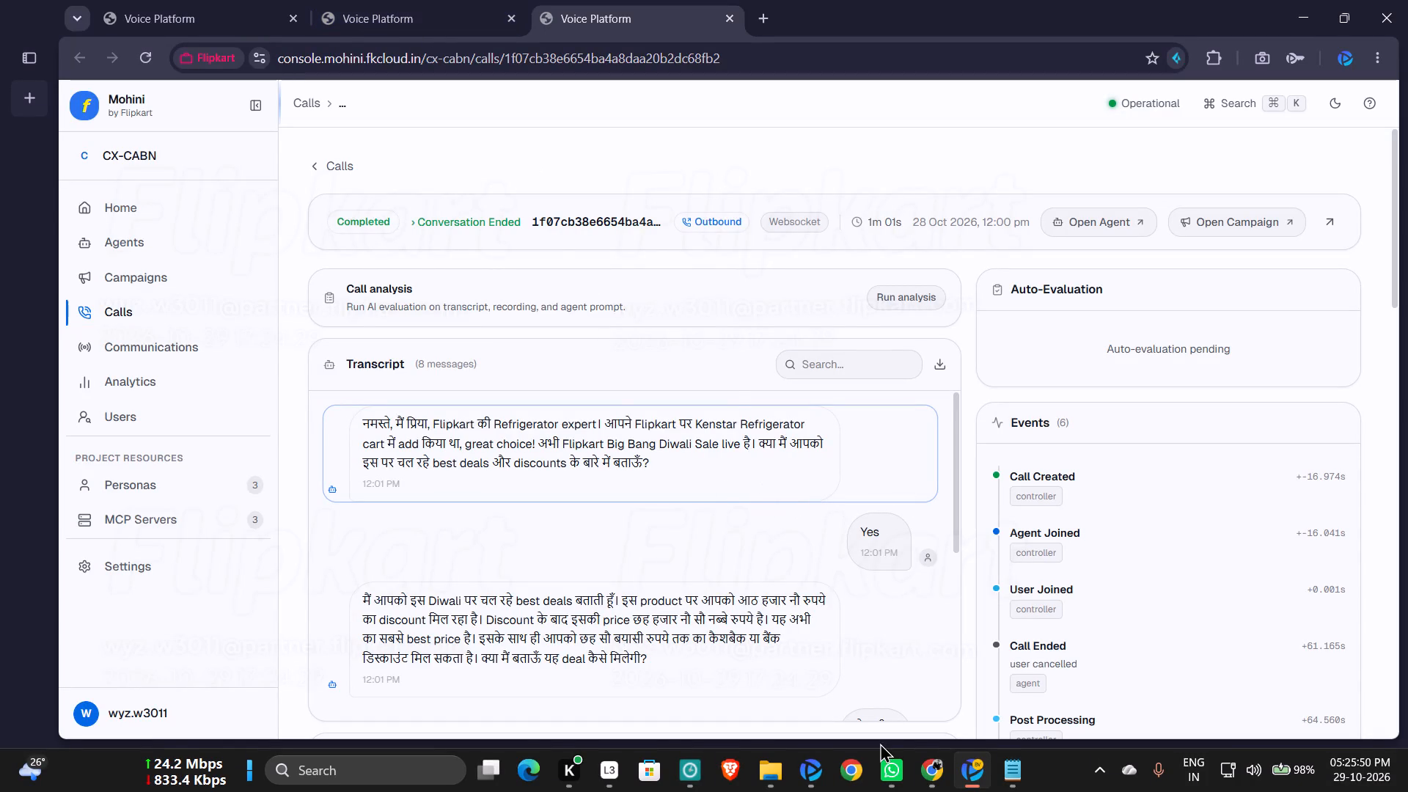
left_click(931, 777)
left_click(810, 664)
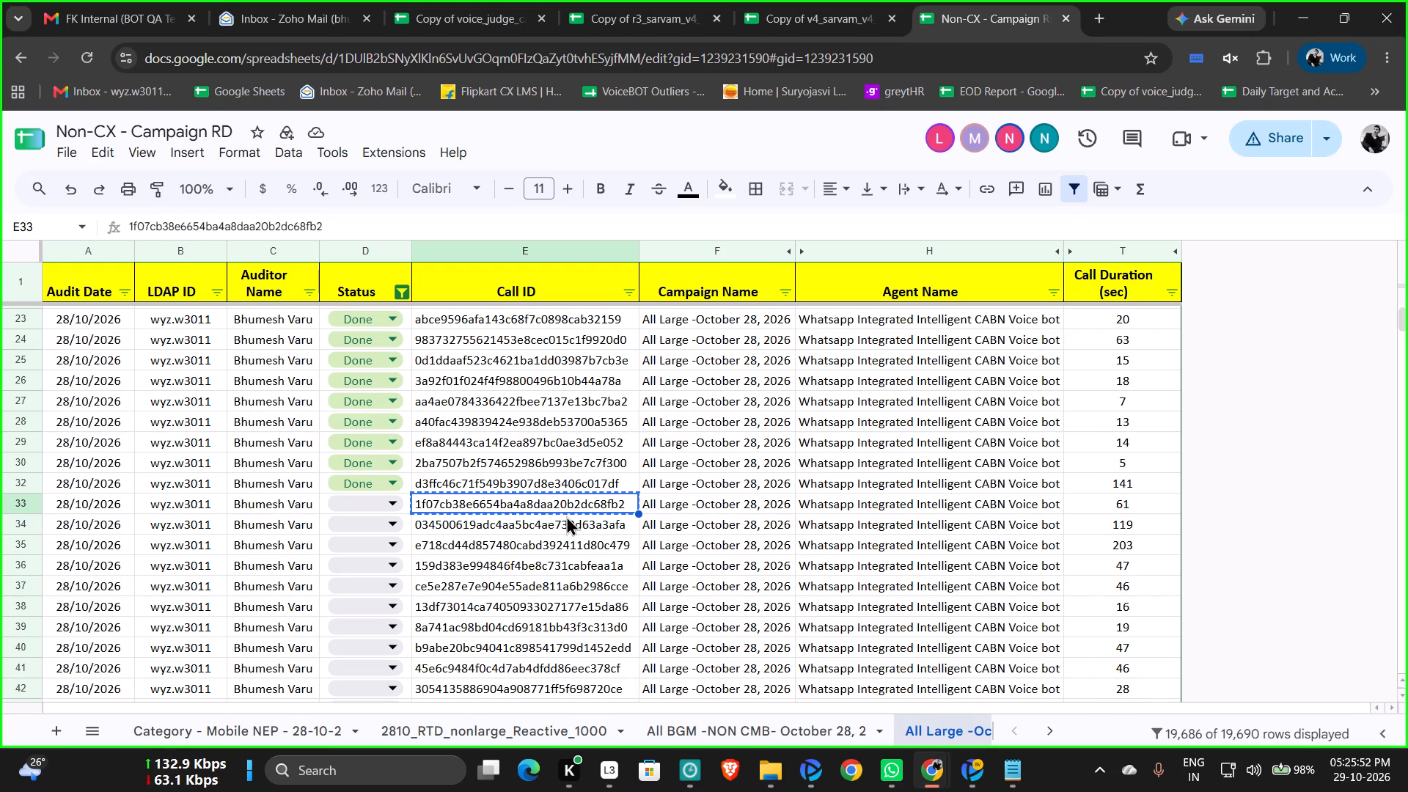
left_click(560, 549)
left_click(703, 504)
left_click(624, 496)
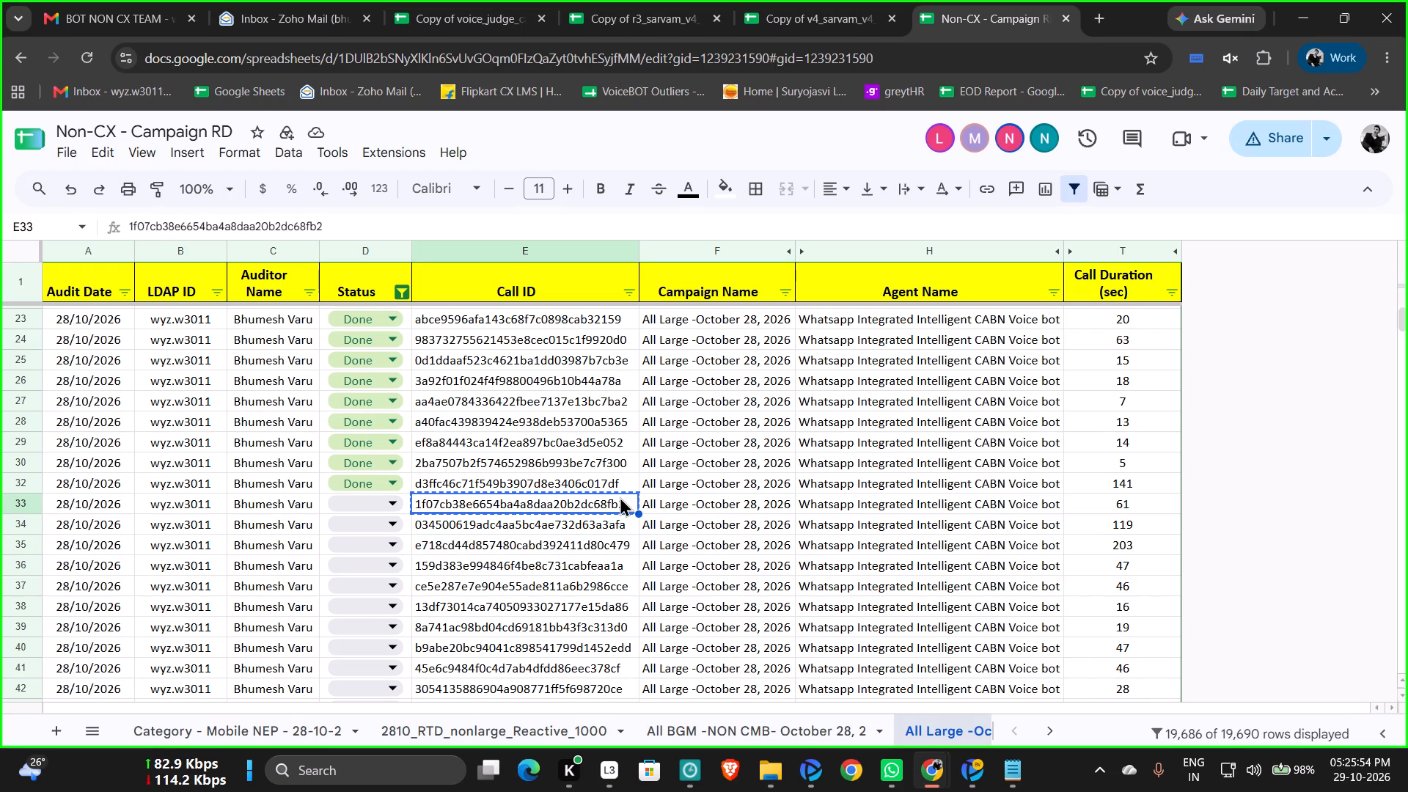
Switch to Prisma Browser, relaunch it, and restore the previously open Voice Platform pages.
left_click(808, 772)
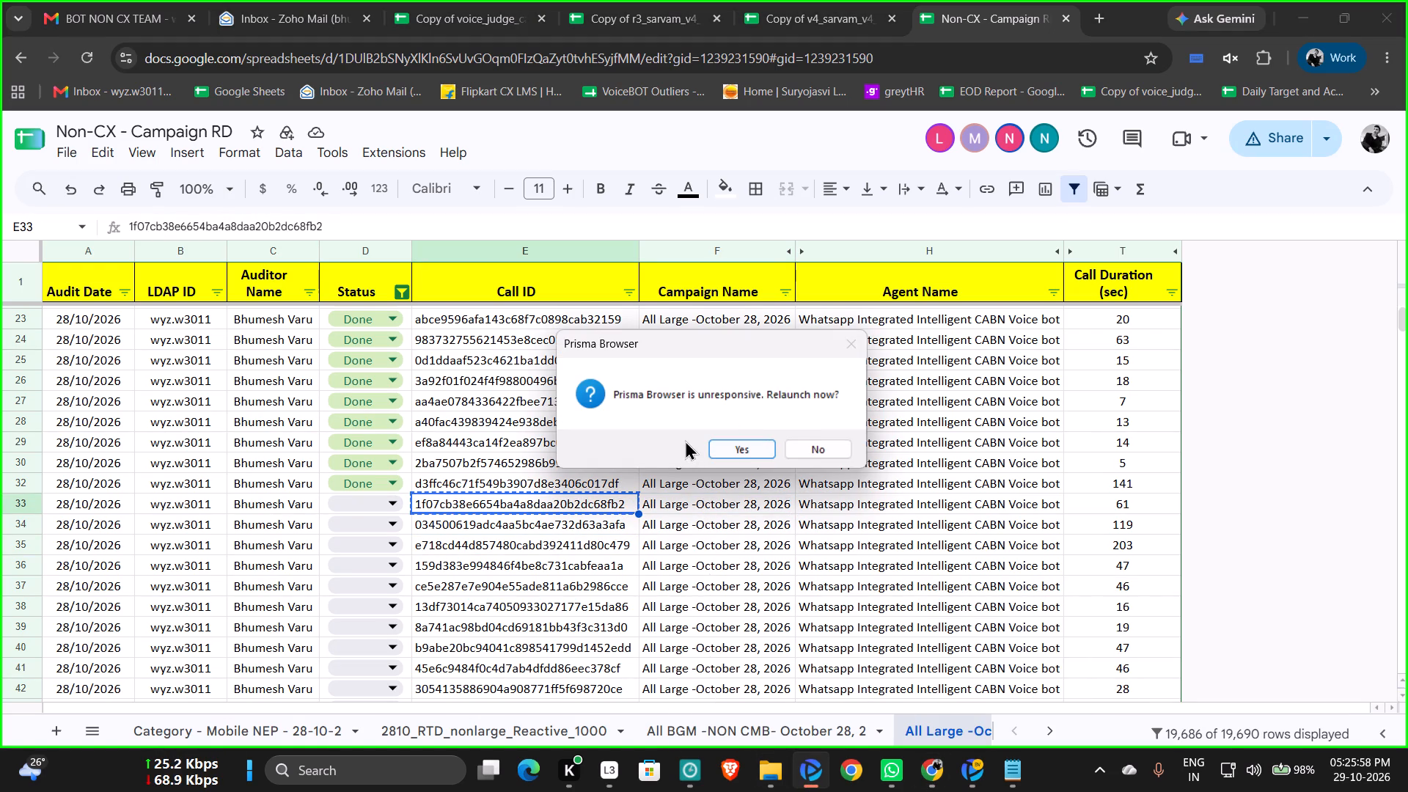
left_click(743, 450)
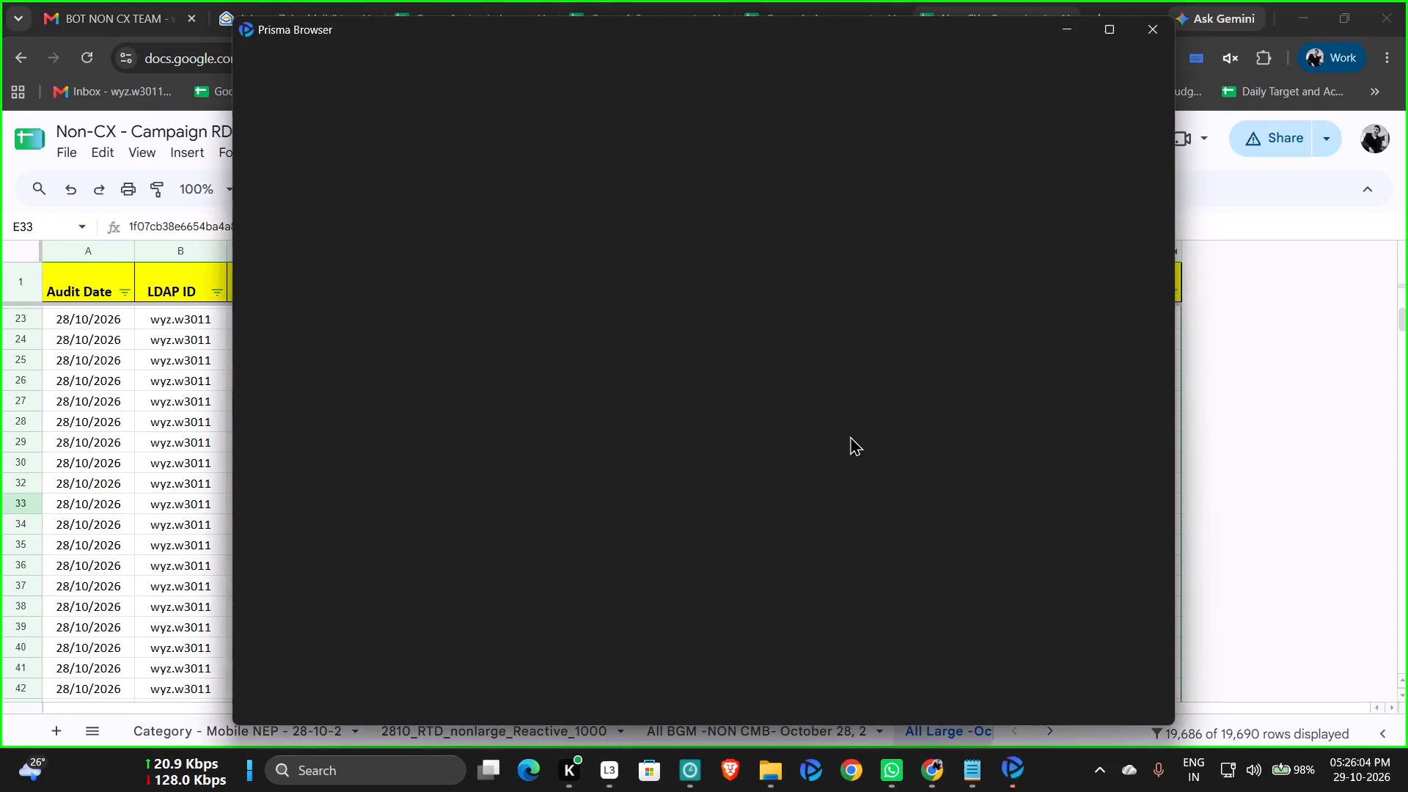
left_click(575, 444)
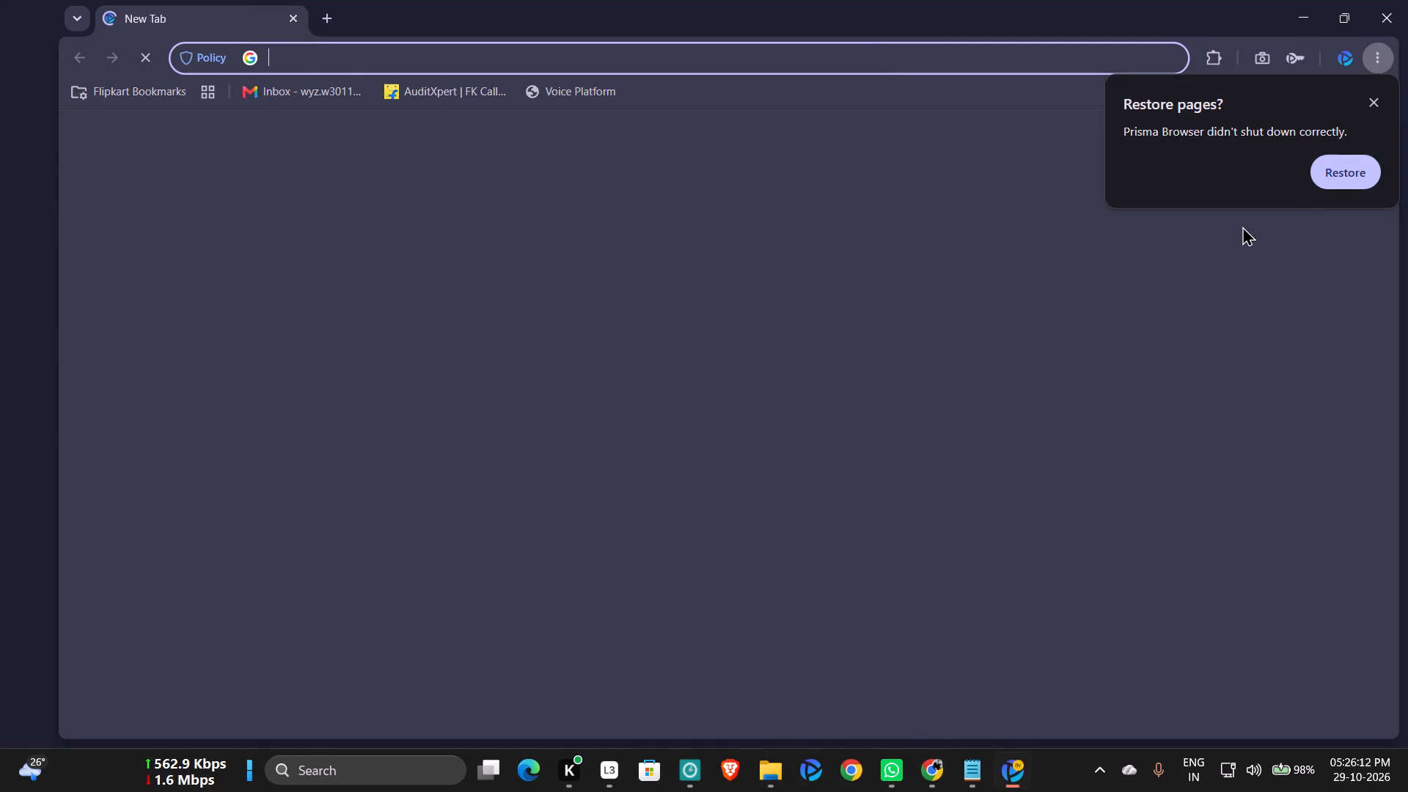
left_click(1333, 181)
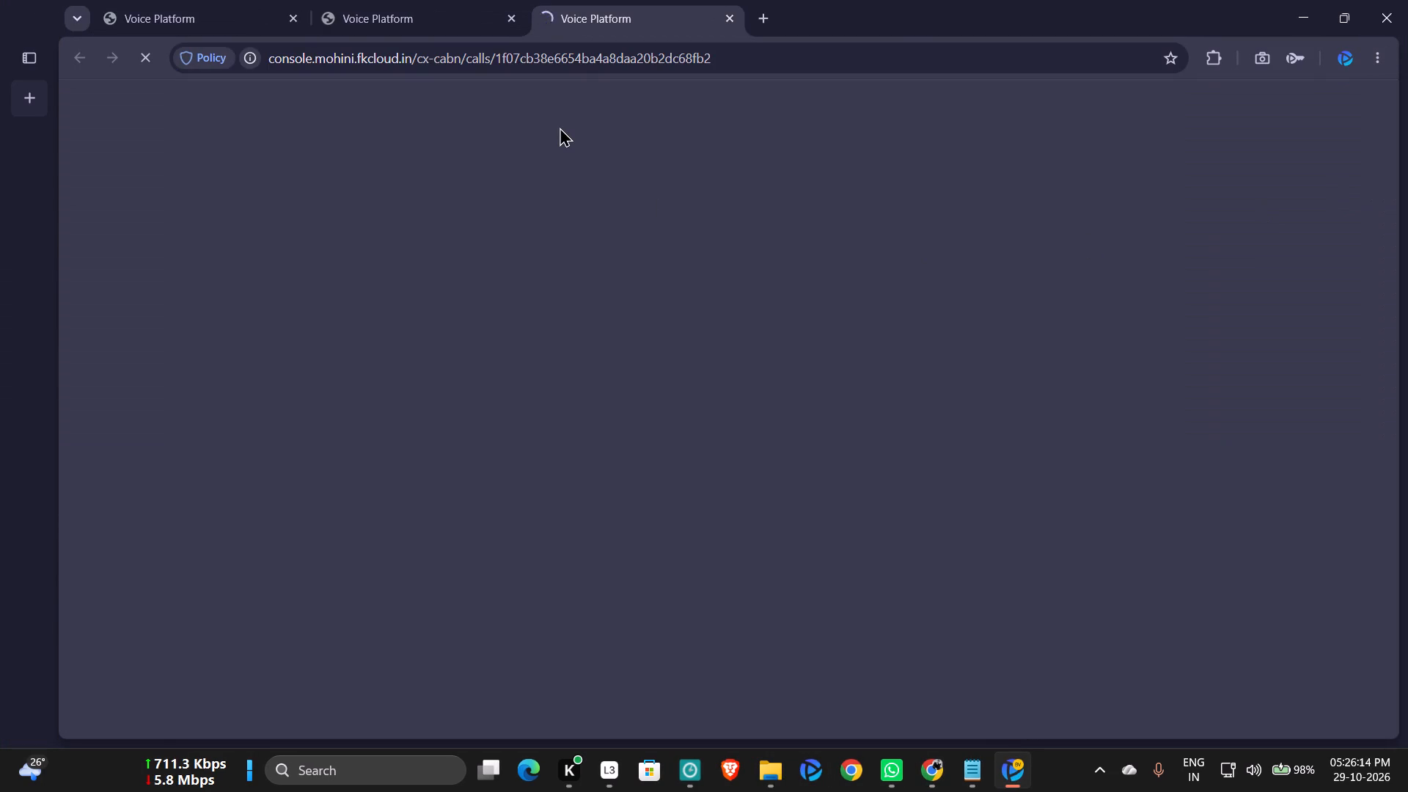
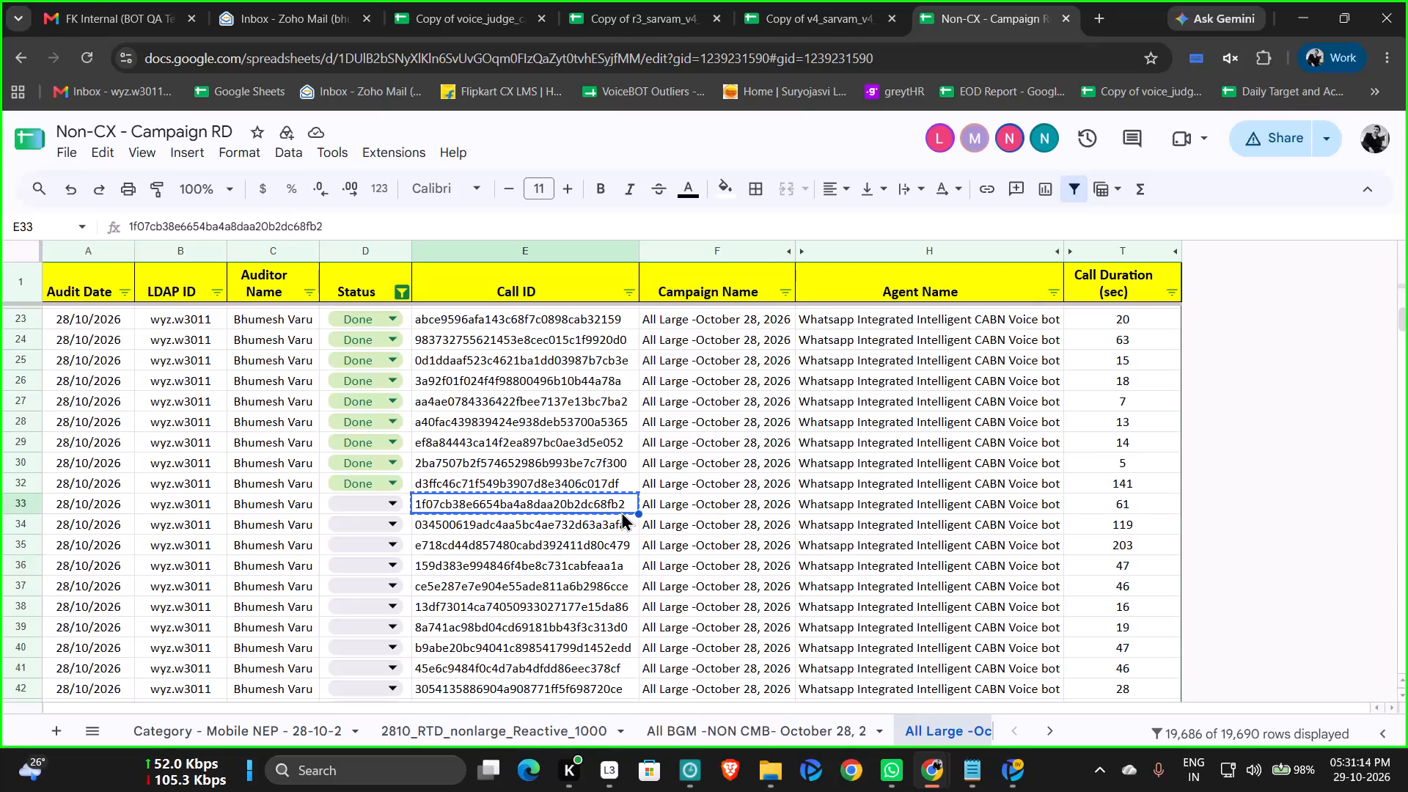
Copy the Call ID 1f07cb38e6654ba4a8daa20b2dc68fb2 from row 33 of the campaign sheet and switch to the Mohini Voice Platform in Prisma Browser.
key("ctrl+c")
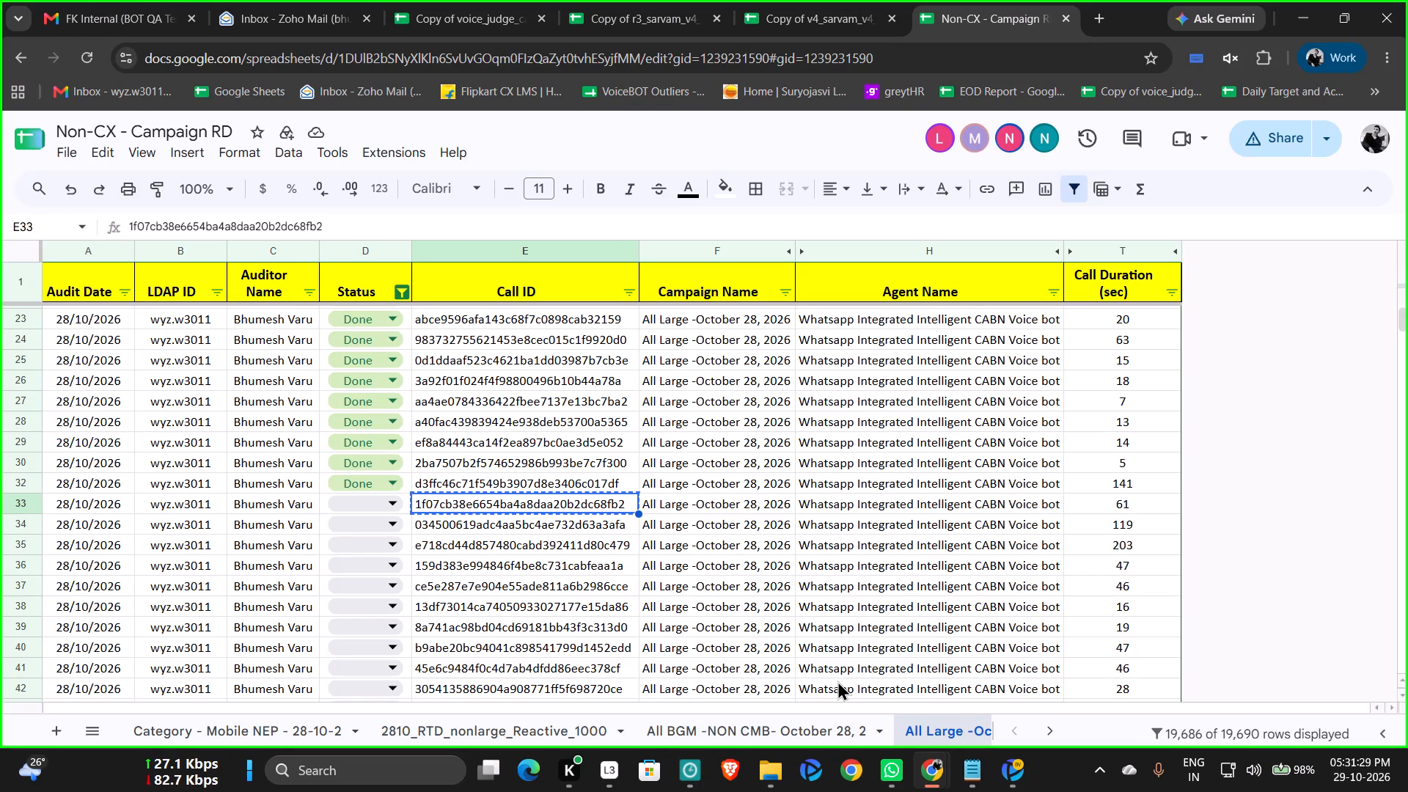
left_click(510, 580)
left_click(555, 506)
key("ctrl+c")
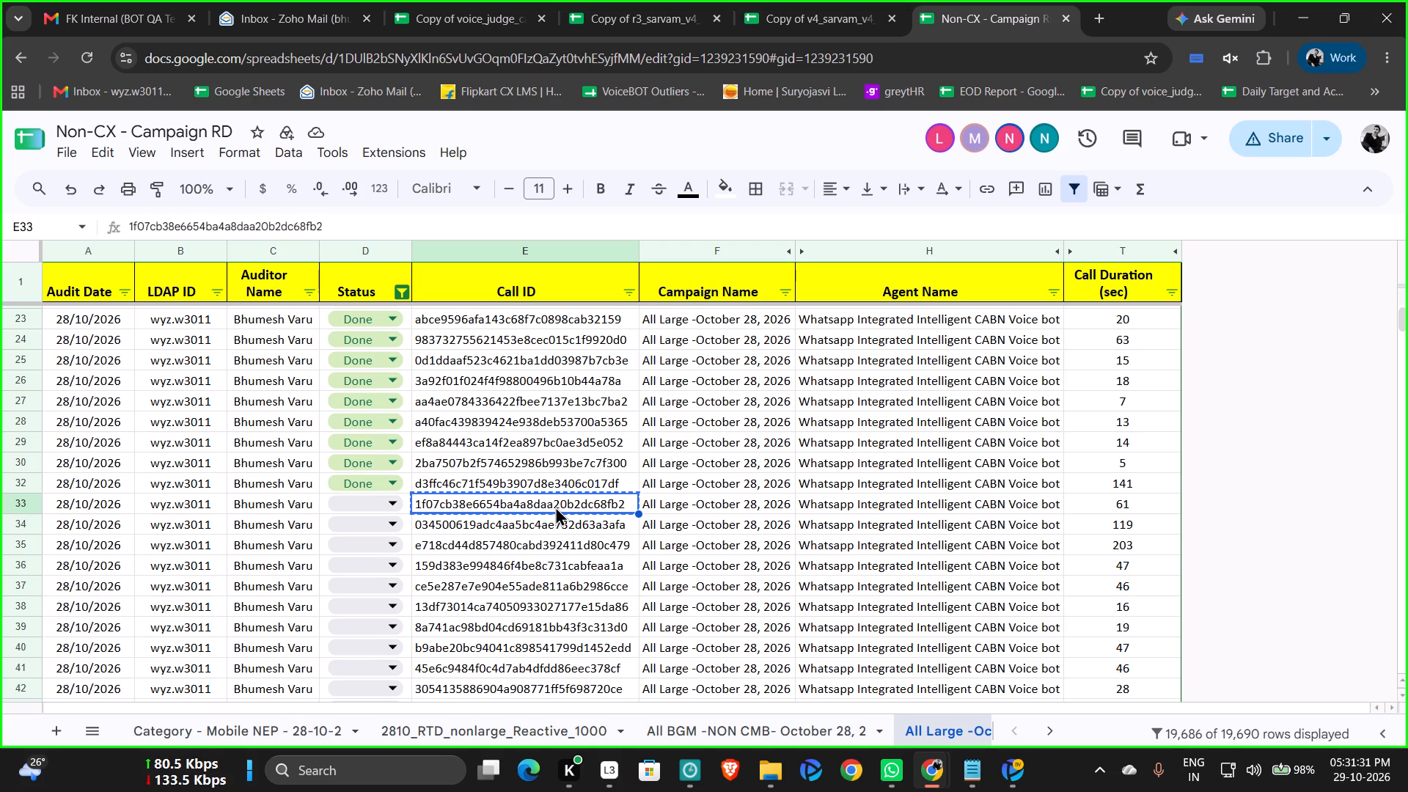
left_click(942, 789)
left_click(866, 697)
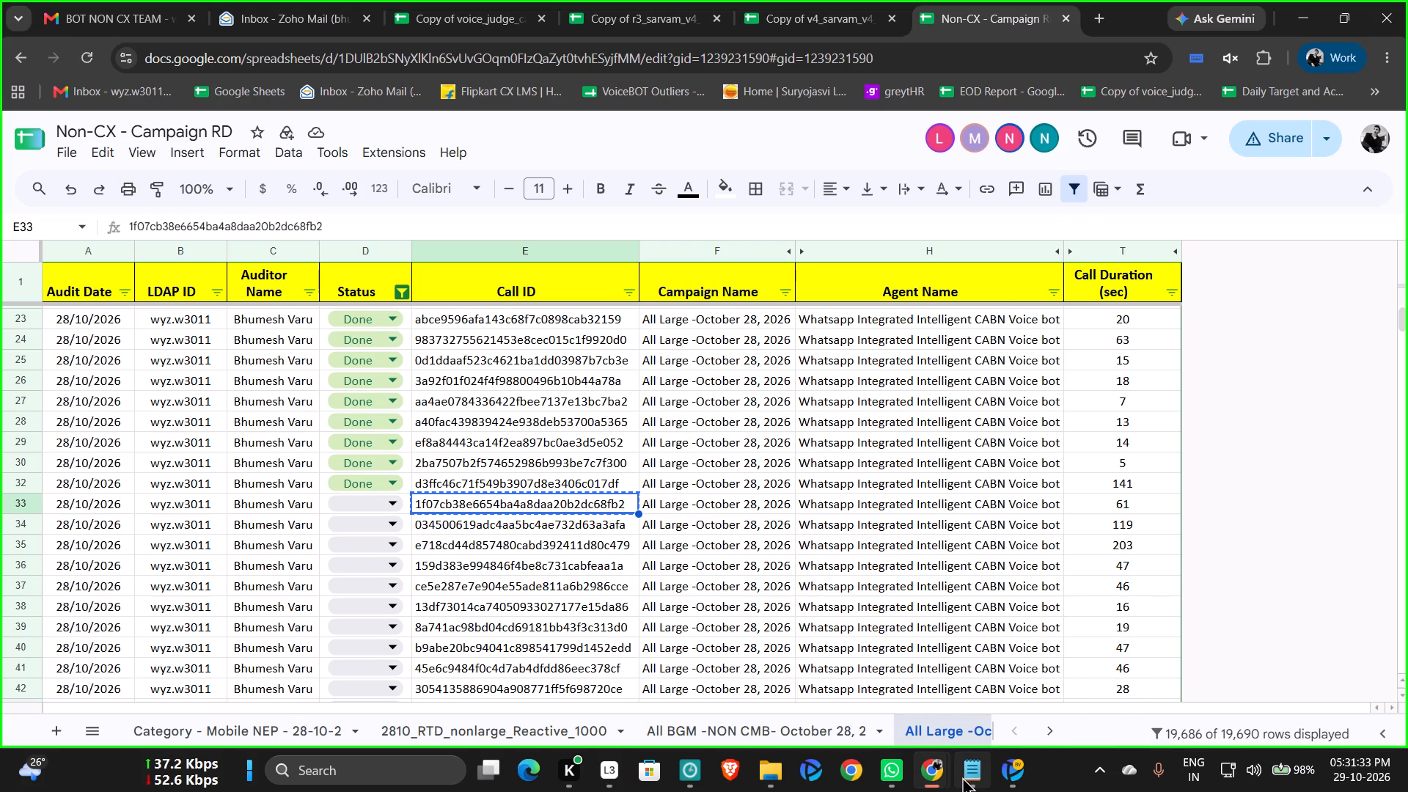
left_click(1007, 769)
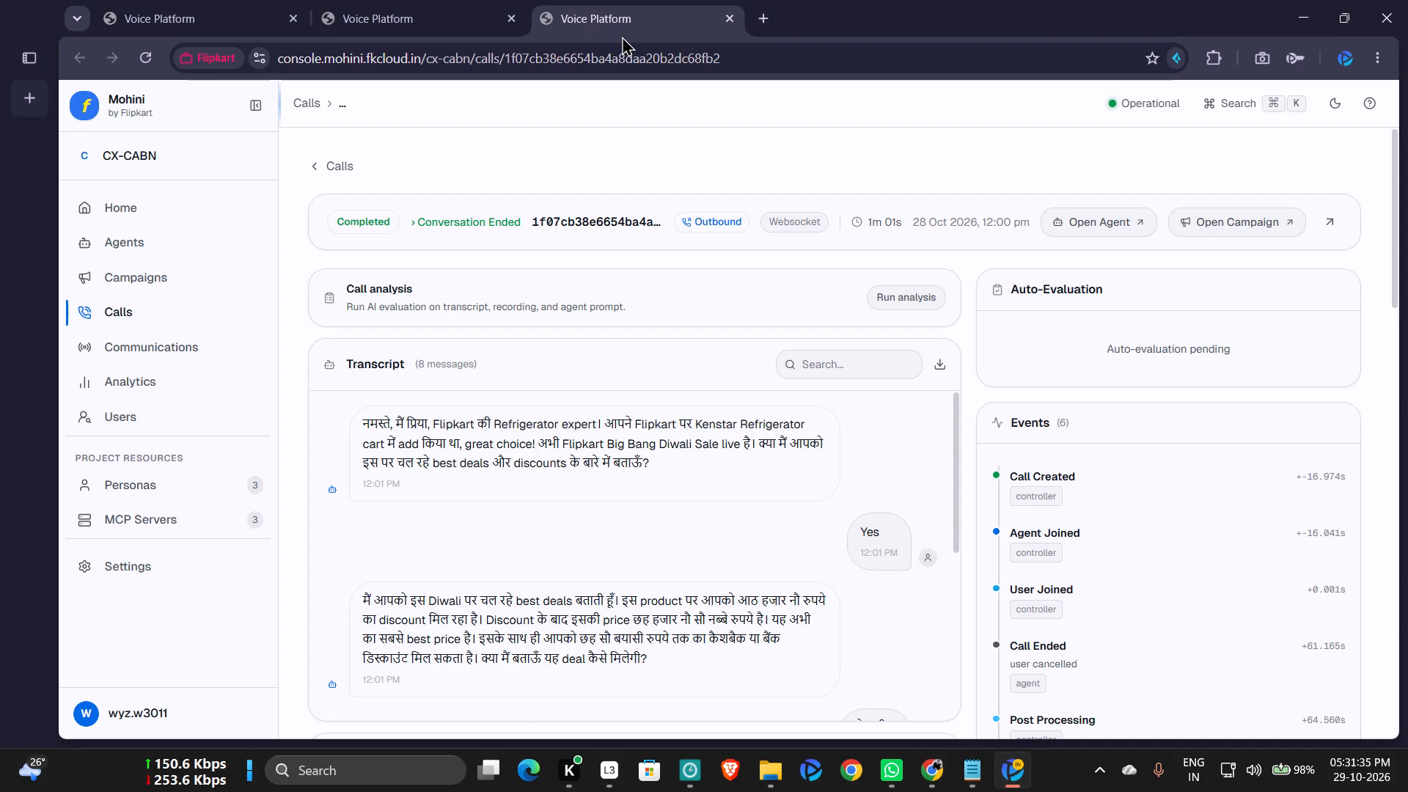
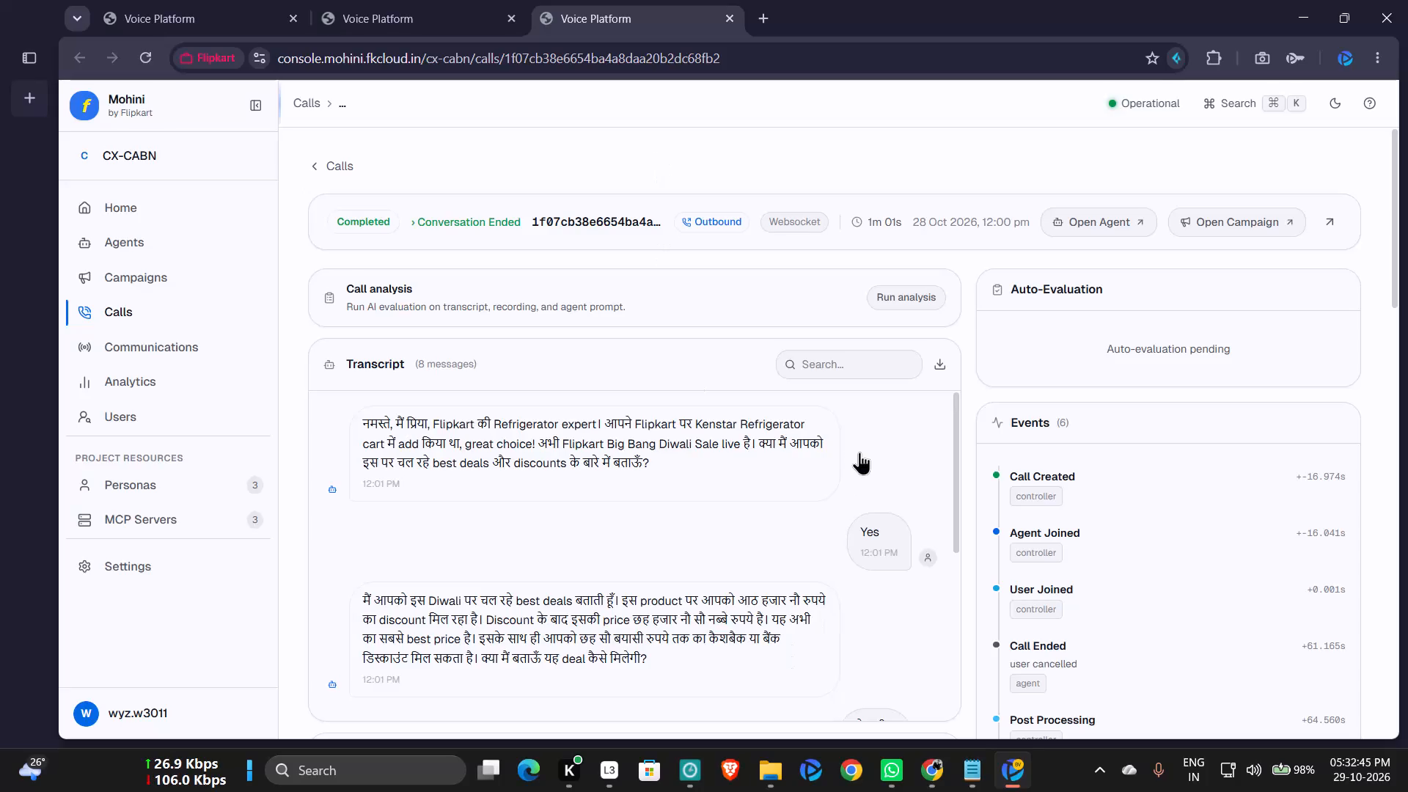
scroll(810, 464, "down", 2)
scroll(807, 446, "up", 2)
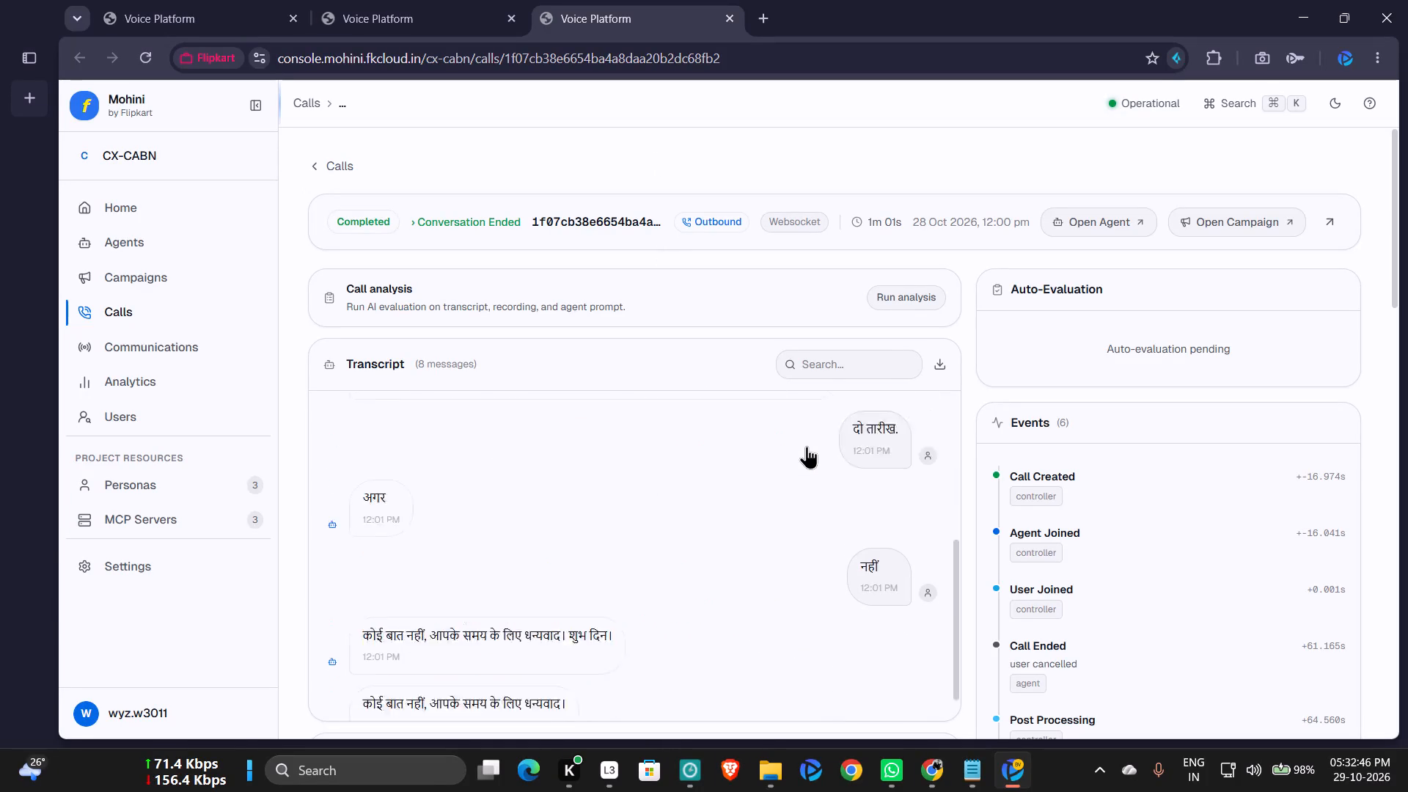
scroll(807, 446, "up", 2)
scroll(1082, 458, "down", 2)
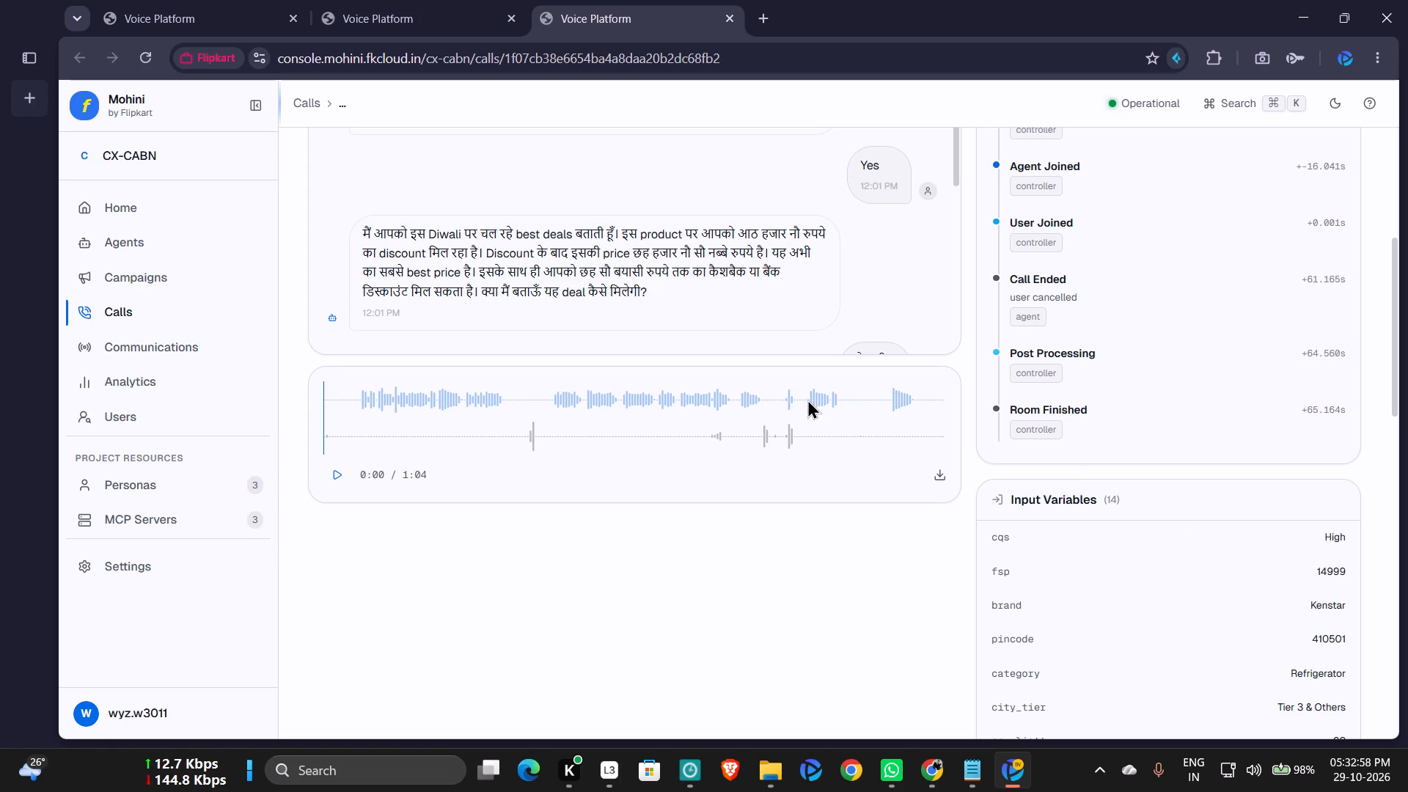
left_click(340, 472)
Open AuditXpert in a new tab and start a blank audit form for the Judge Model process.
left_click(772, 11)
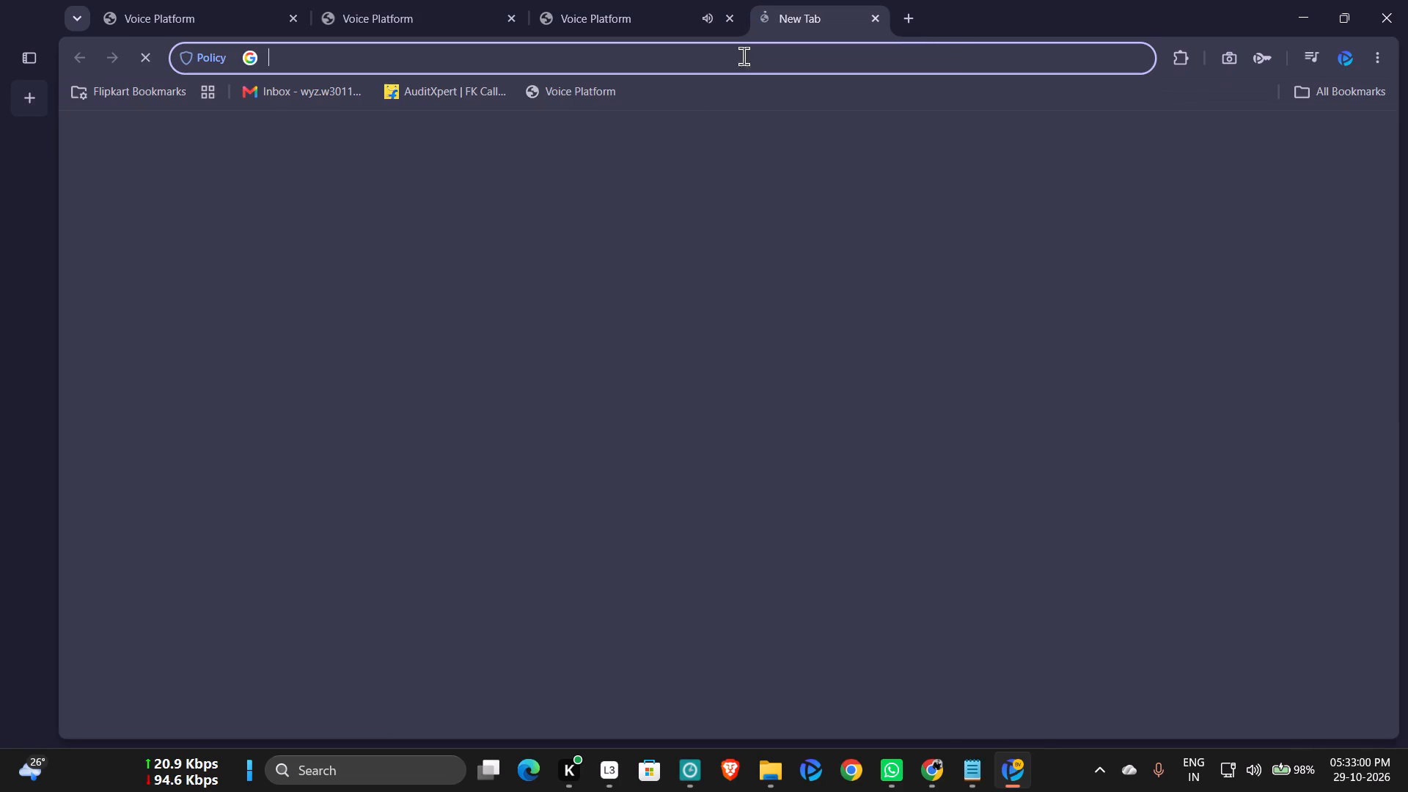
left_click(458, 81)
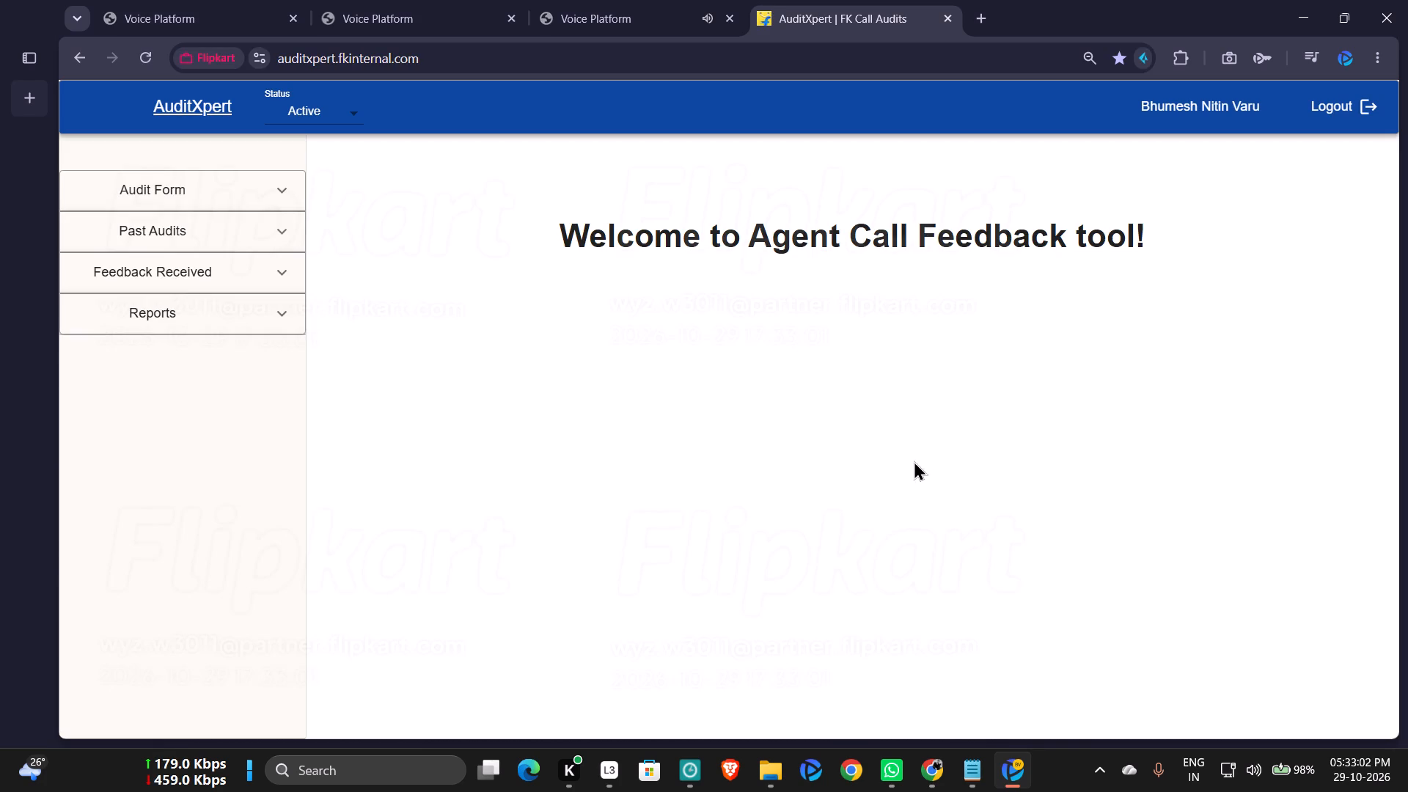
left_click(191, 186)
left_click(146, 334)
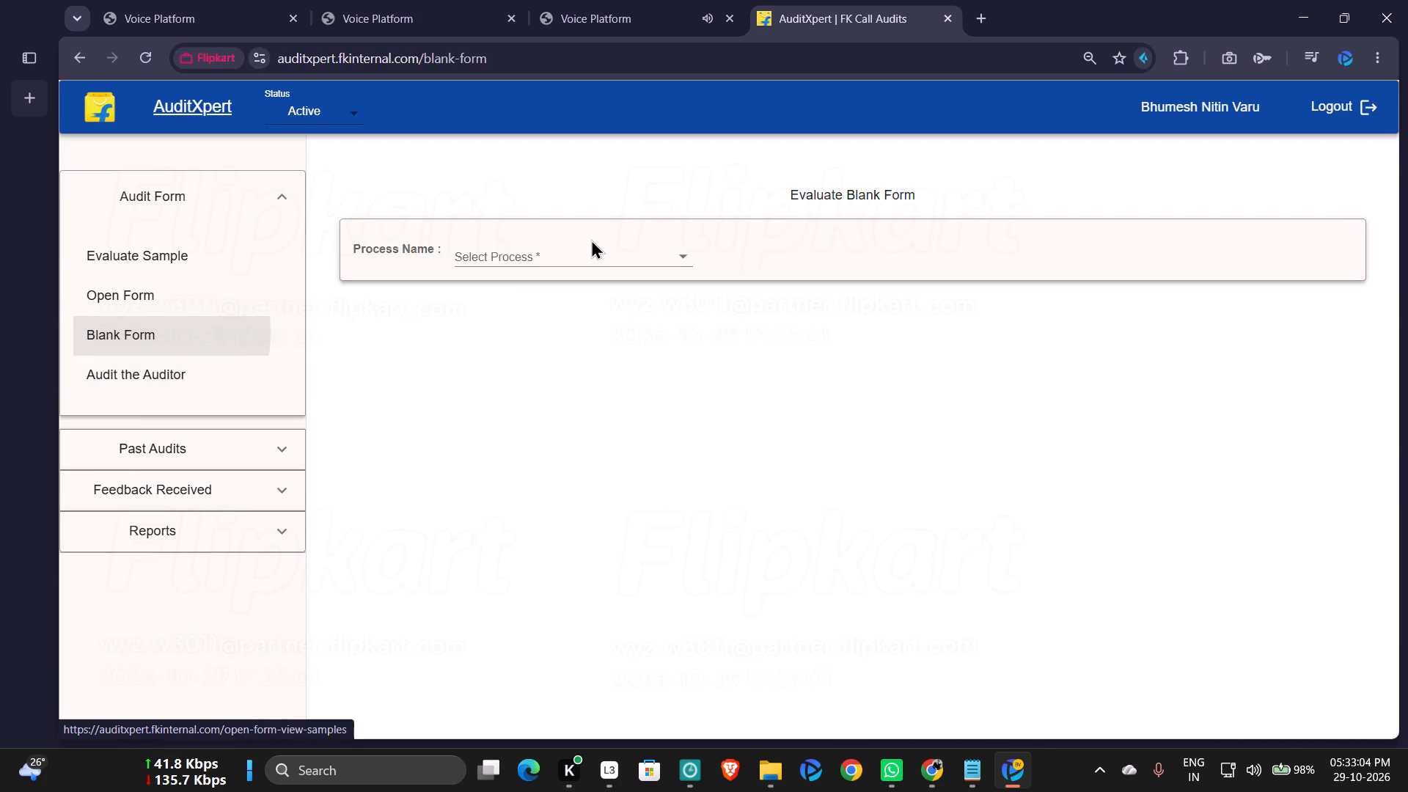
left_click(598, 238)
left_click(616, 252)
left_click(588, 416)
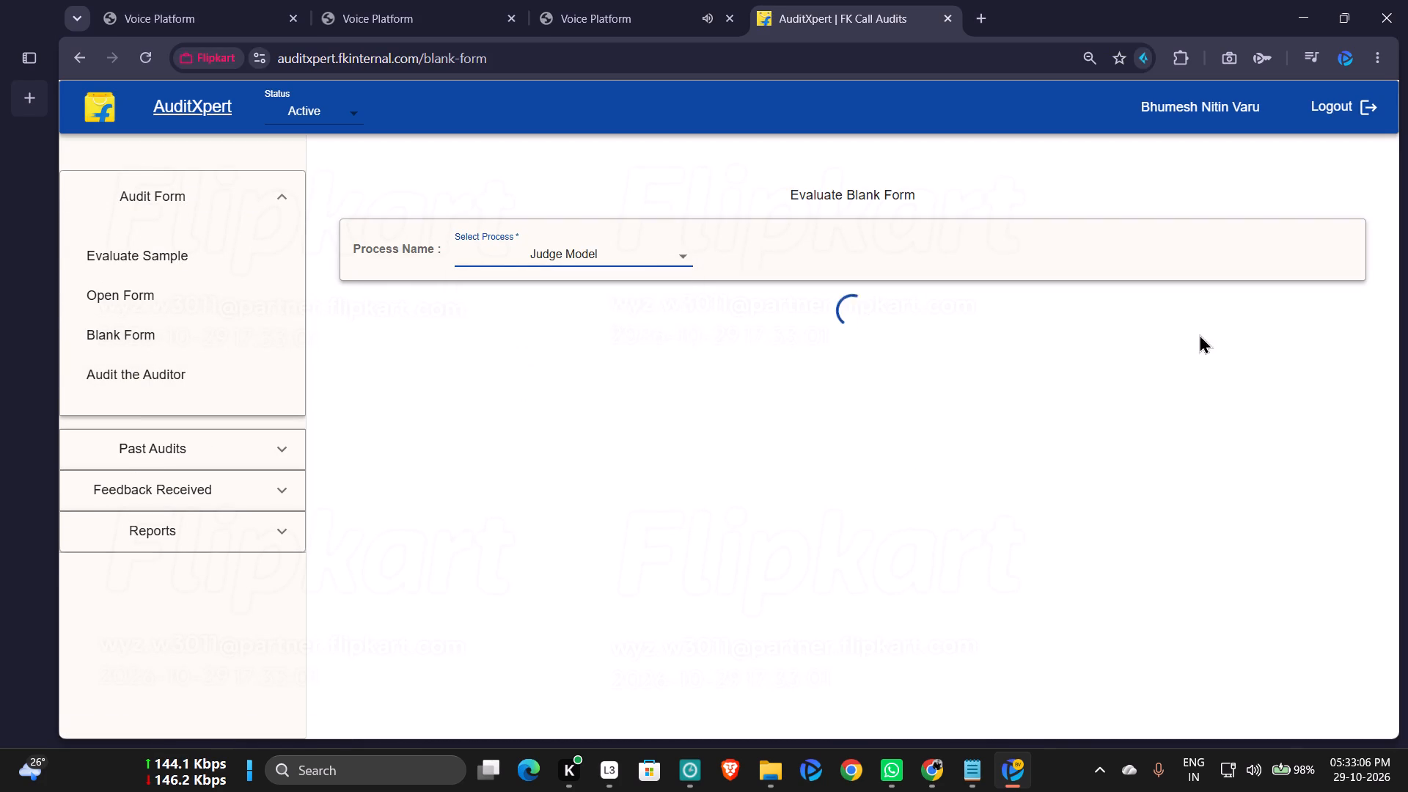
Fill incident_id and UCID with the copied Call ID, and enter the saved agent_name and agent_id in Section A.
left_click(1228, 395)
key("ctrl+v")
left_click(934, 582)
left_click(934, 553)
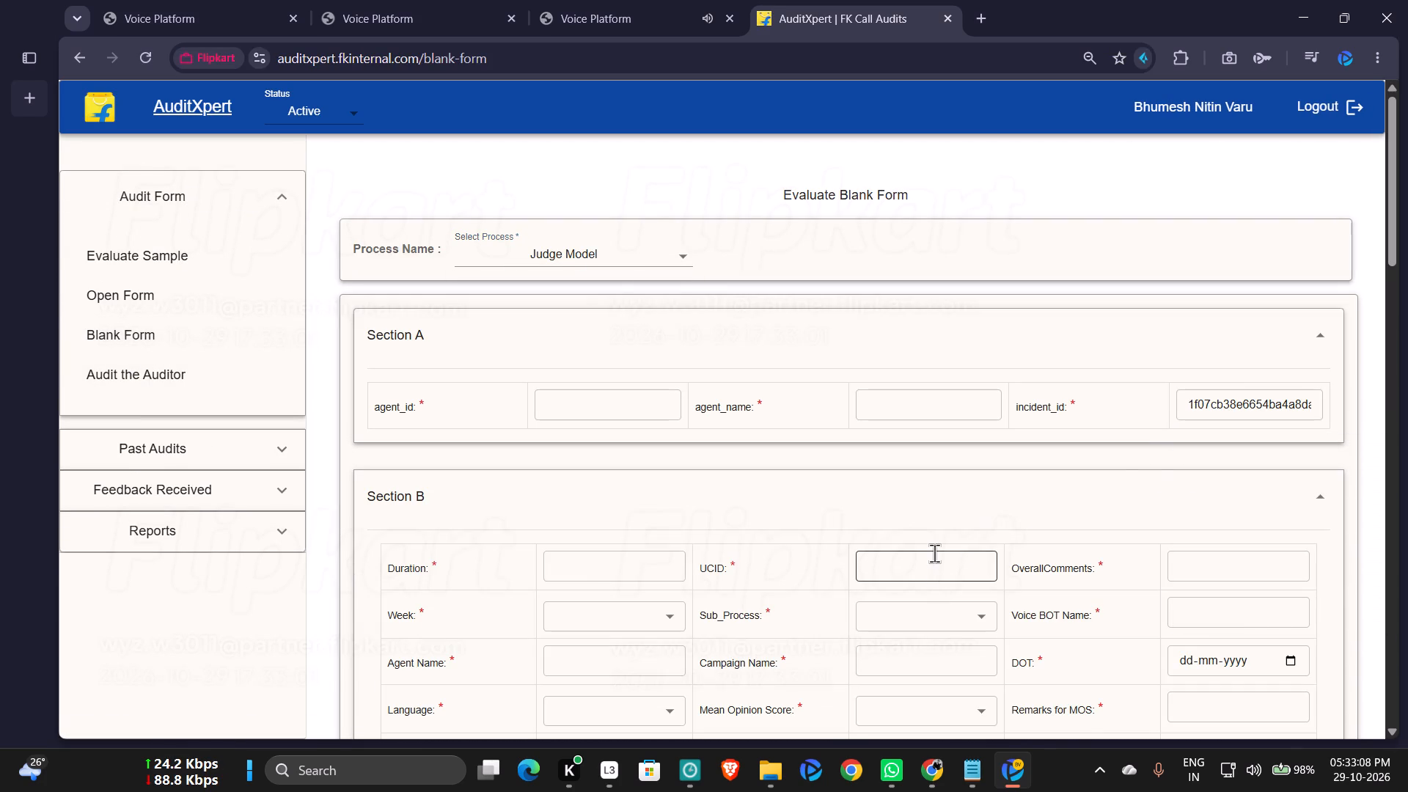
key("ctrl+v")
left_click(936, 409)
left_click(973, 442)
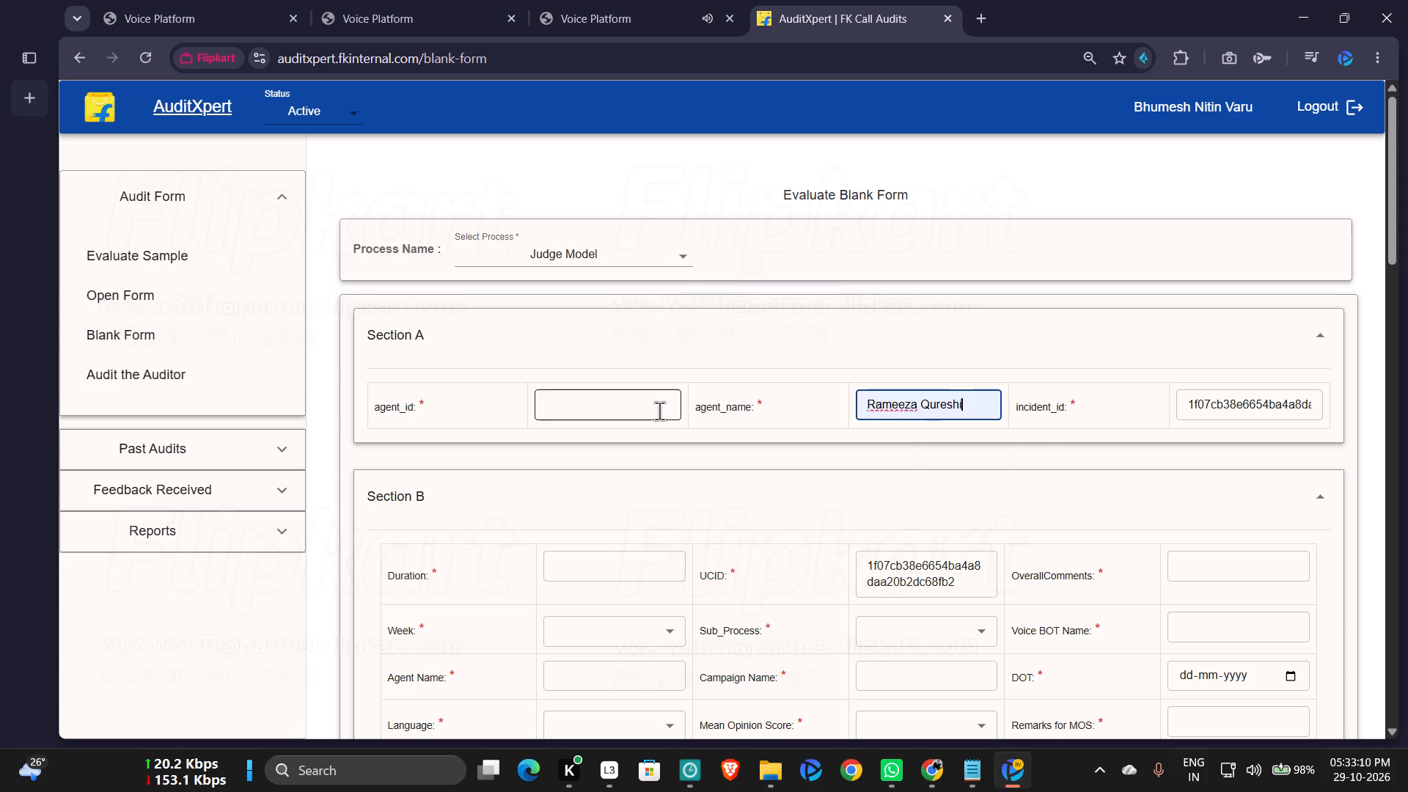
left_click(659, 411)
left_click(656, 441)
left_click(663, 461)
In Section B, set Sub_Process to CX CABN, Week to Week5 and DOT to 28-10-2026.
scroll(935, 393, "down", 1)
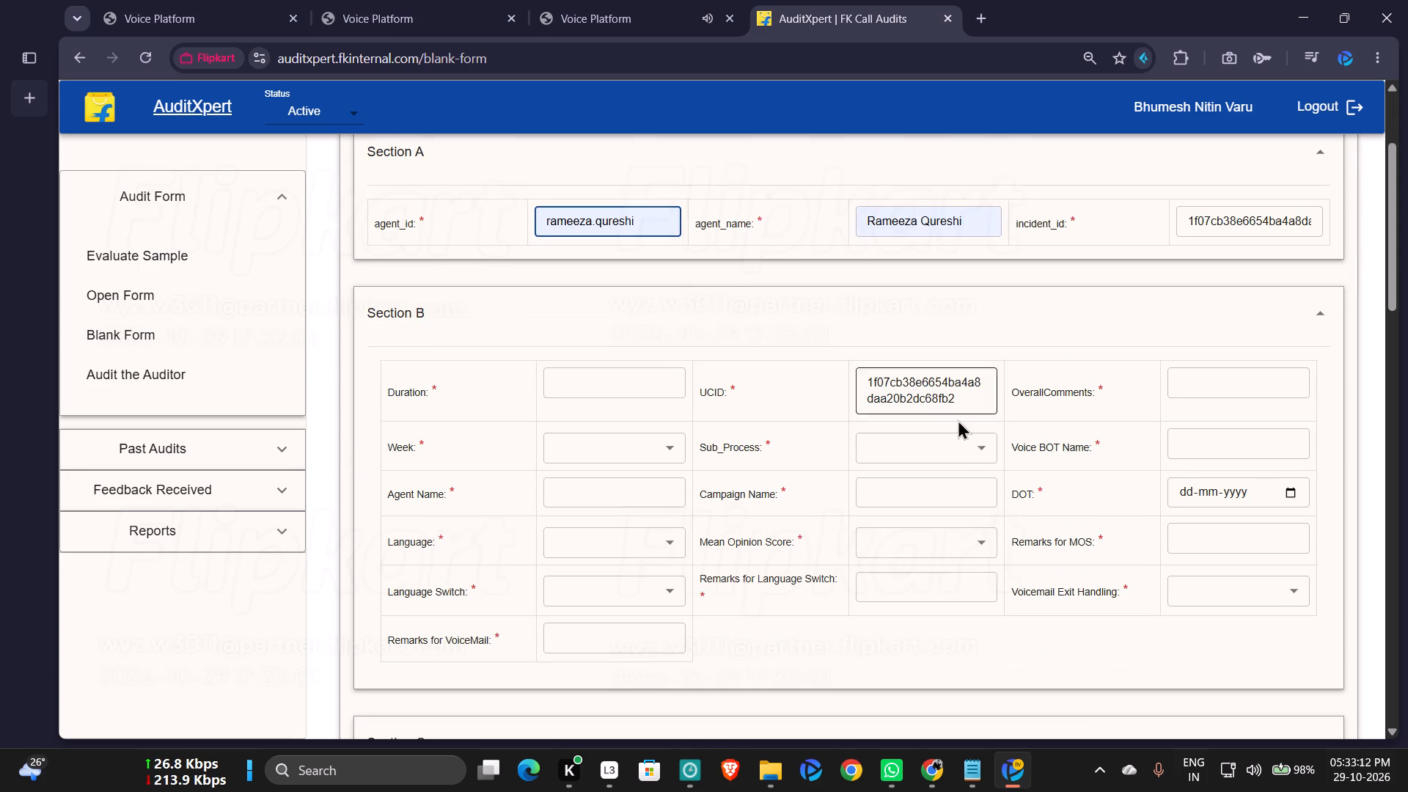
left_click(971, 441)
left_click(931, 544)
left_click(639, 439)
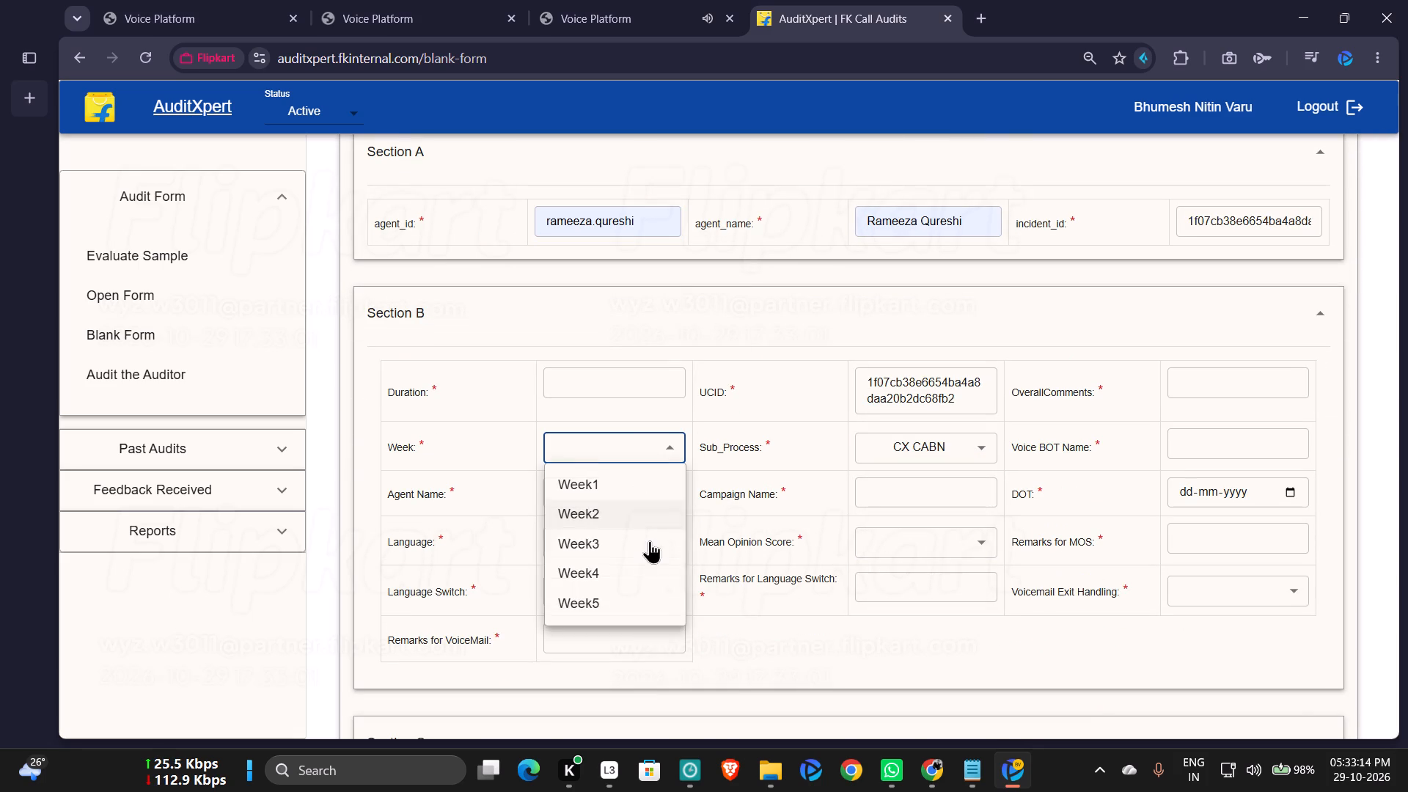
left_click(609, 596)
left_click(1297, 493)
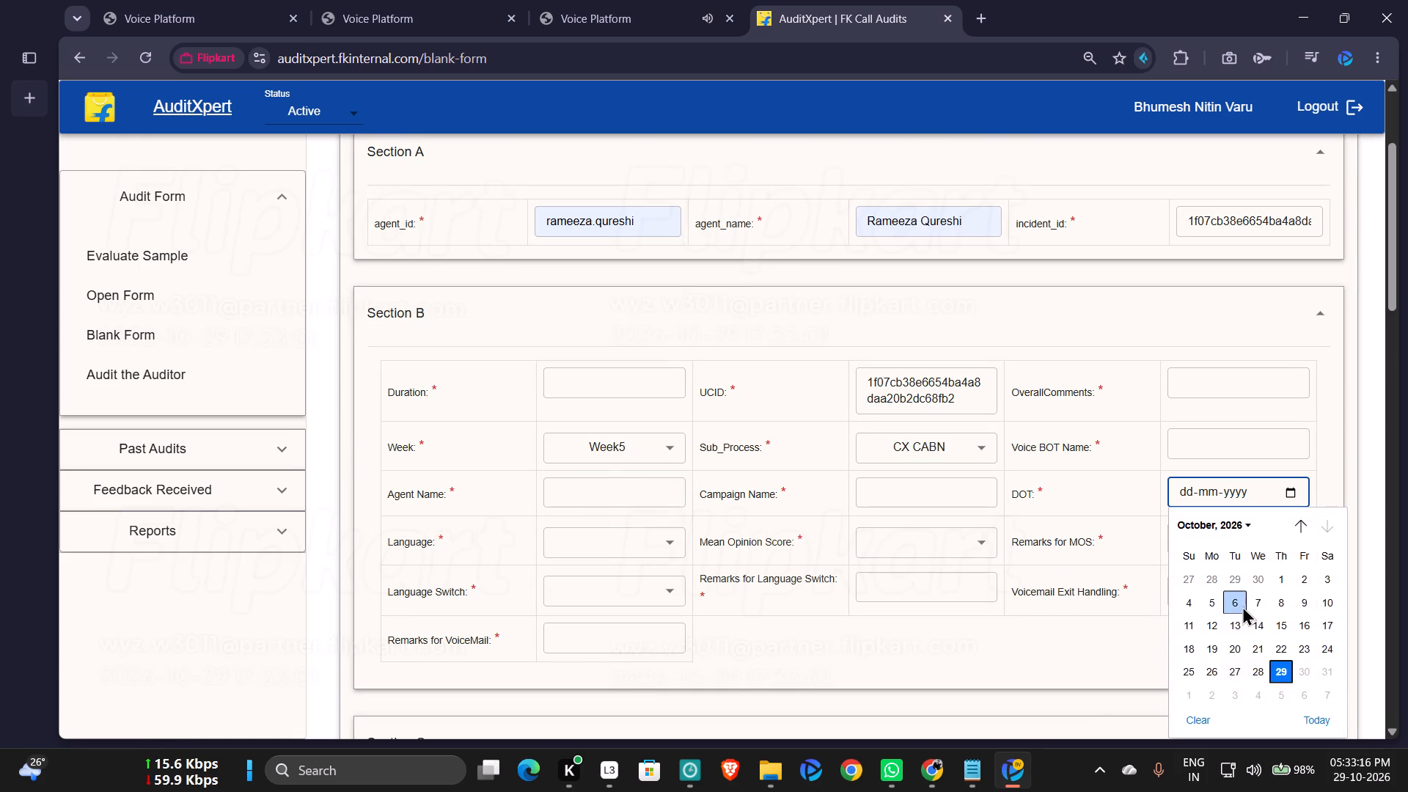
left_click(1261, 675)
Set Mean Opinion Score to 5, Language to Hindi, and both Voicemail Exit Handling and Language Switch to NA.
left_click(981, 551)
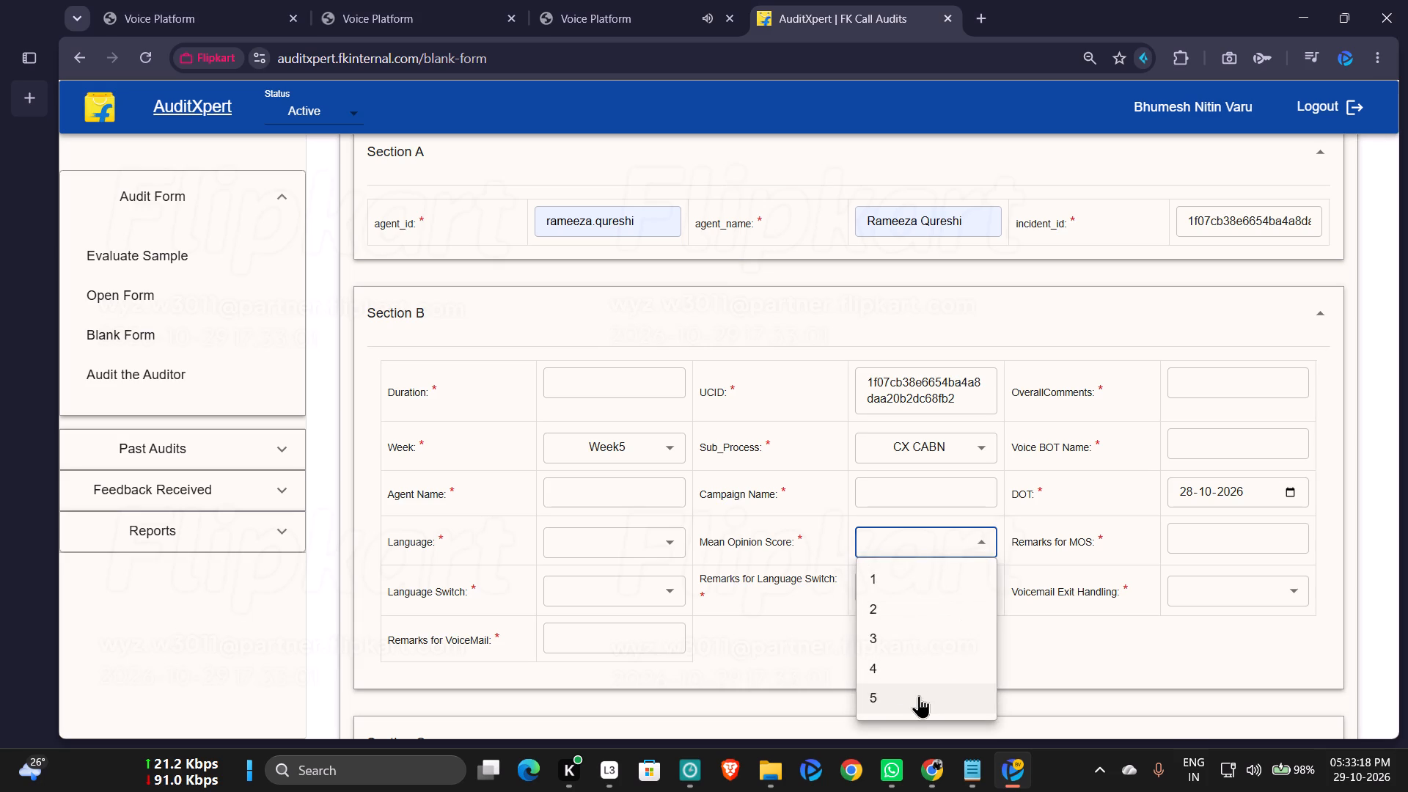
left_click(919, 695)
left_click(659, 541)
left_click(578, 367)
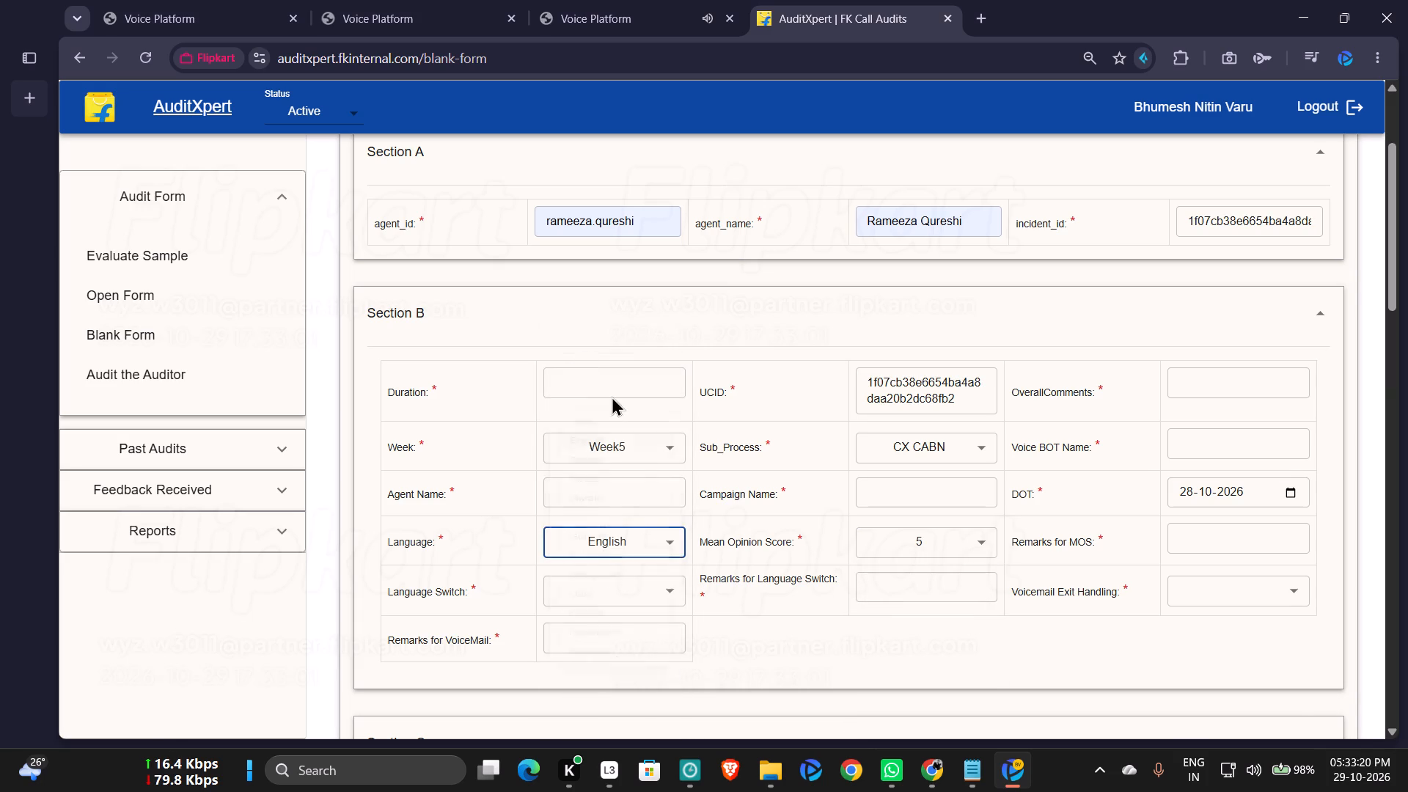
left_click(656, 540)
left_click(567, 348)
left_click(1261, 578)
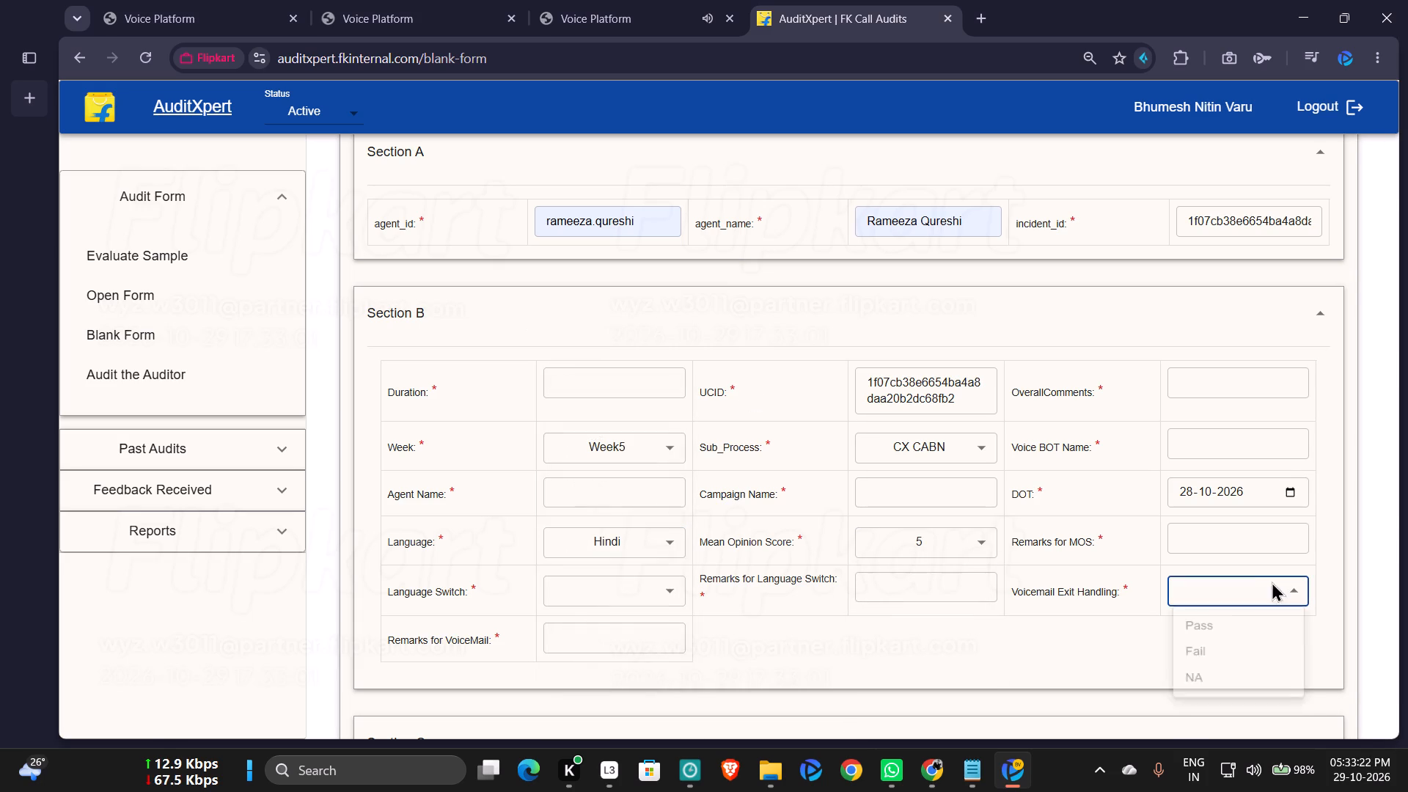
left_click(1234, 697)
left_click(685, 590)
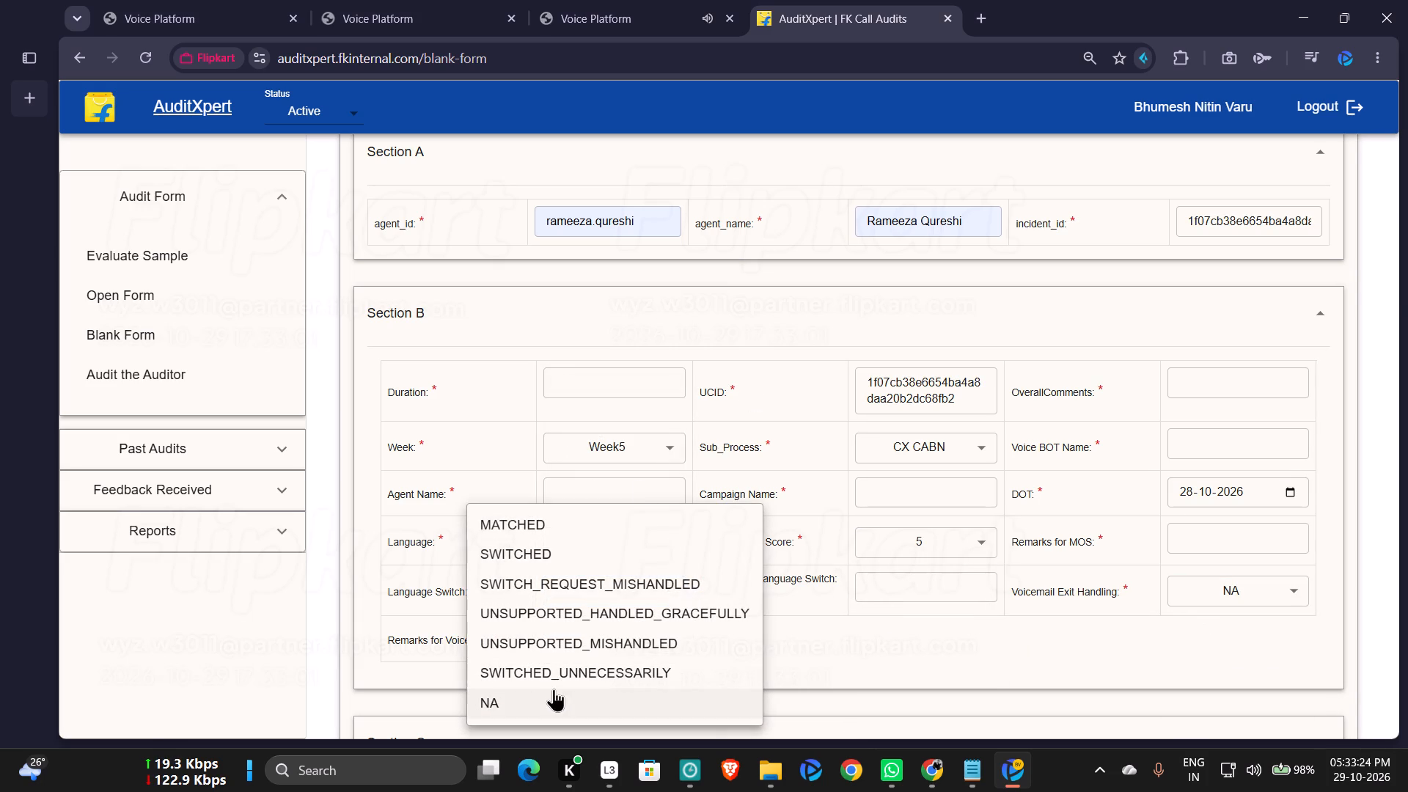
left_click(554, 689)
Copy the campaign name "All Large -October 28, 2026" from row 33 of the campaign sheet into the form's Campaign Name.
left_click(939, 768)
left_click(898, 717)
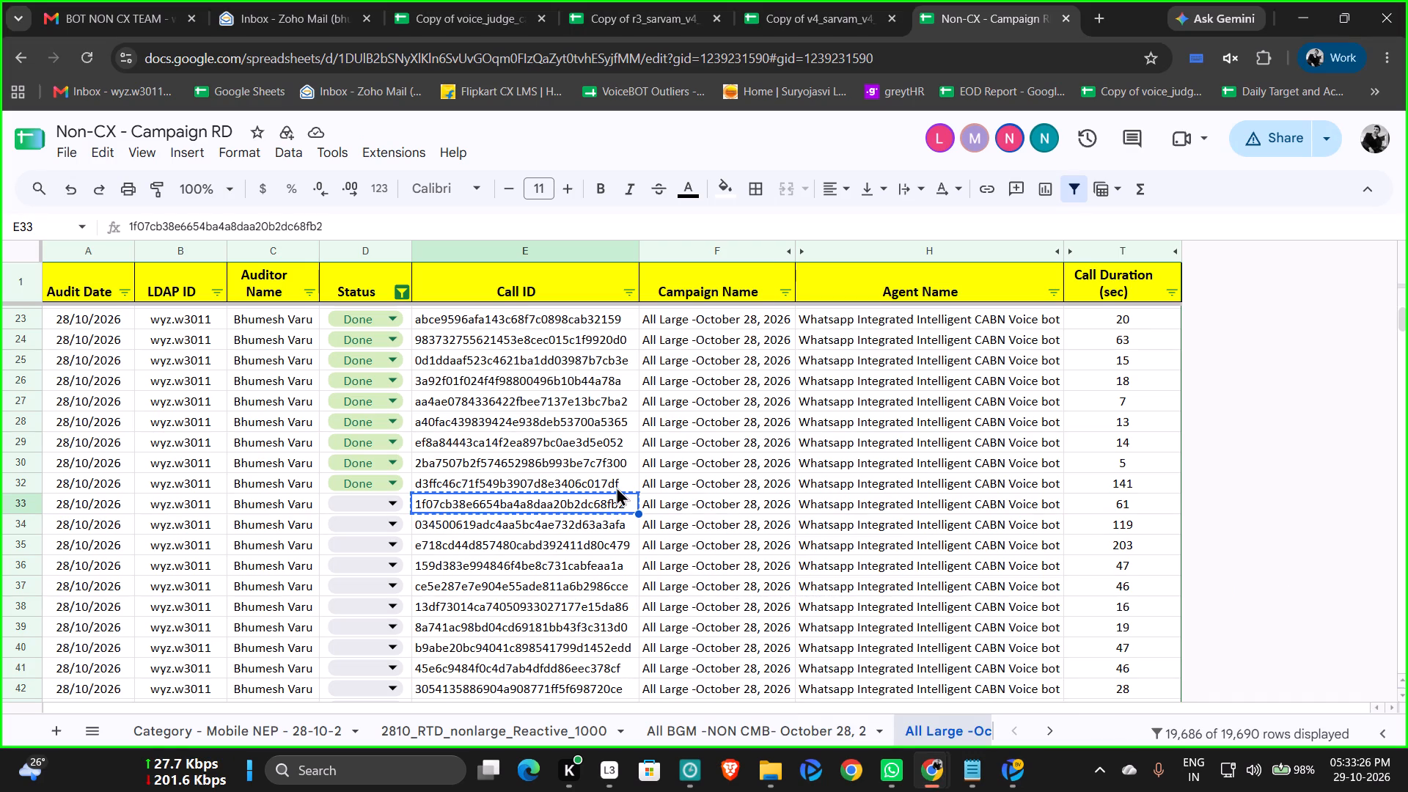
left_click(698, 502)
key("ctrl+c")
left_click(975, 777)
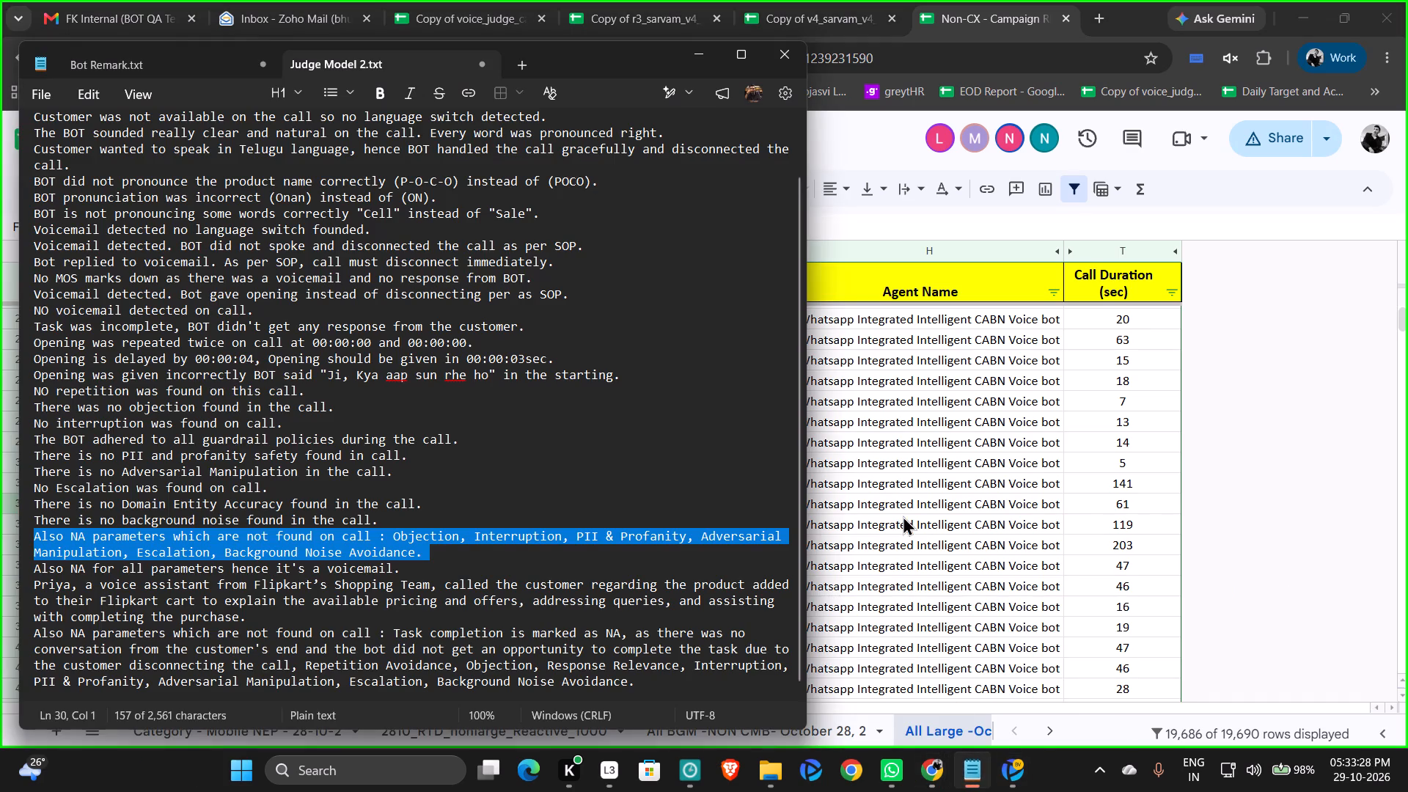
left_click(1005, 771)
left_click(928, 494)
key("ctrl+v")
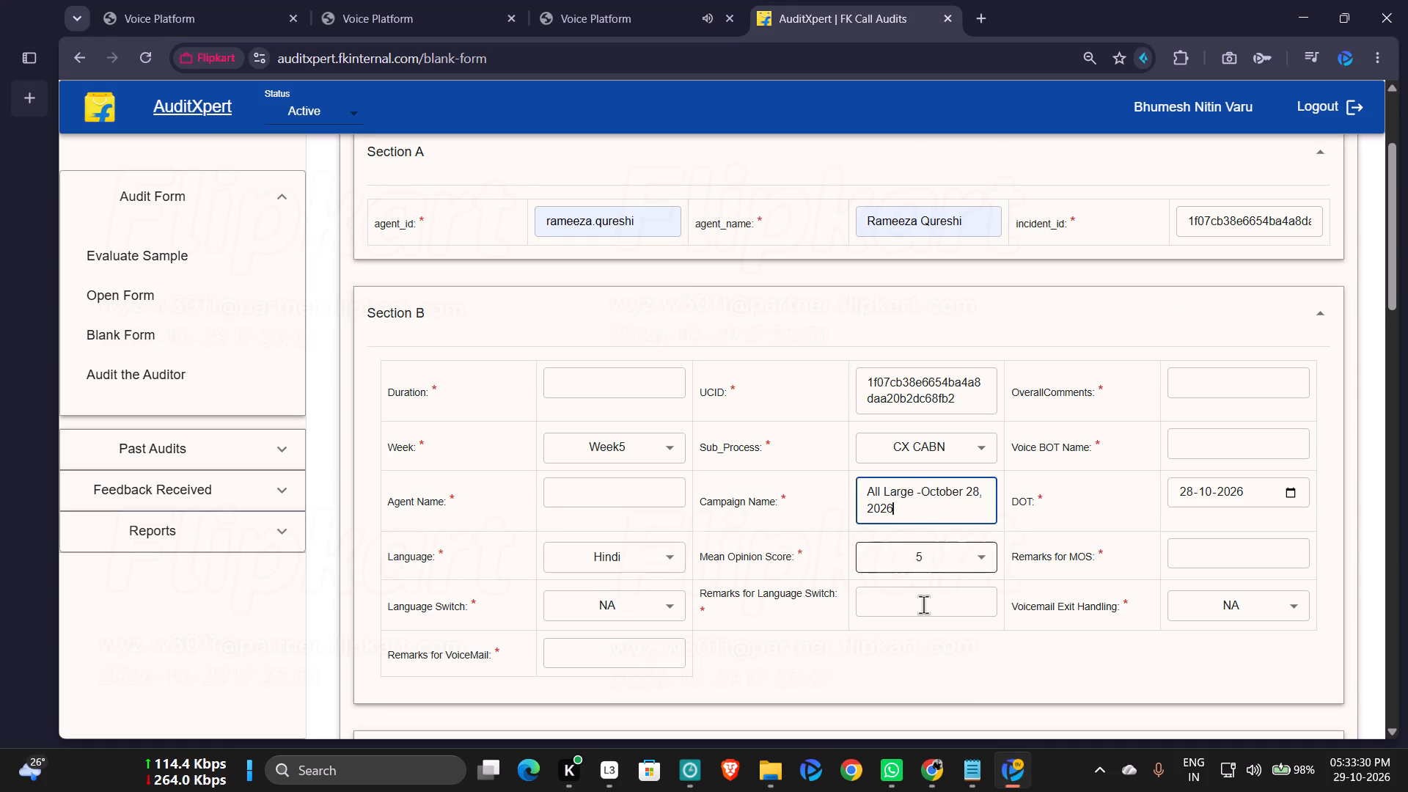
Copy the agent name "Whatsapp Integrated Intelligent CABN Voice bot" from row 33 of the campaign sheet into the form's Agent Name.
left_click(1011, 782)
left_click(1001, 533)
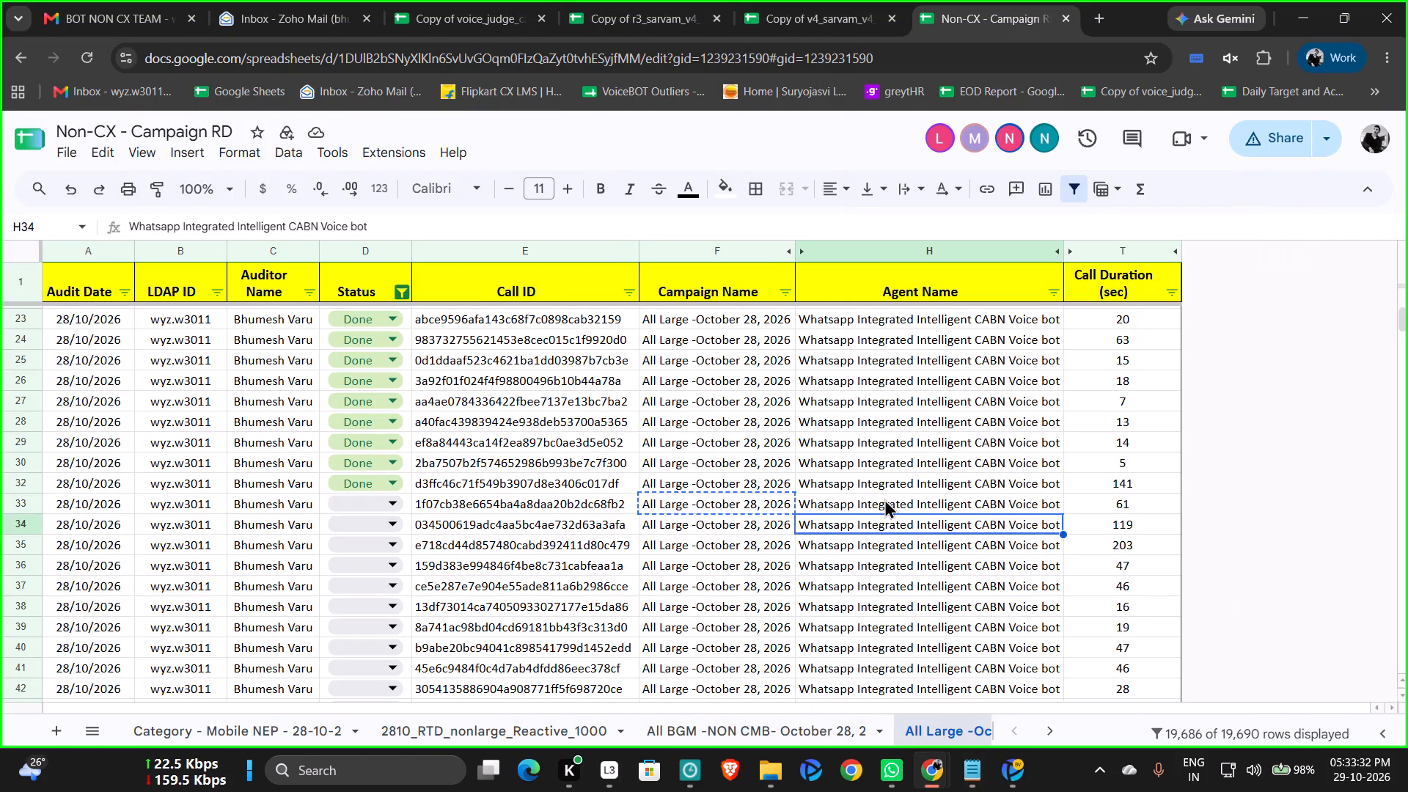
left_click(891, 503)
key("ctrl+c")
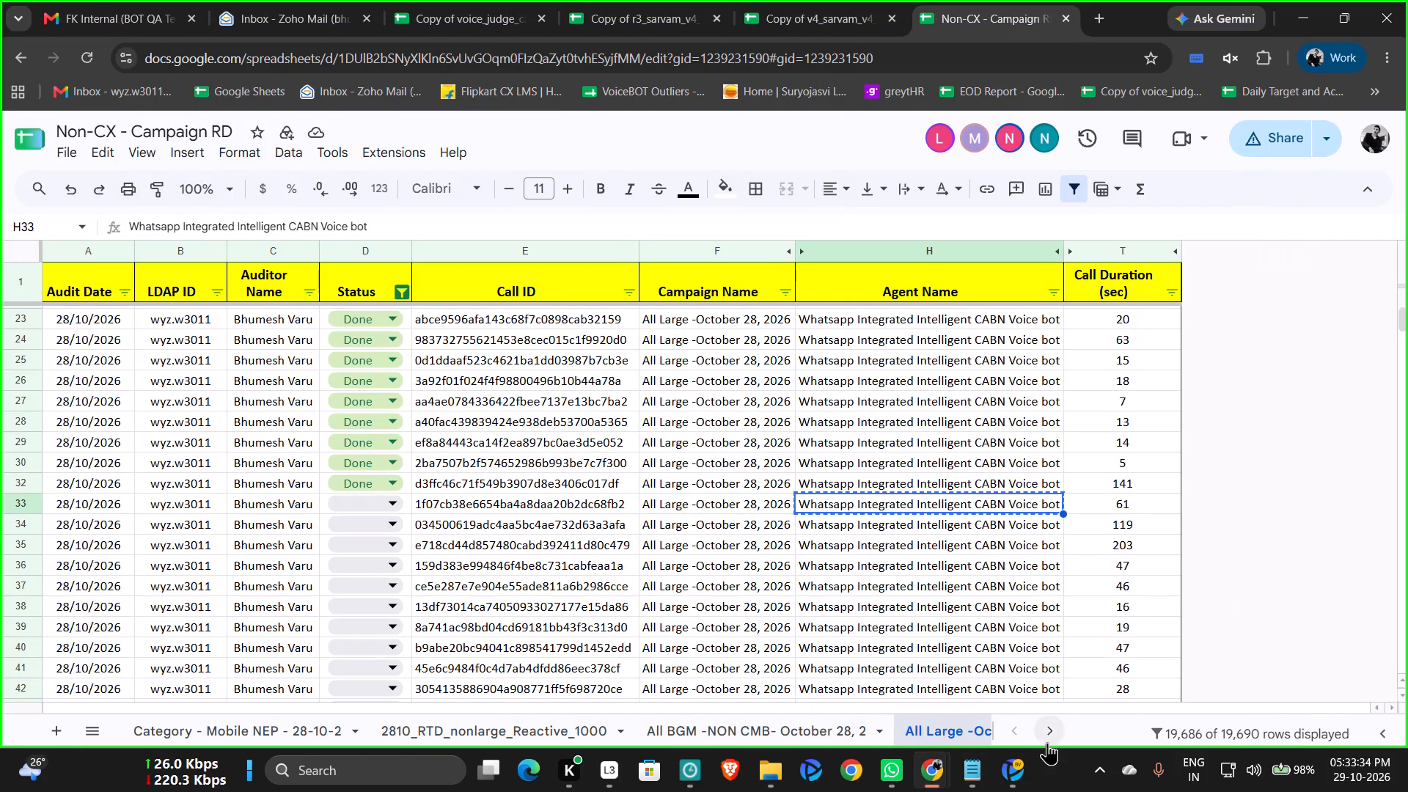
left_click(1022, 782)
left_click(637, 495)
key("ctrl+v")
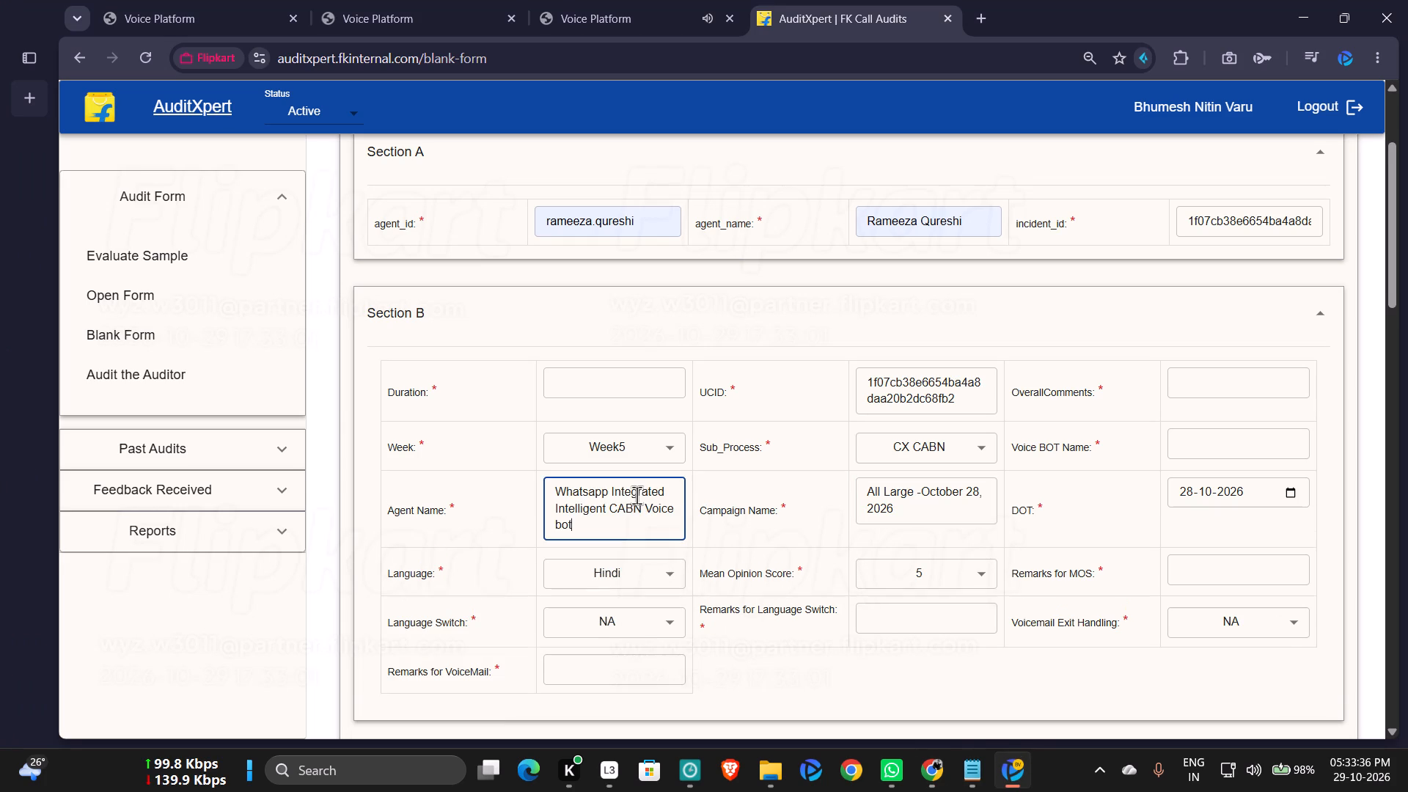
In Section B, set Duration to 61, checking it against the campaign sheet, and enter Priya as the Voice BOT Name.
left_click(645, 389)
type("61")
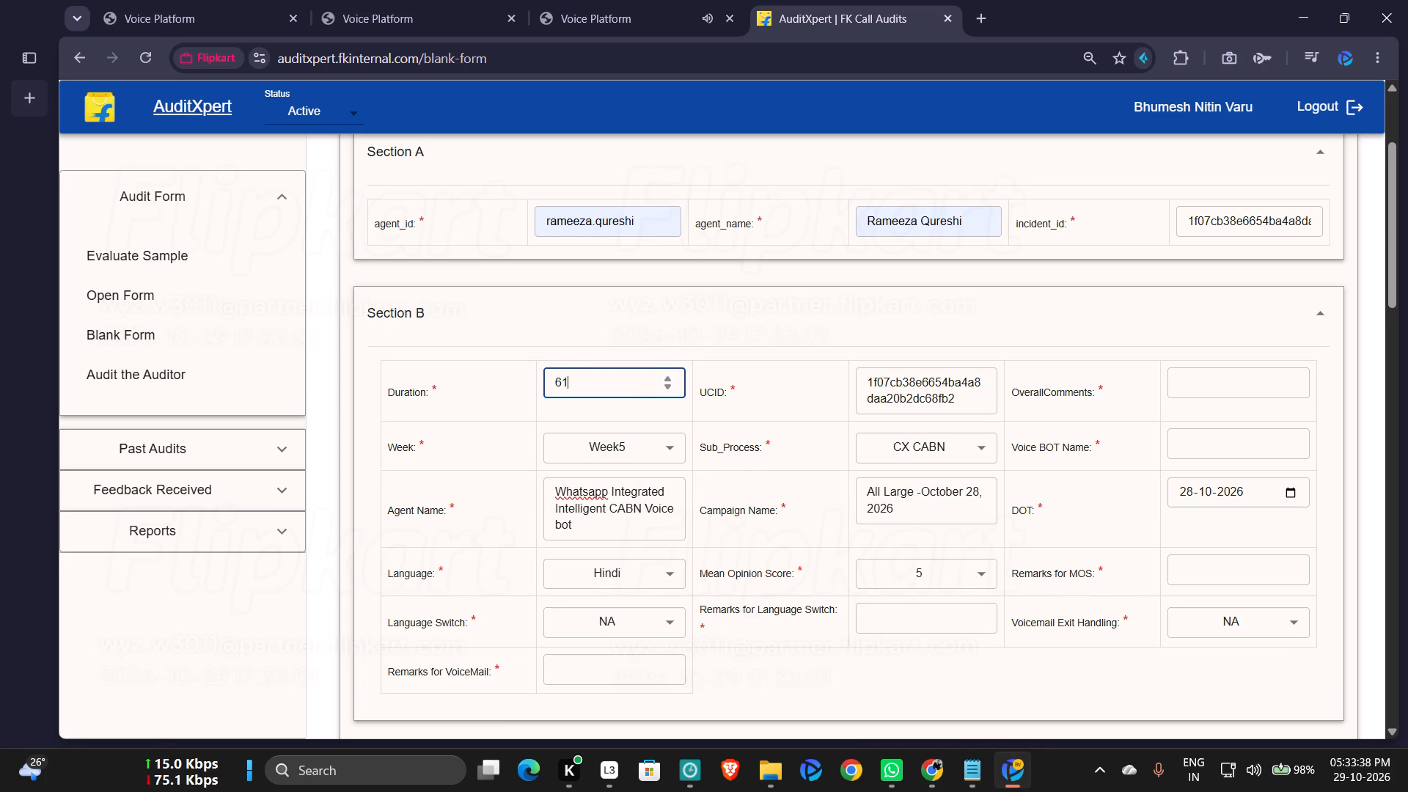
left_click(921, 772)
left_click(856, 689)
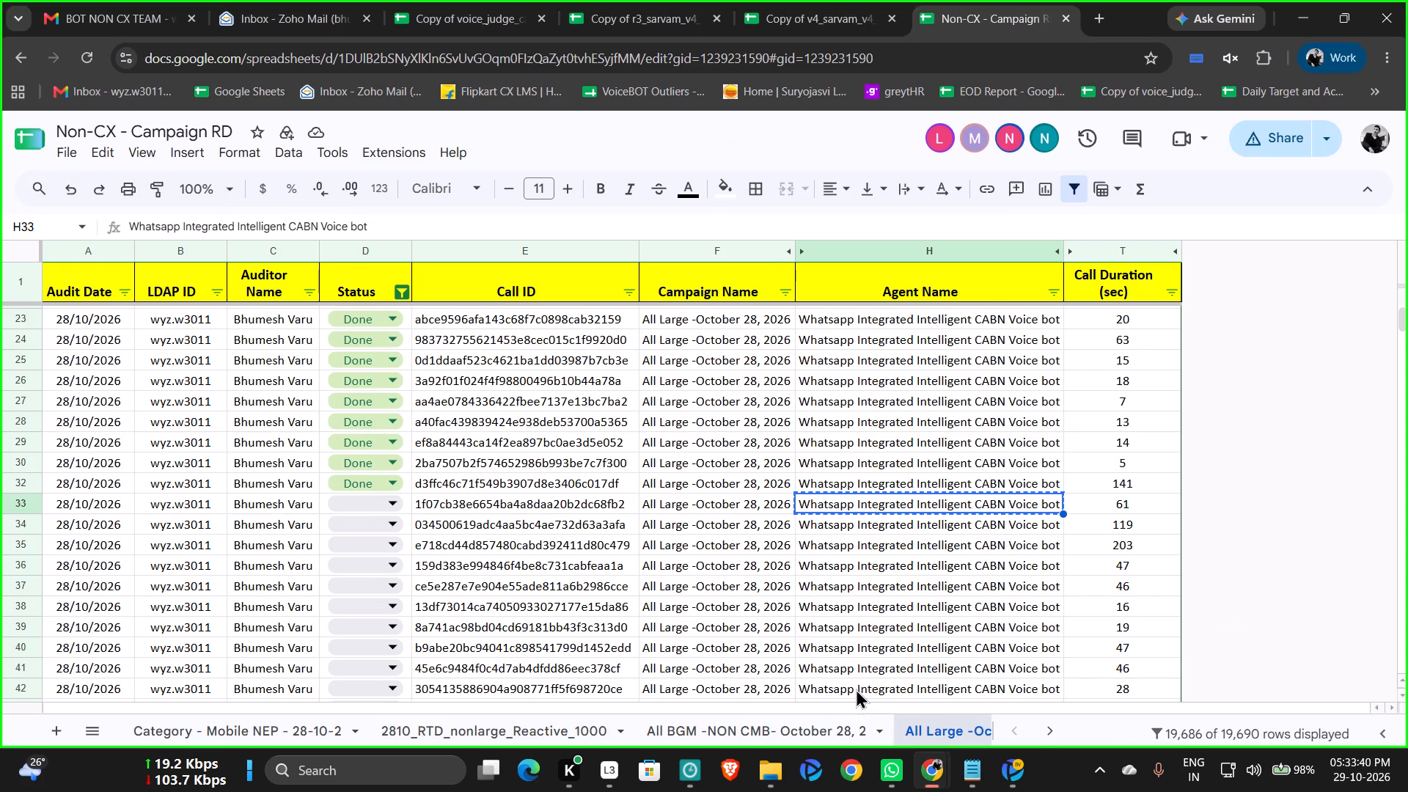
left_click(1011, 764)
left_click(1231, 452)
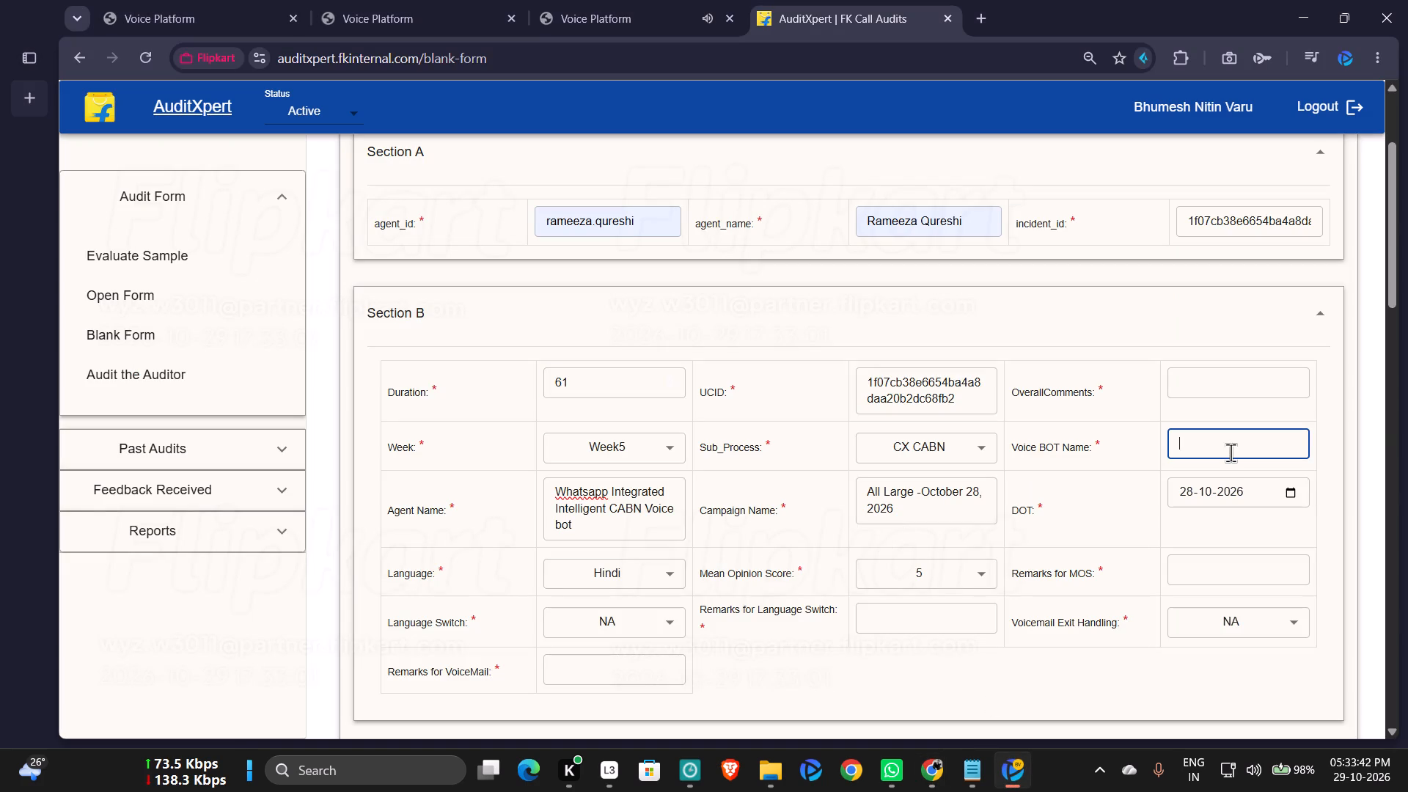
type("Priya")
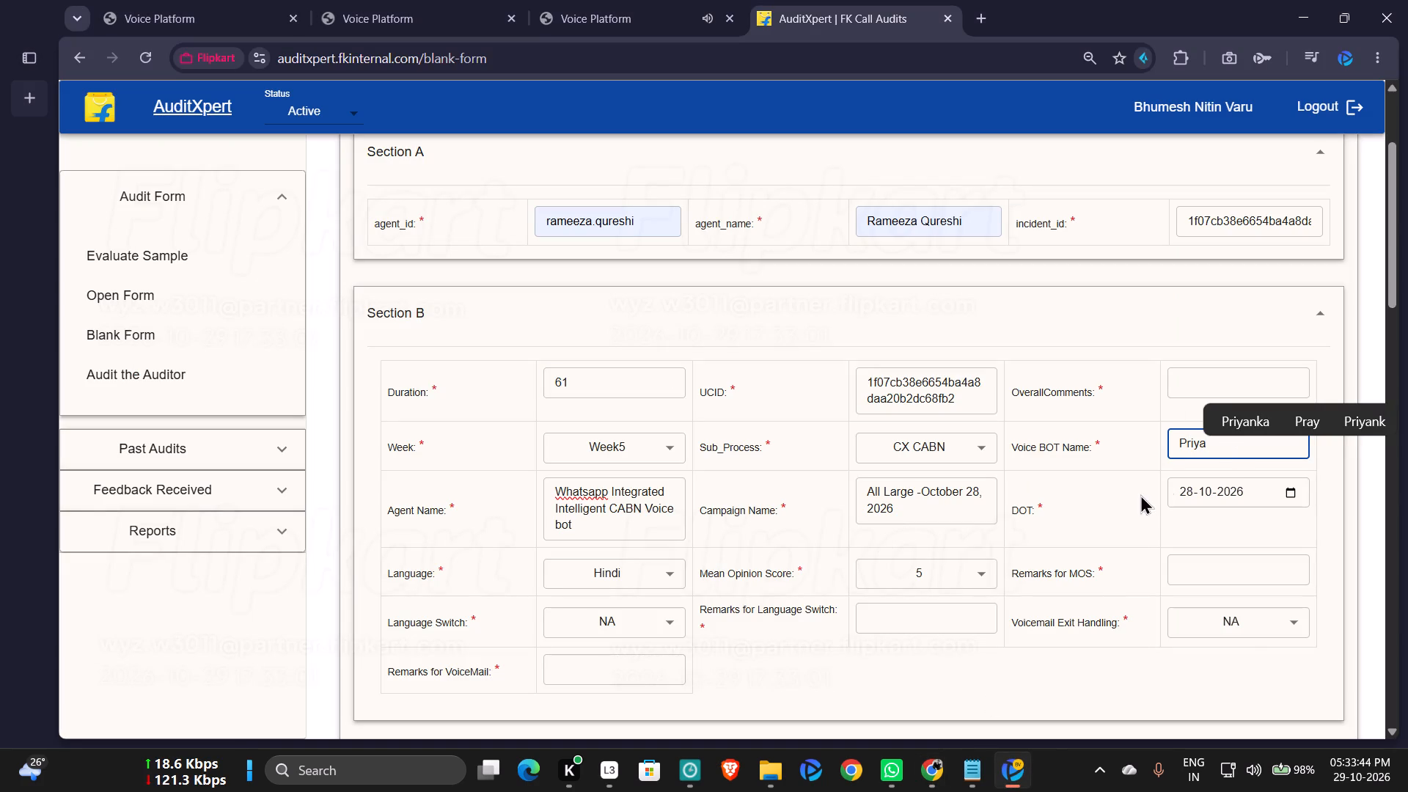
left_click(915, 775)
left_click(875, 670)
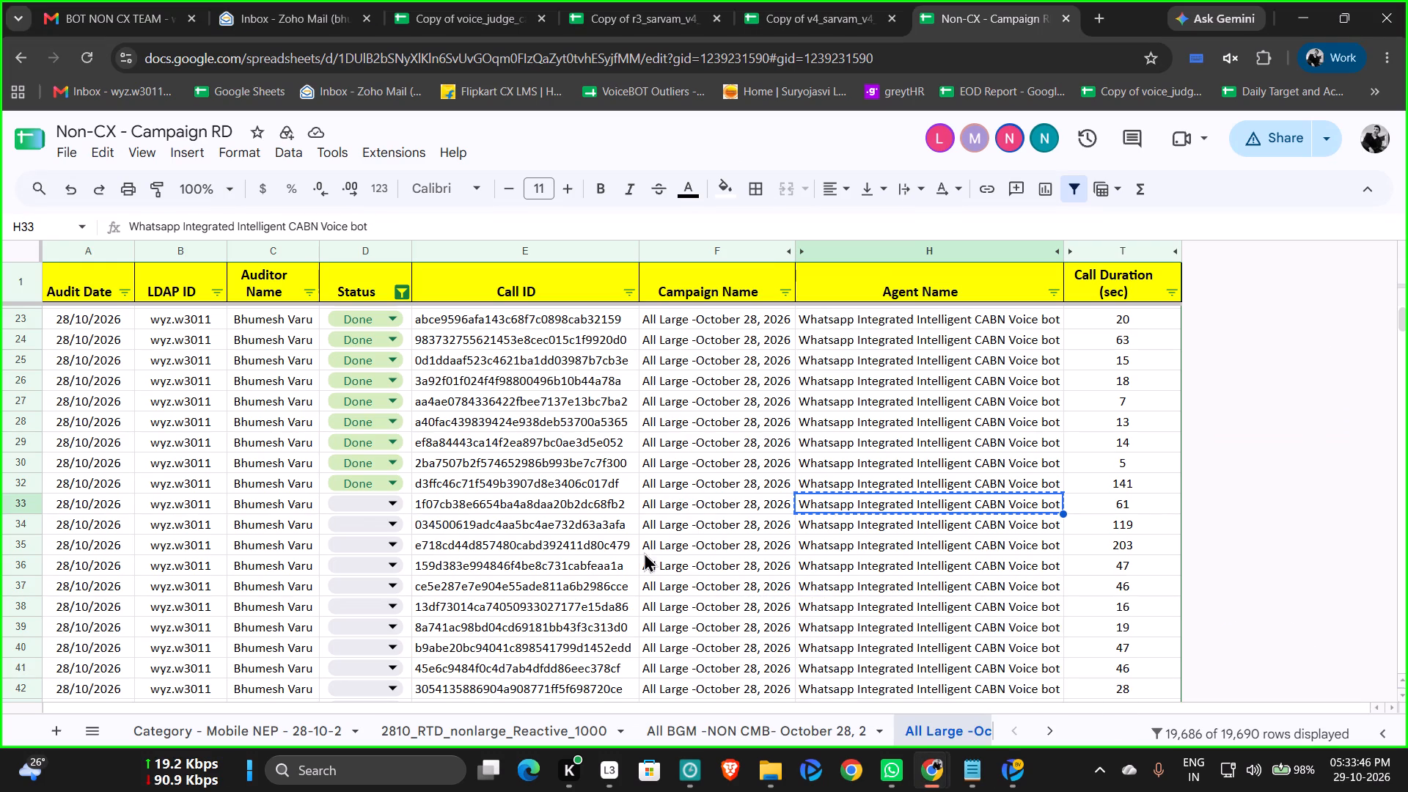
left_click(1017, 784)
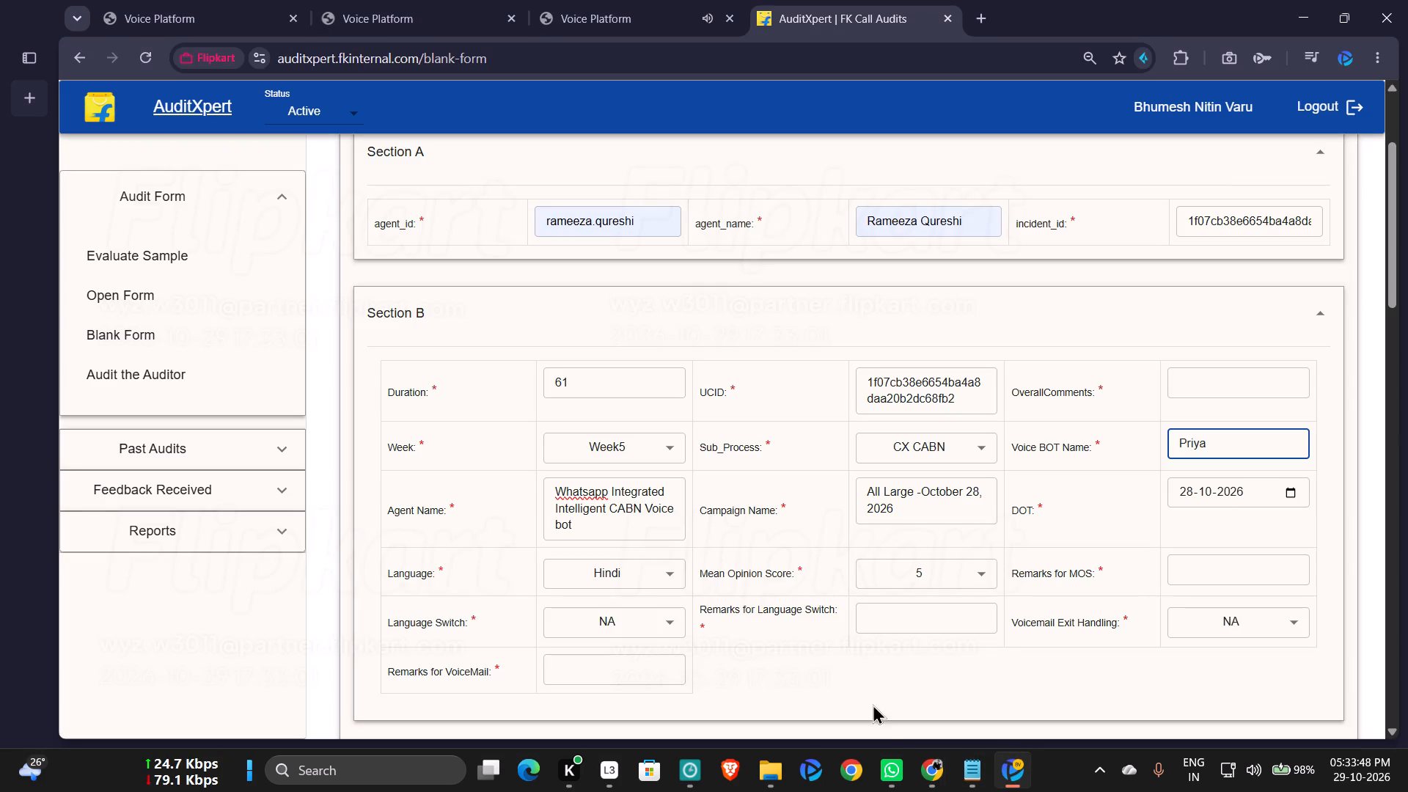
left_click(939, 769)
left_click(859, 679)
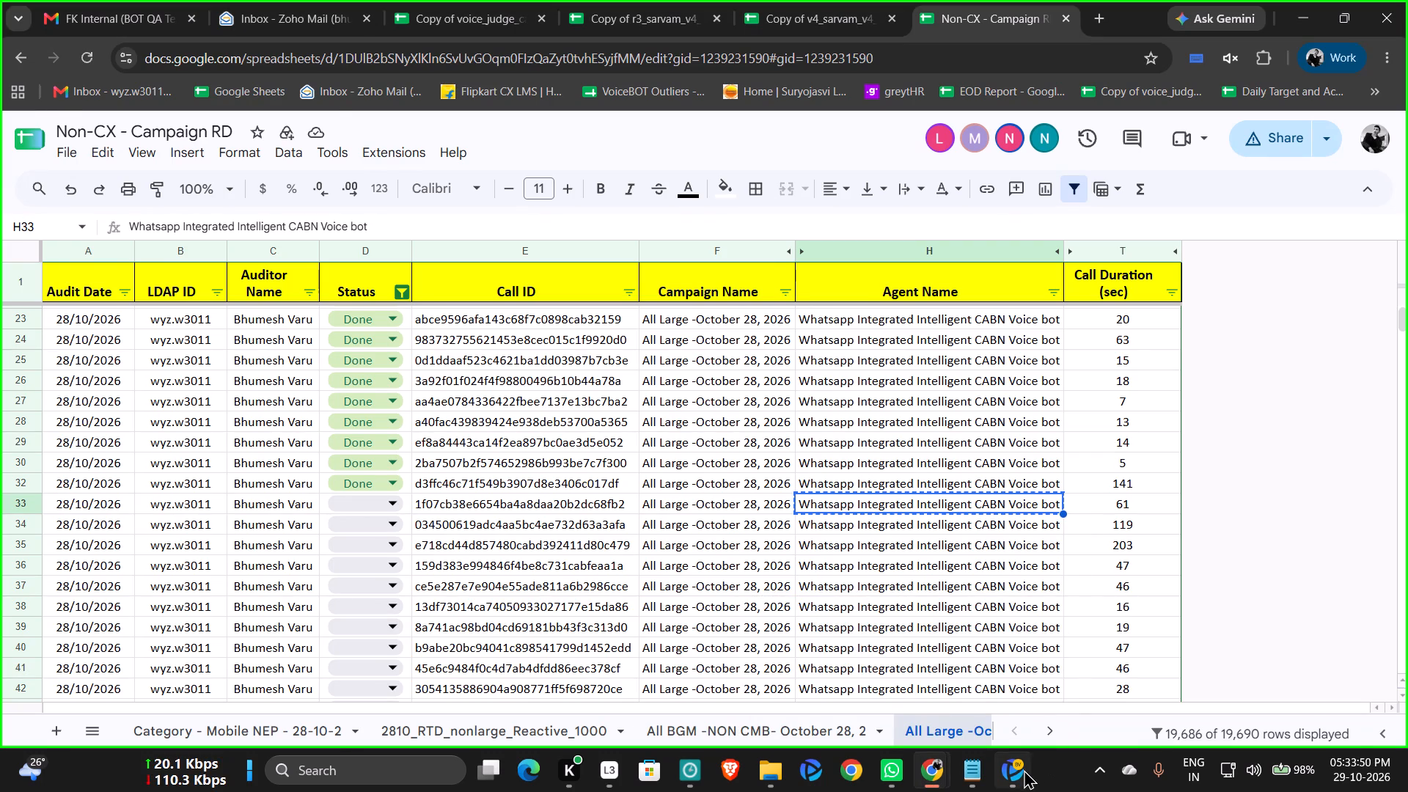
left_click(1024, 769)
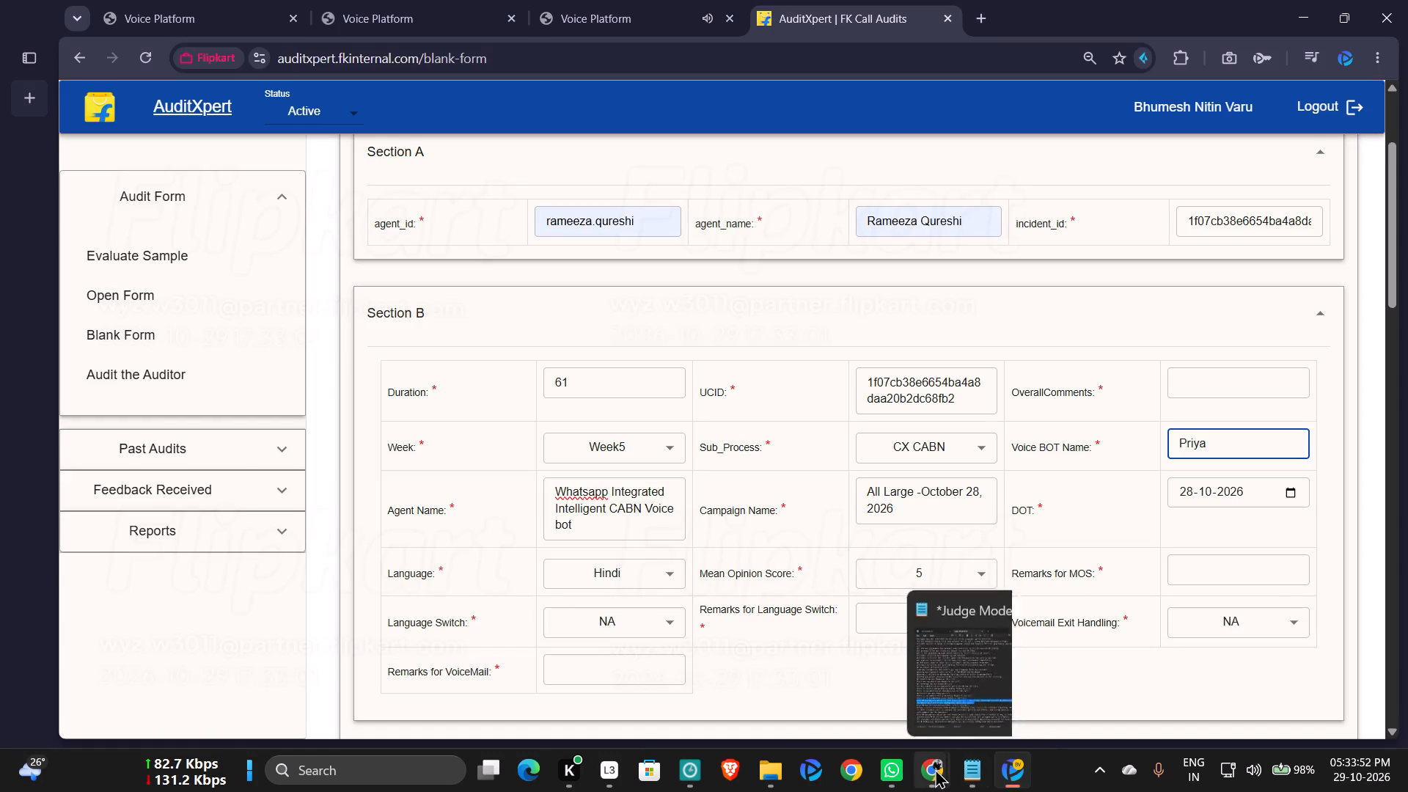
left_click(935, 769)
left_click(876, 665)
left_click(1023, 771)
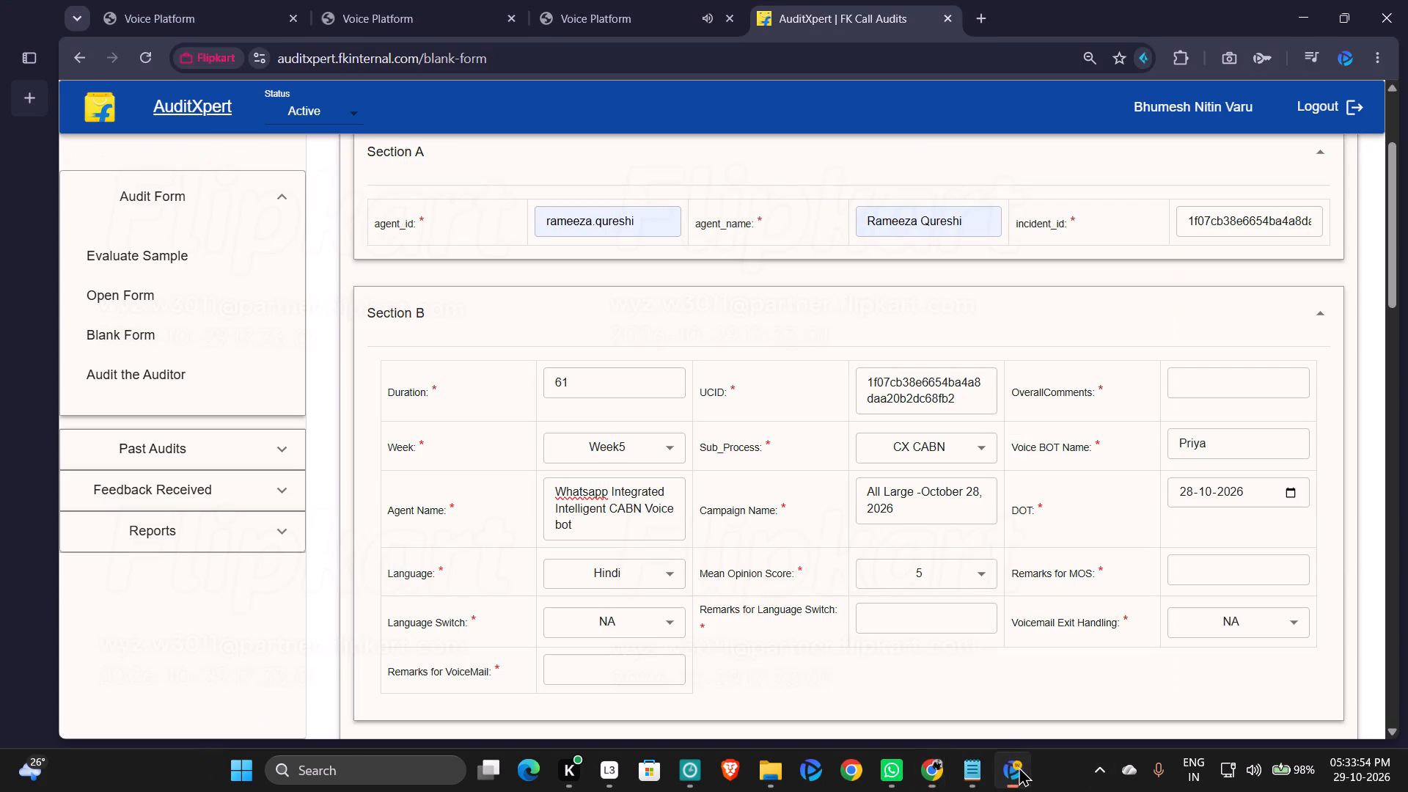
Switch to Gmail in Chrome and check the unread chat messages in the FK Internal (BOT QA Team) space.
left_click(1013, 698)
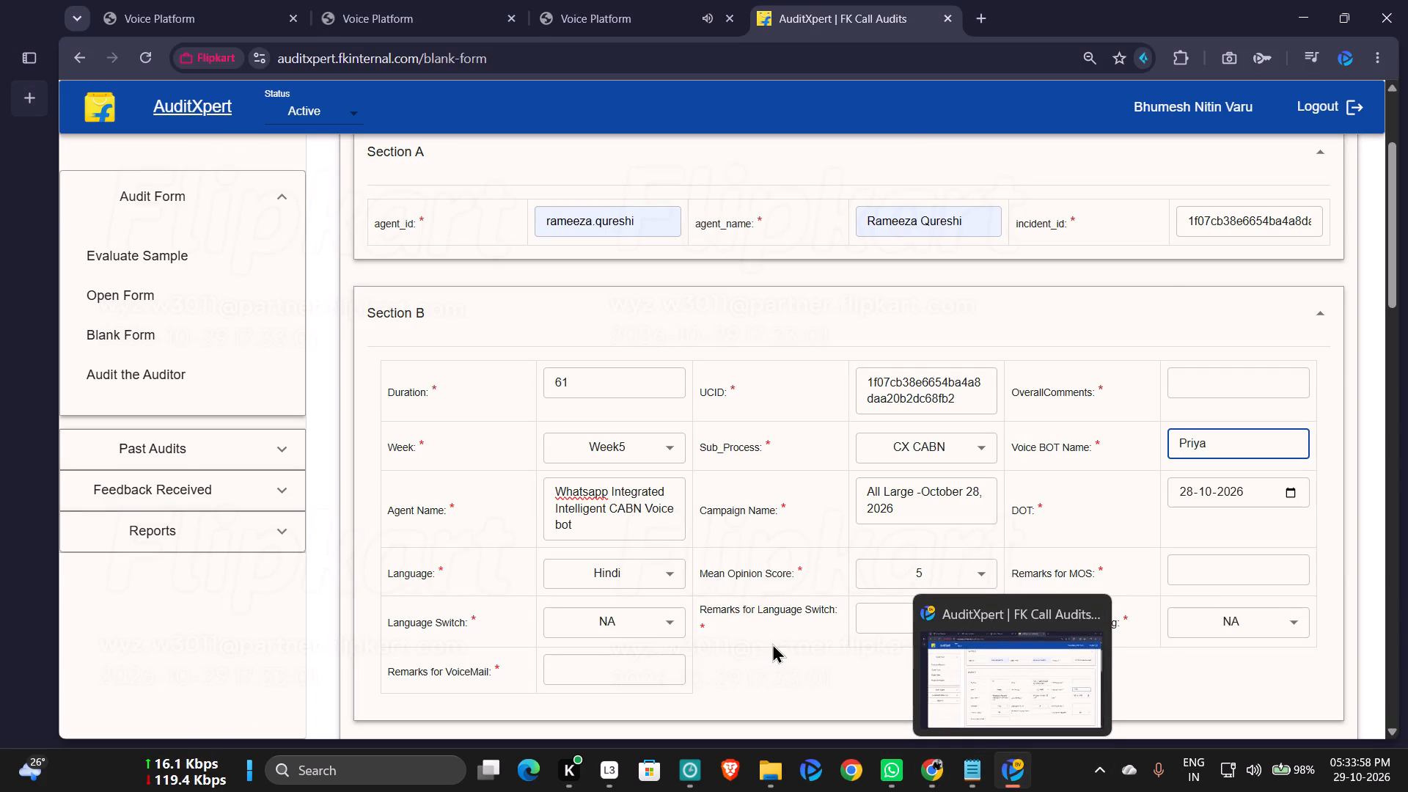
left_click(1005, 780)
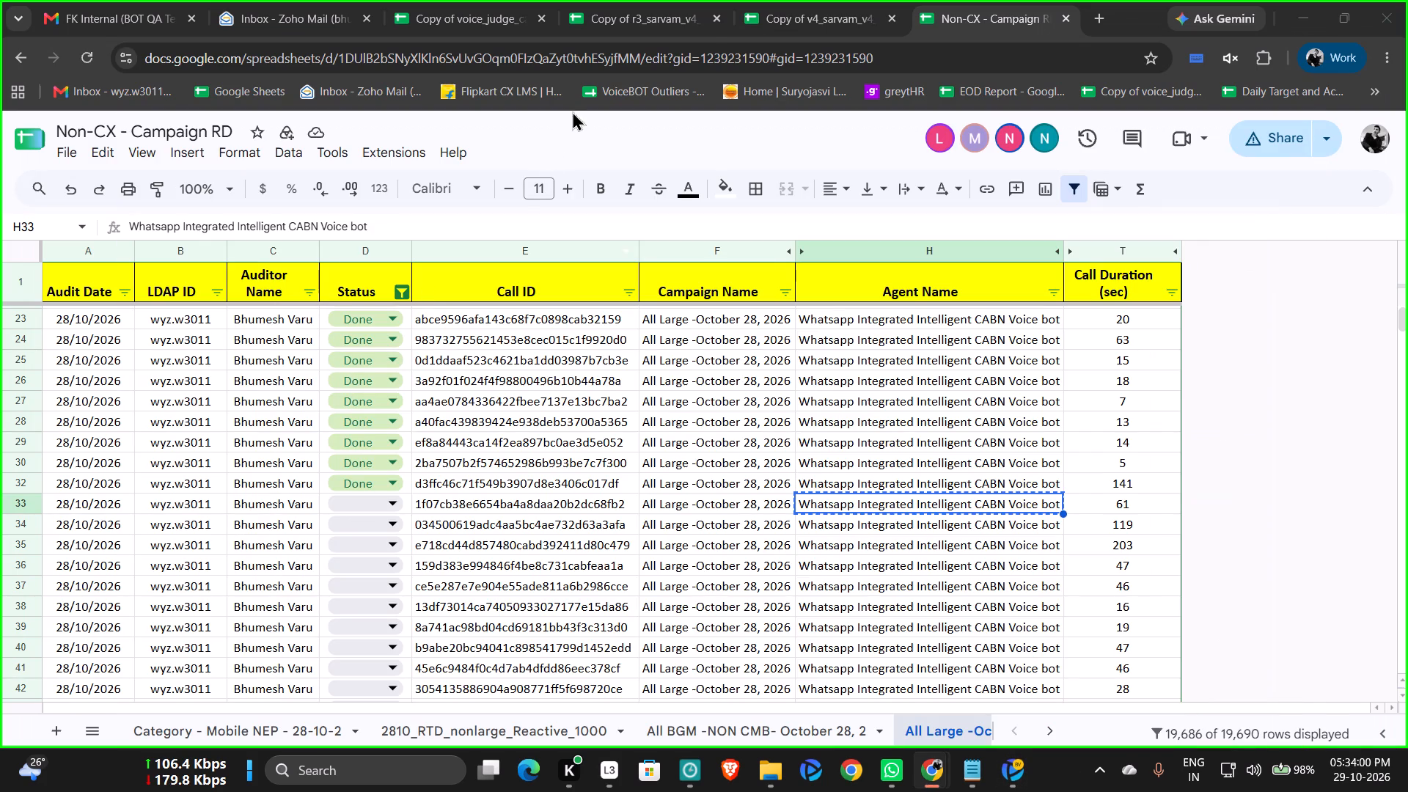
left_click(120, 23)
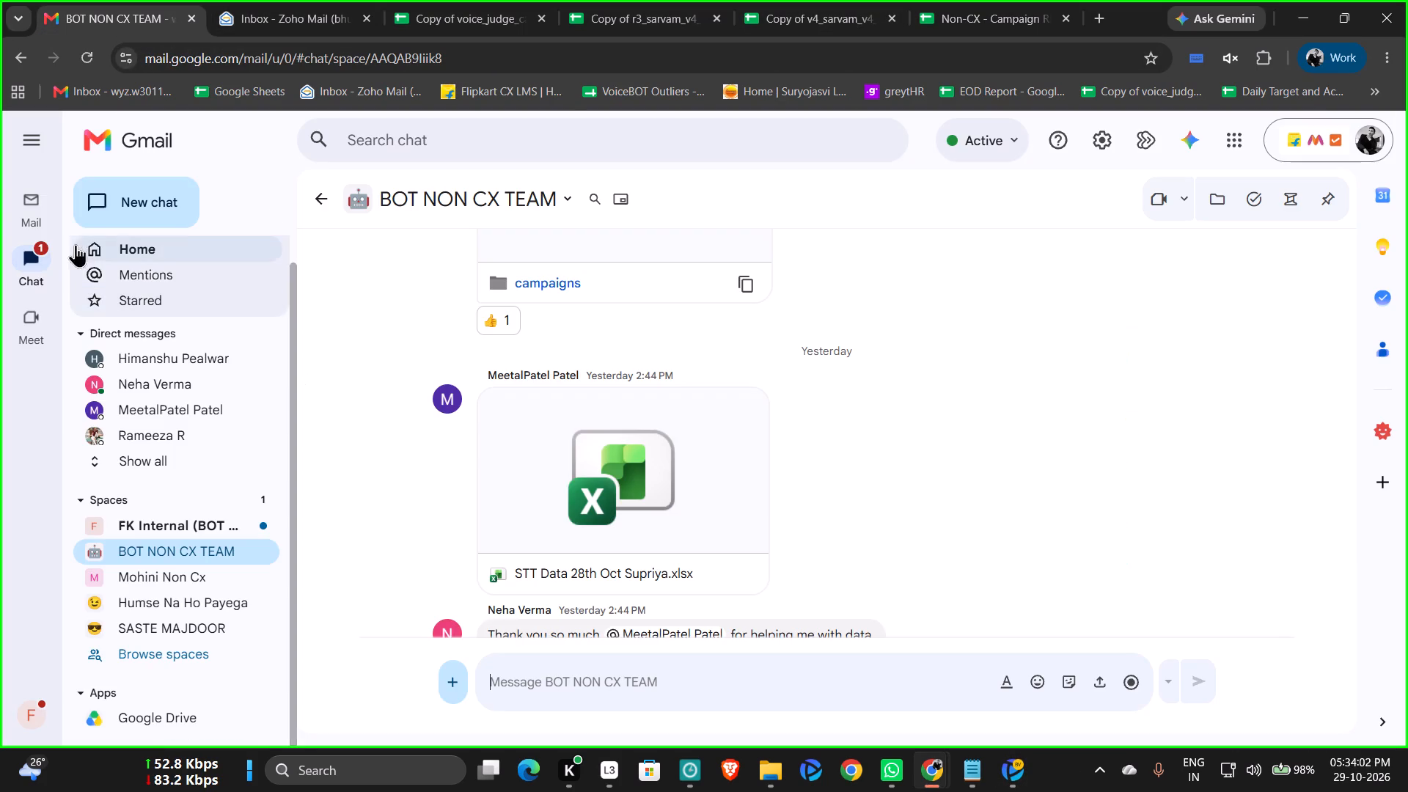
left_click(38, 256)
left_click(149, 521)
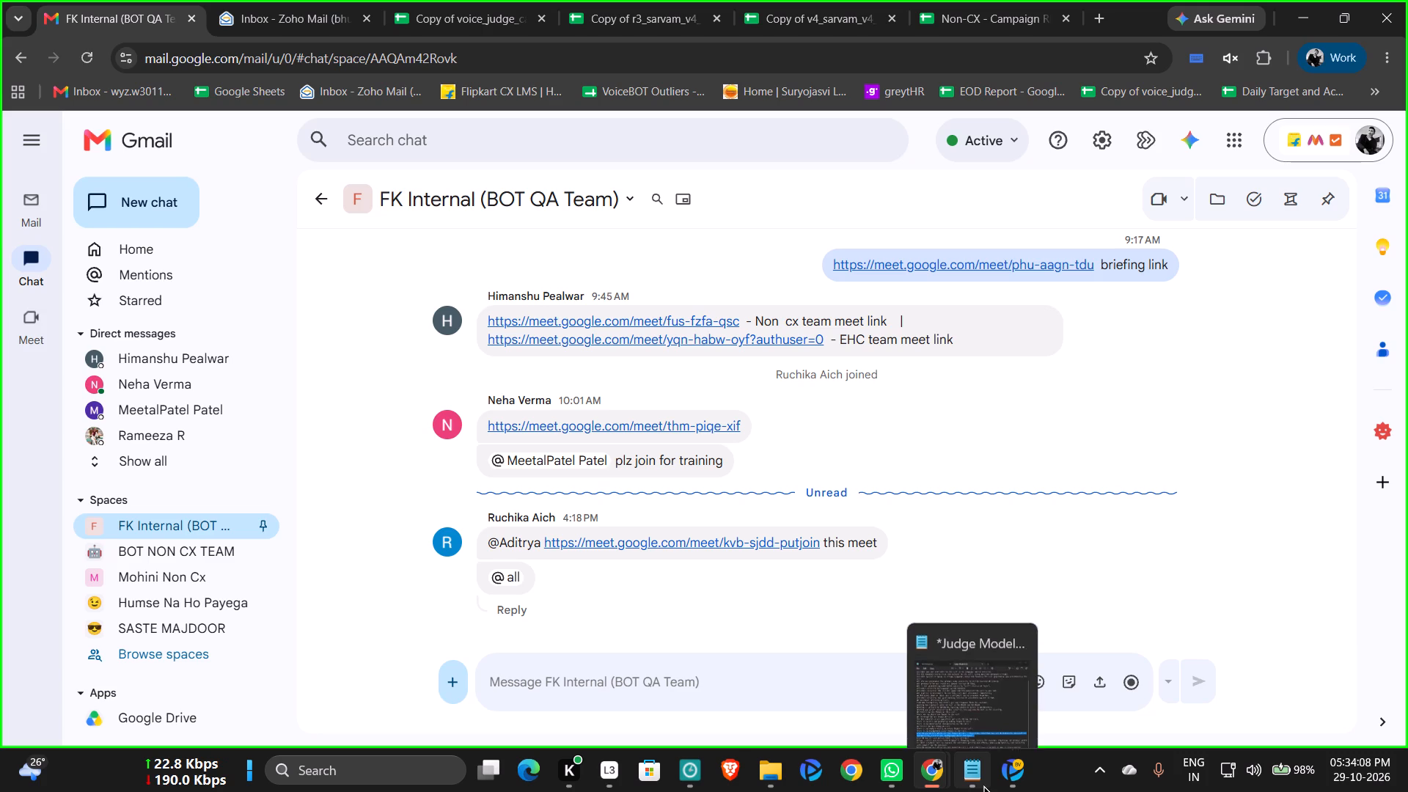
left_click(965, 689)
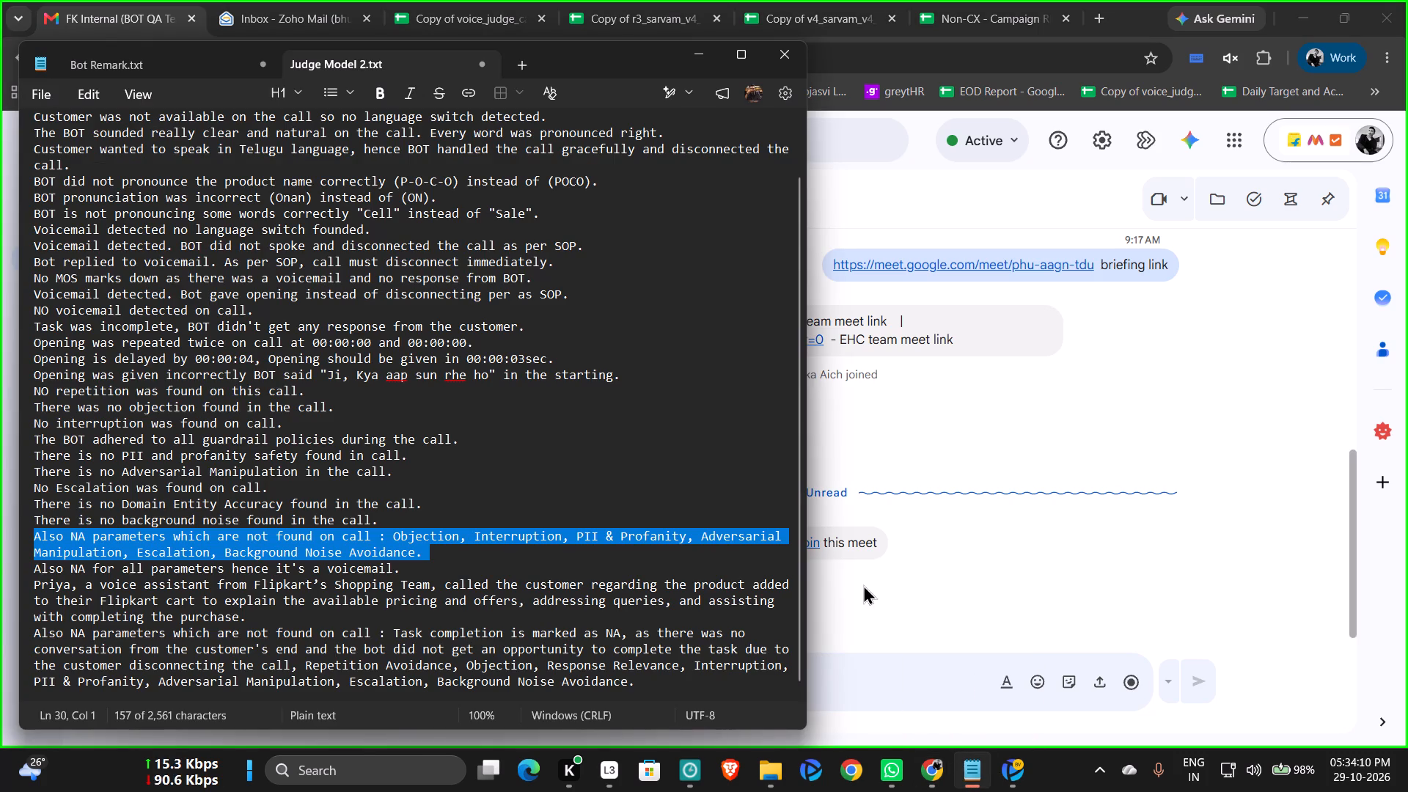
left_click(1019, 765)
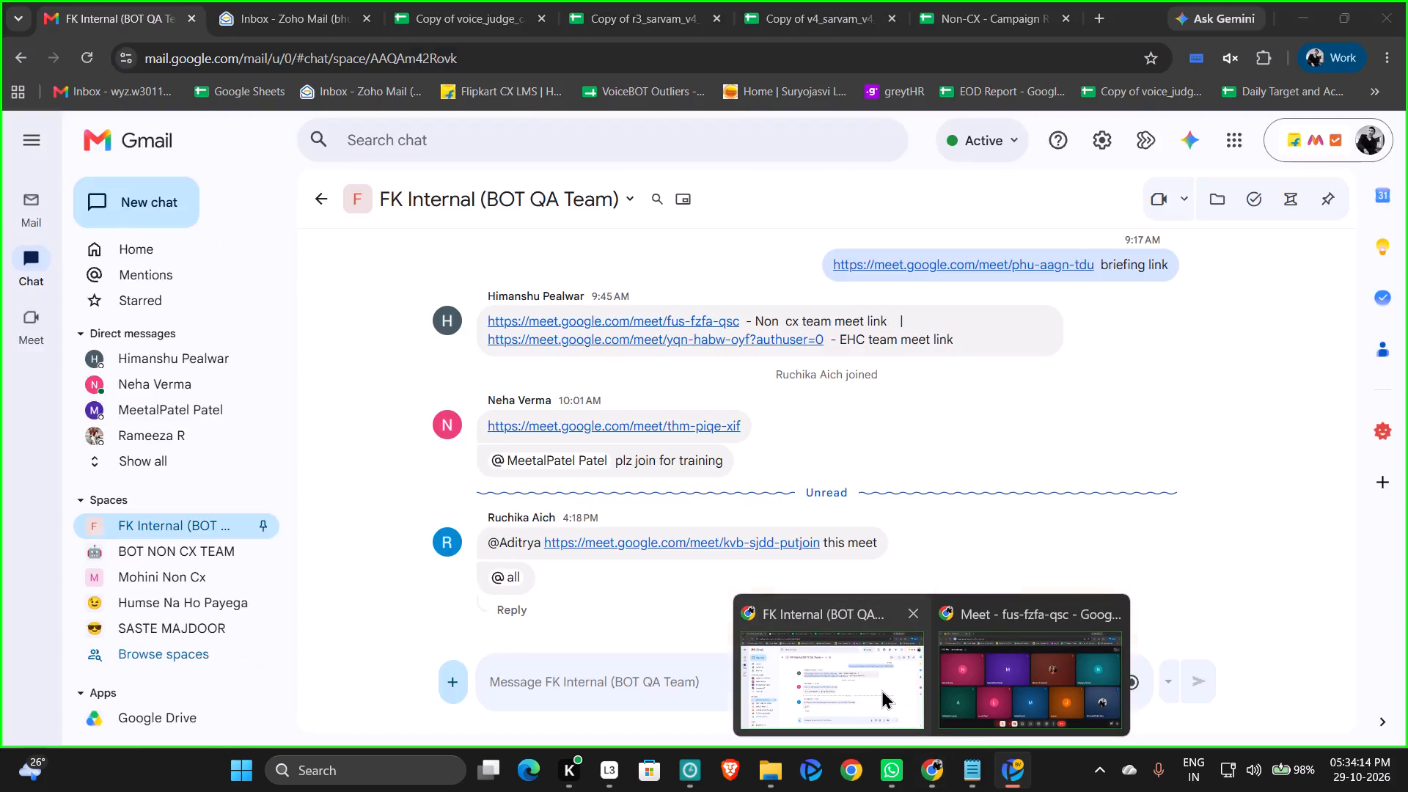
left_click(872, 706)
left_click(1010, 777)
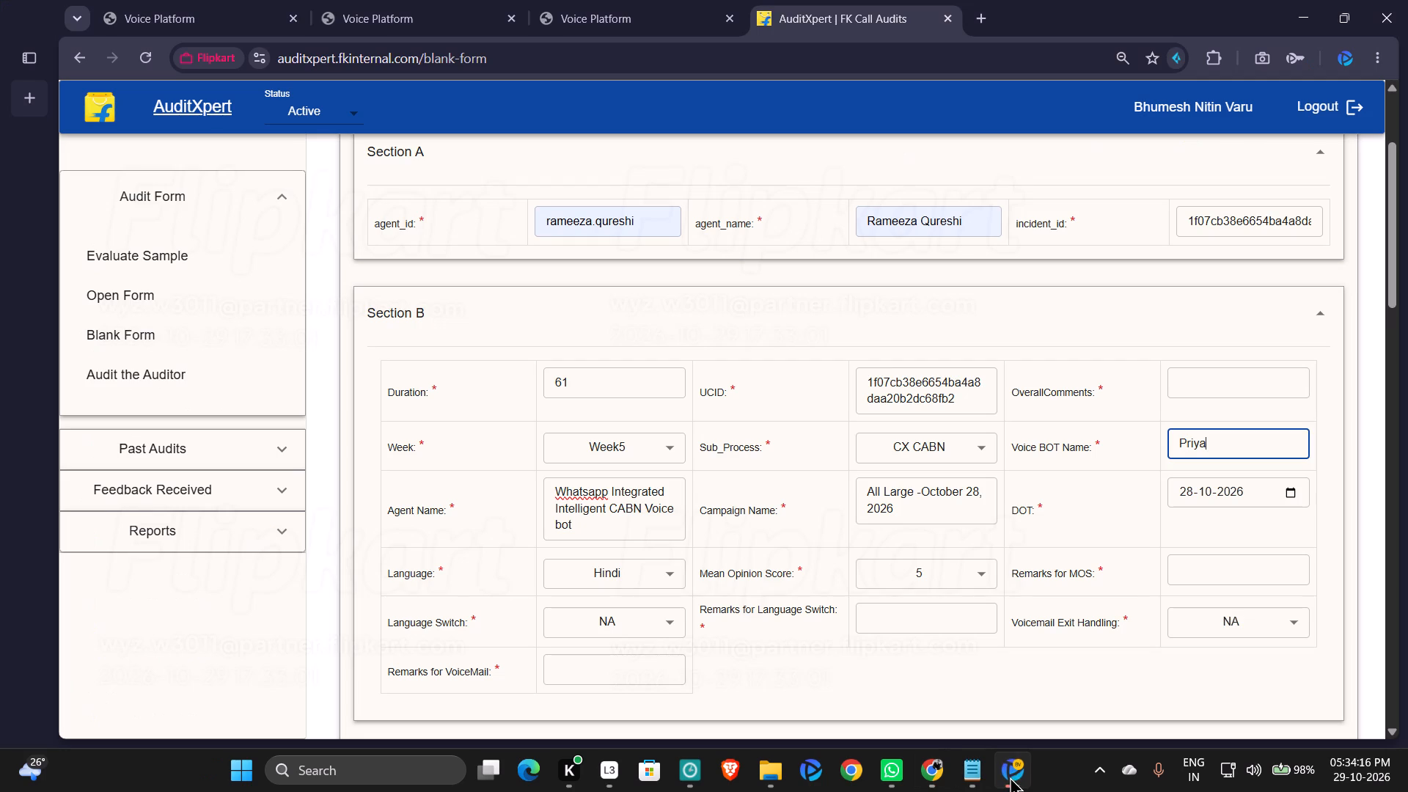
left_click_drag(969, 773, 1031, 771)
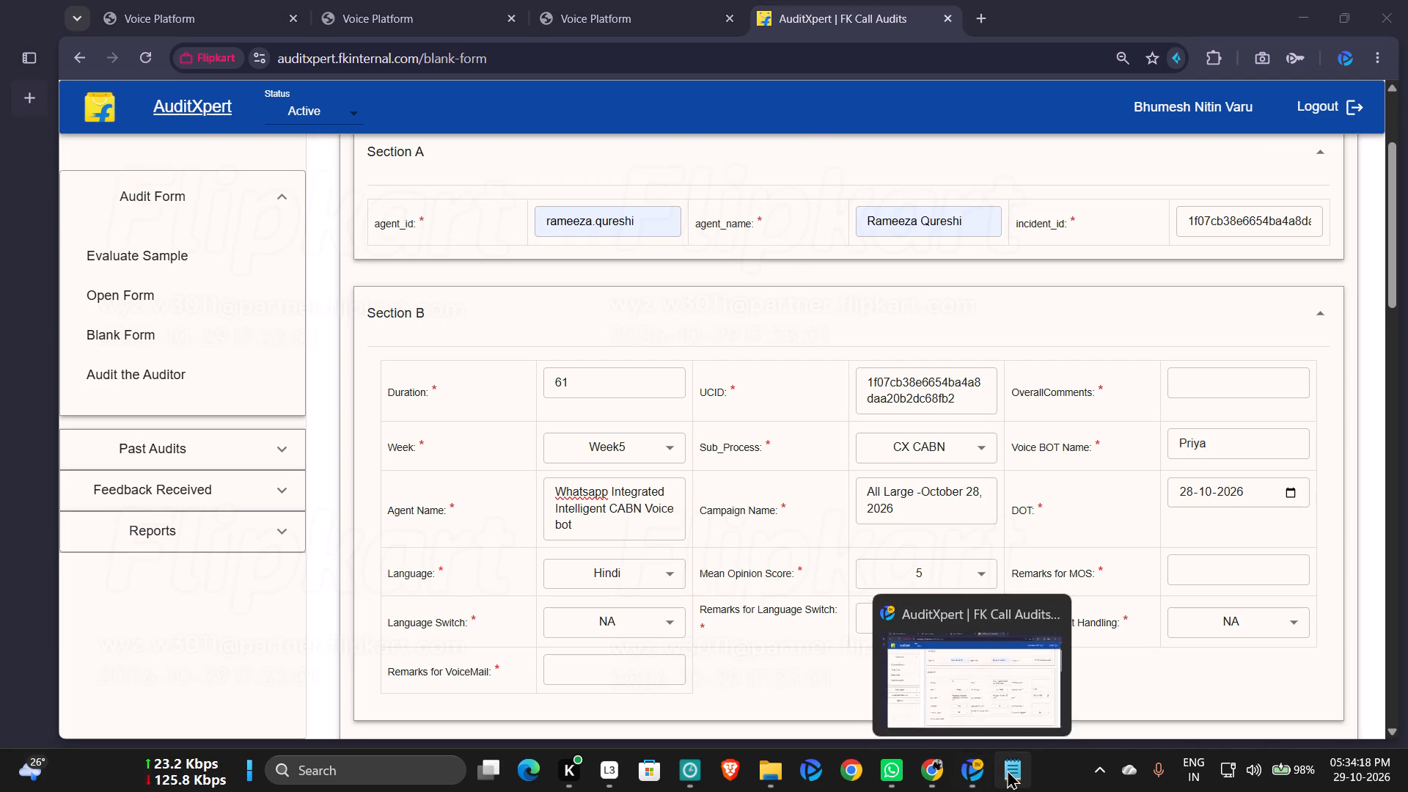
Copy the remark "NO voicemail detected on call." from the Judge Model 2.txt notes into Remarks for VoiceMail.
left_click(1007, 769)
triple_click(269, 318)
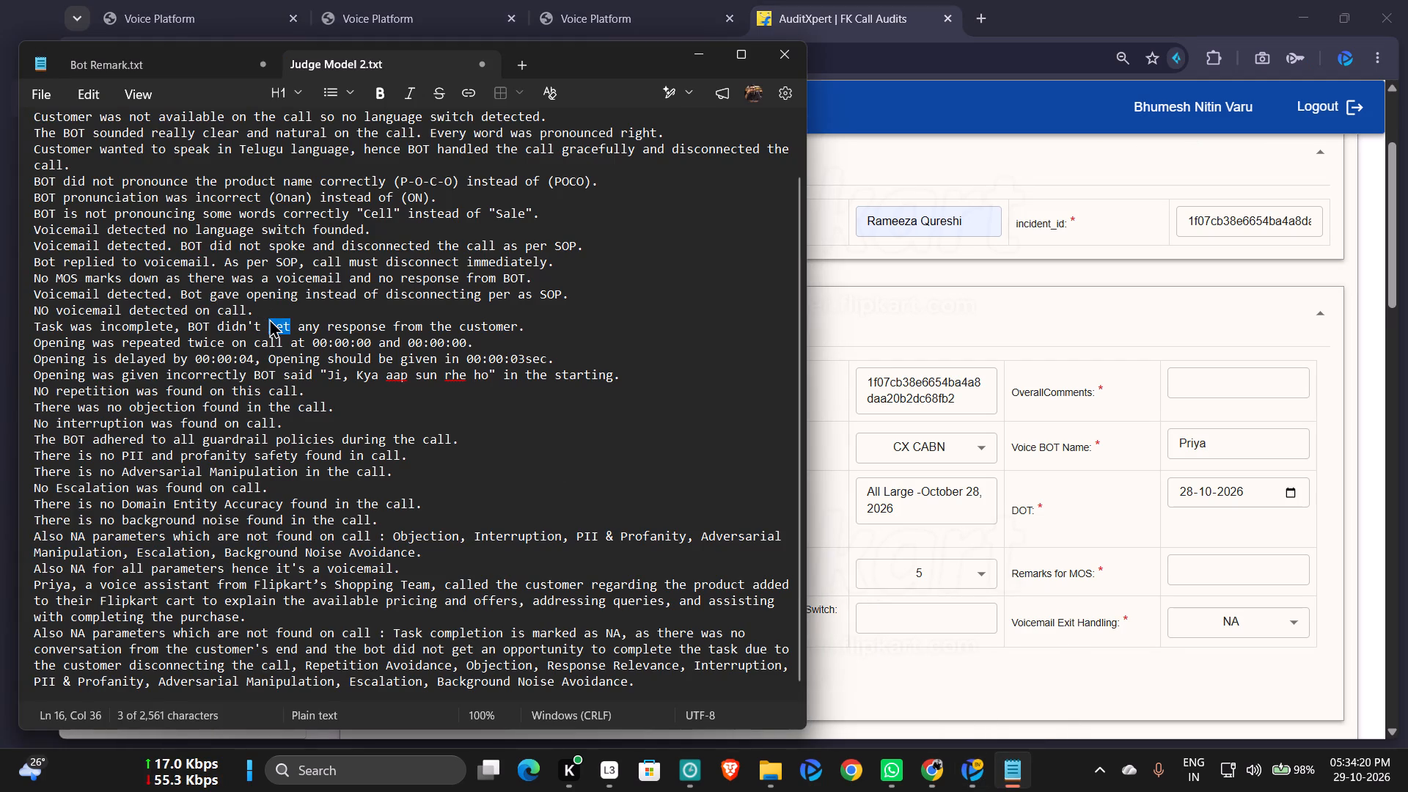
triple_click(268, 306)
key("ctrl+c")
left_click(879, 691)
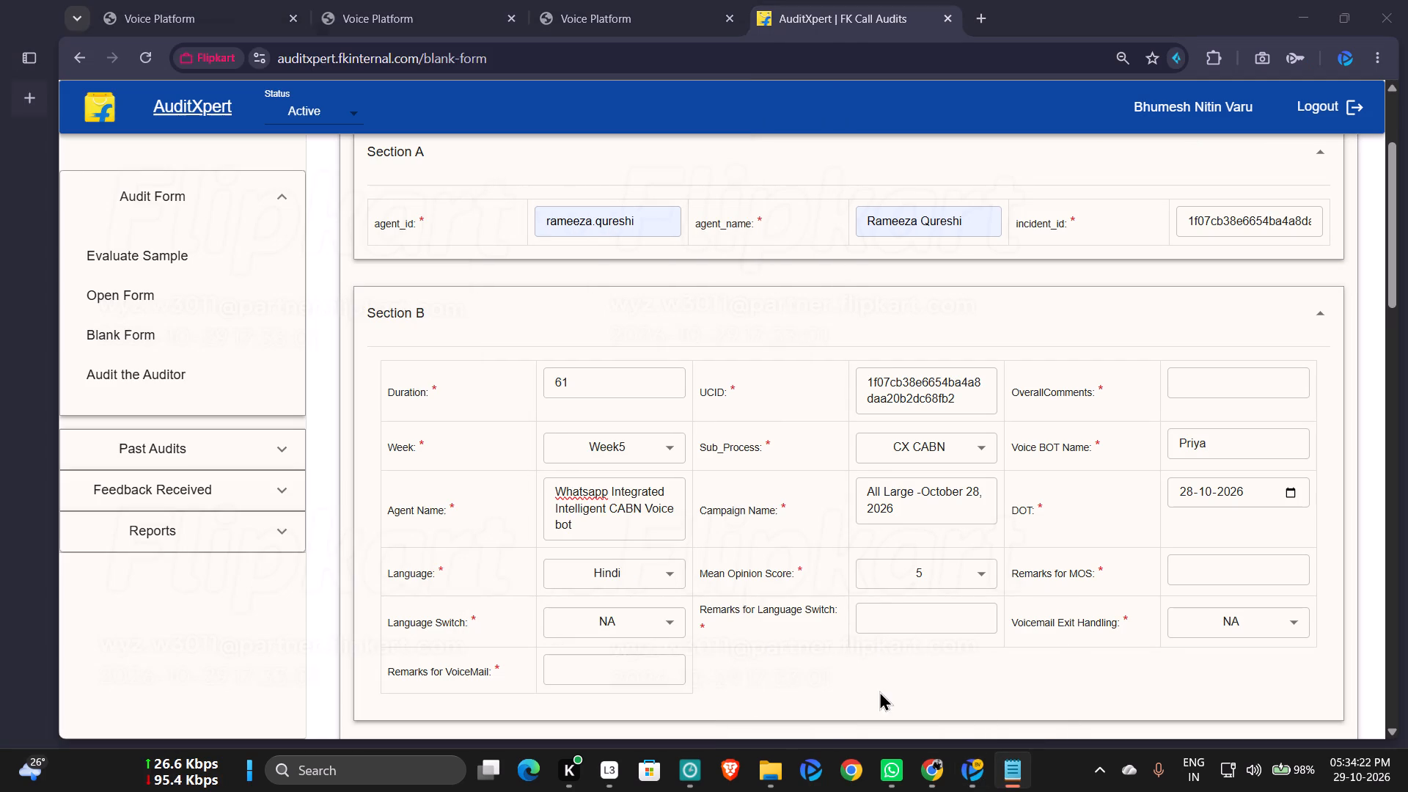
left_click(667, 675)
key("ctrl+v")
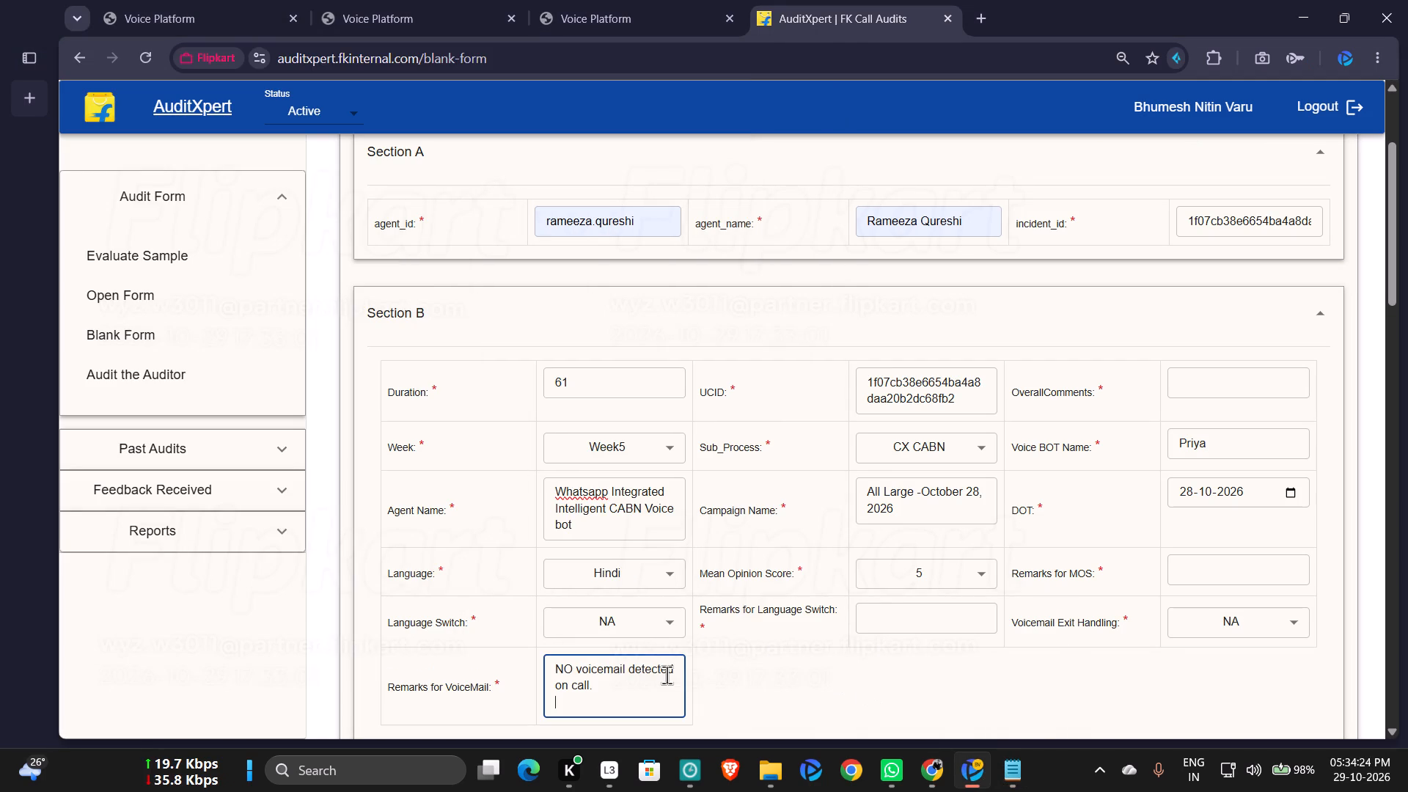
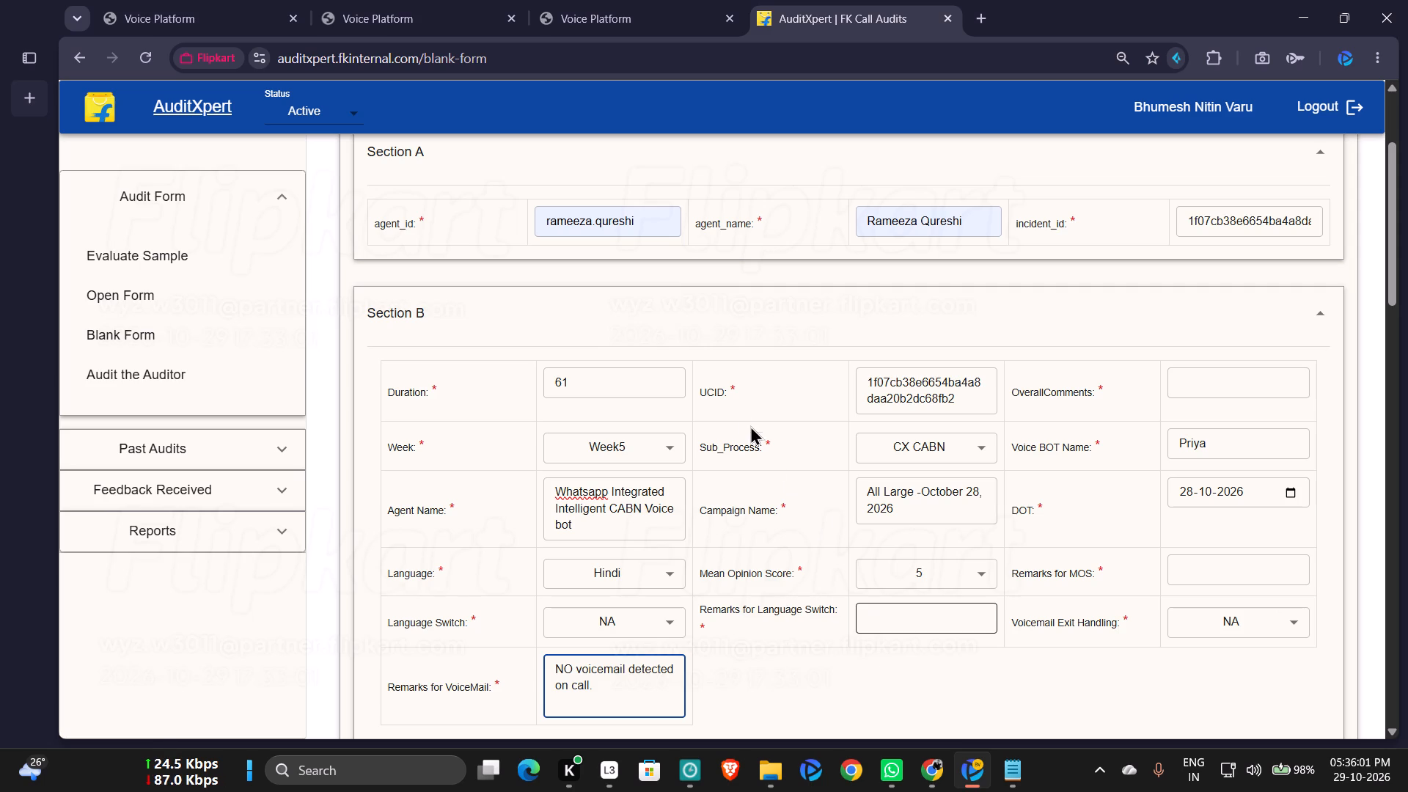
Review the Judge Model 2.txt remarks and replay the current call's recording in Mohini from the start, pausing repeatedly, and skip ahead to about 0:20.
left_click(1008, 767)
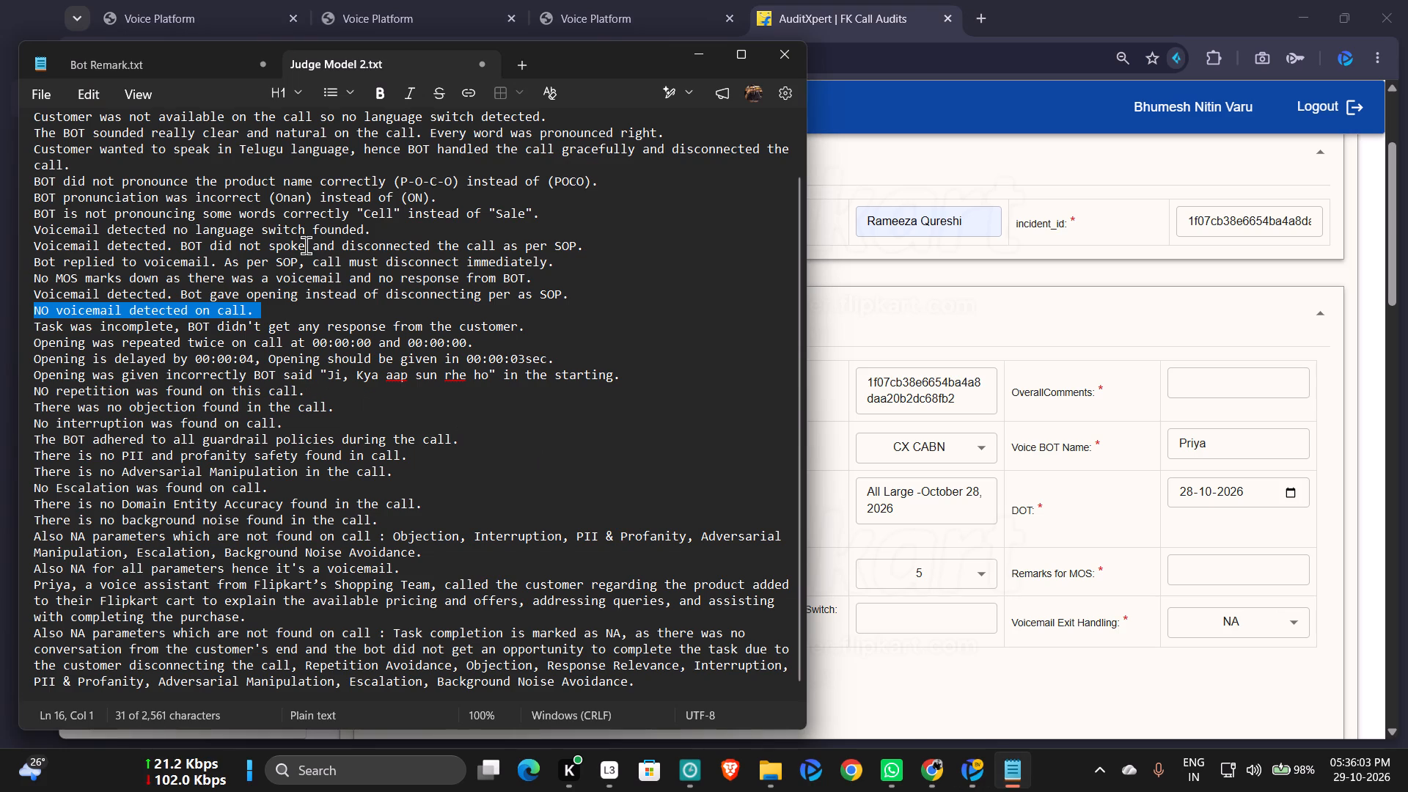
scroll(306, 245, "up", 2)
scroll(235, 243, "up", 2)
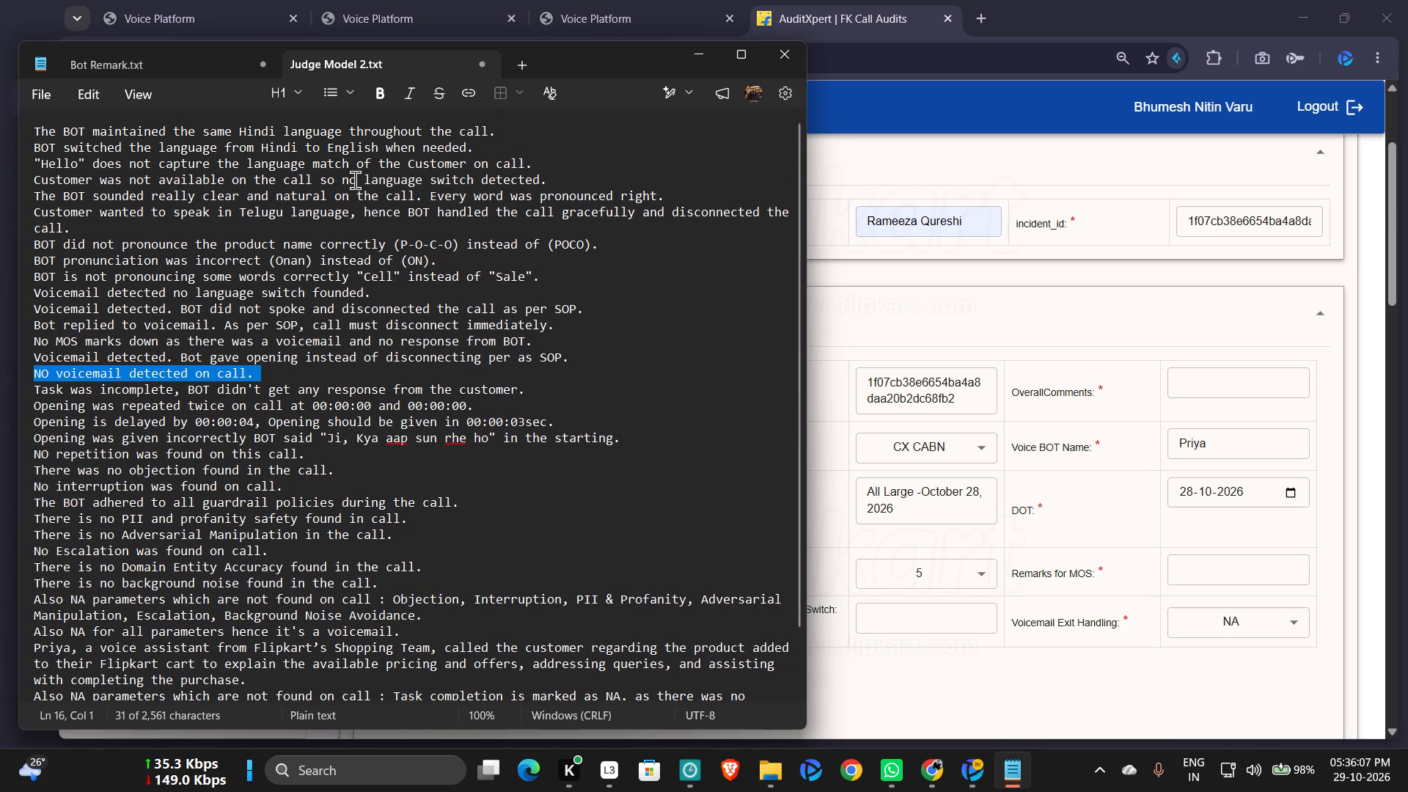
left_click(655, 0)
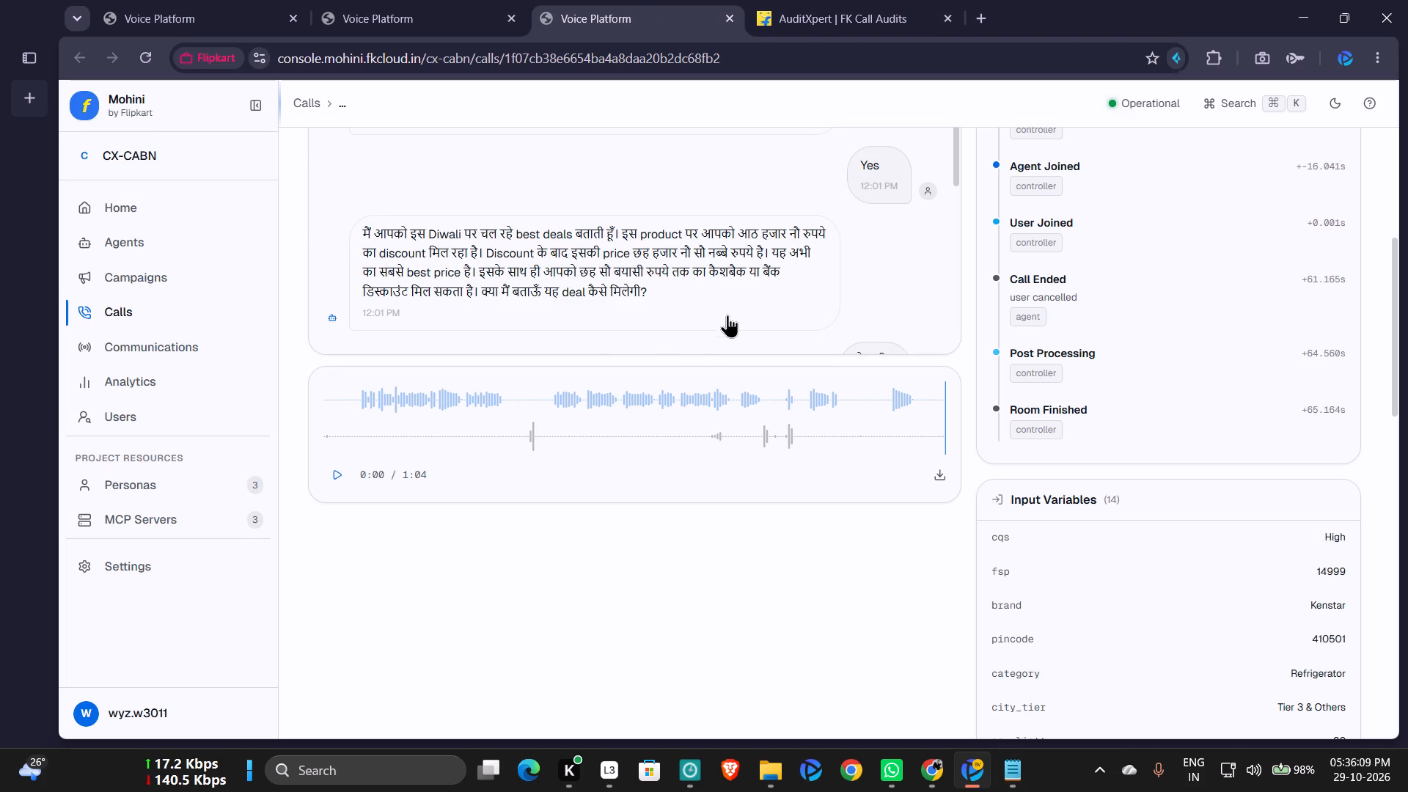
left_click(326, 435)
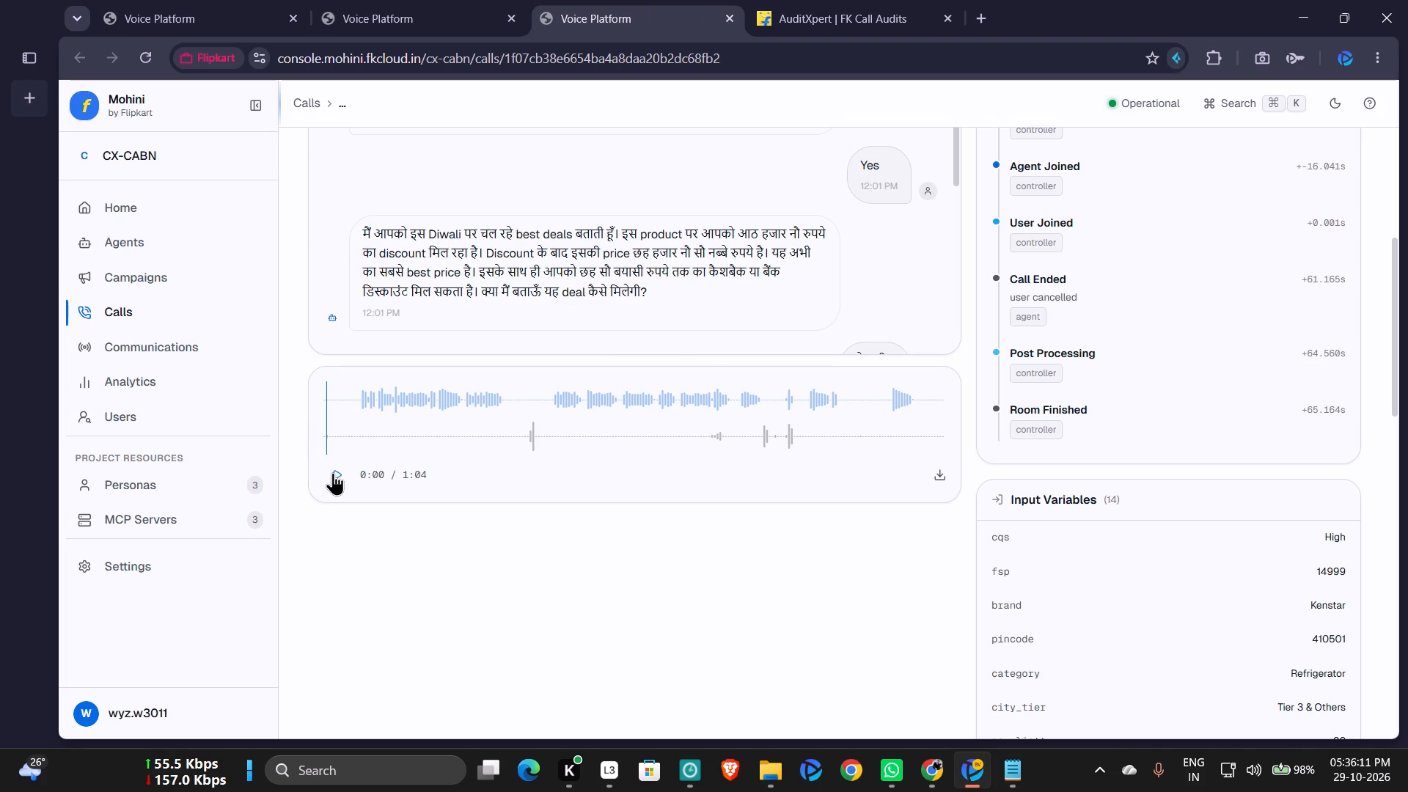
left_click(333, 472)
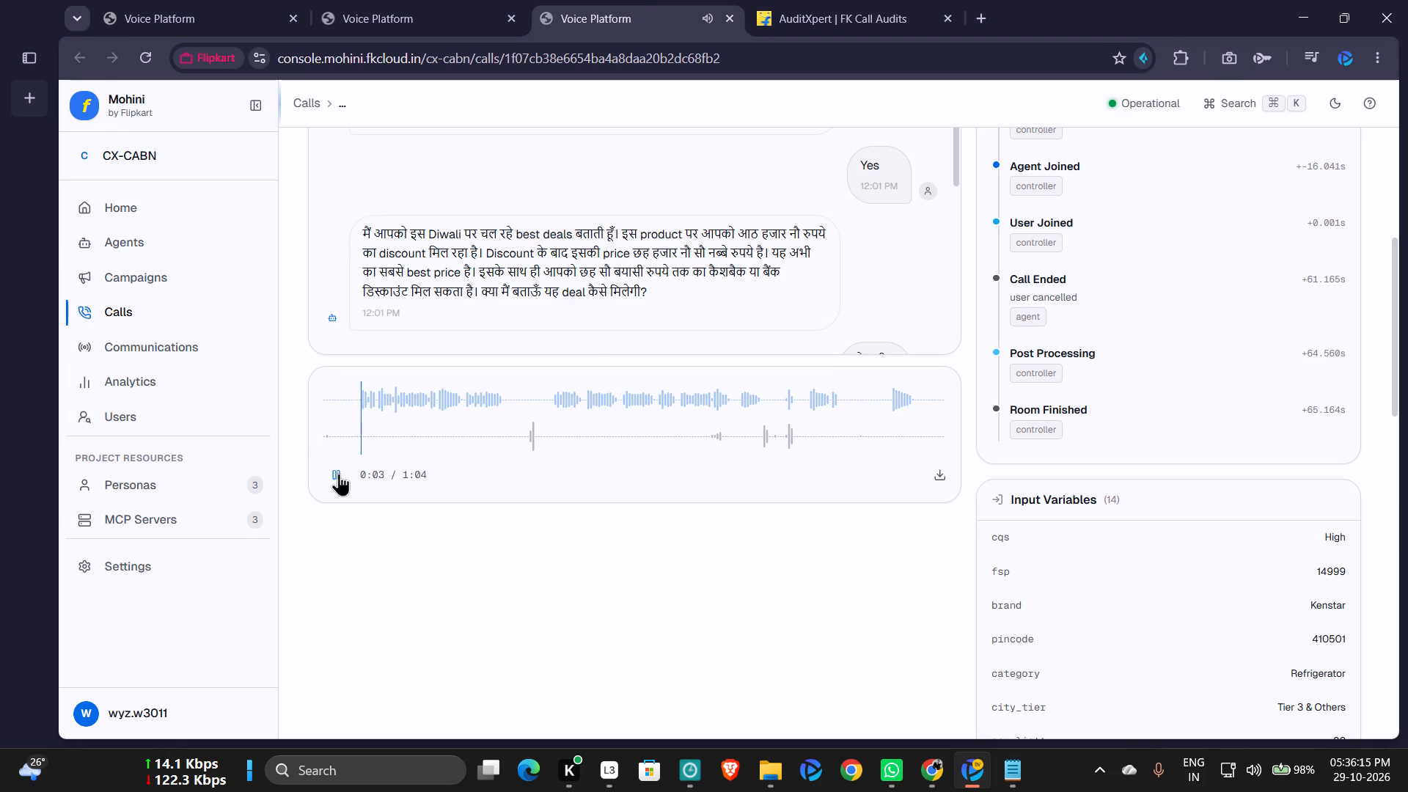
left_click(339, 473)
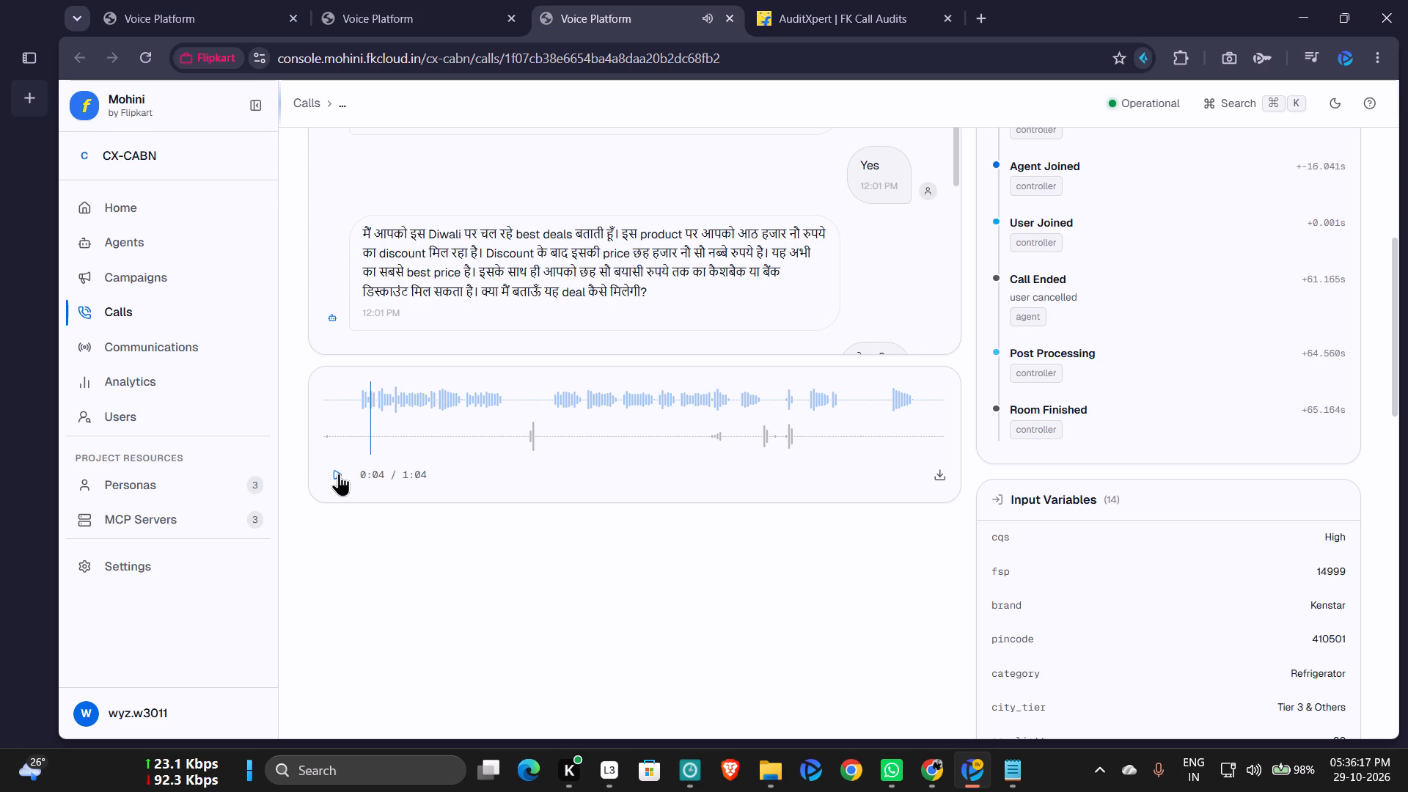
left_click(339, 473)
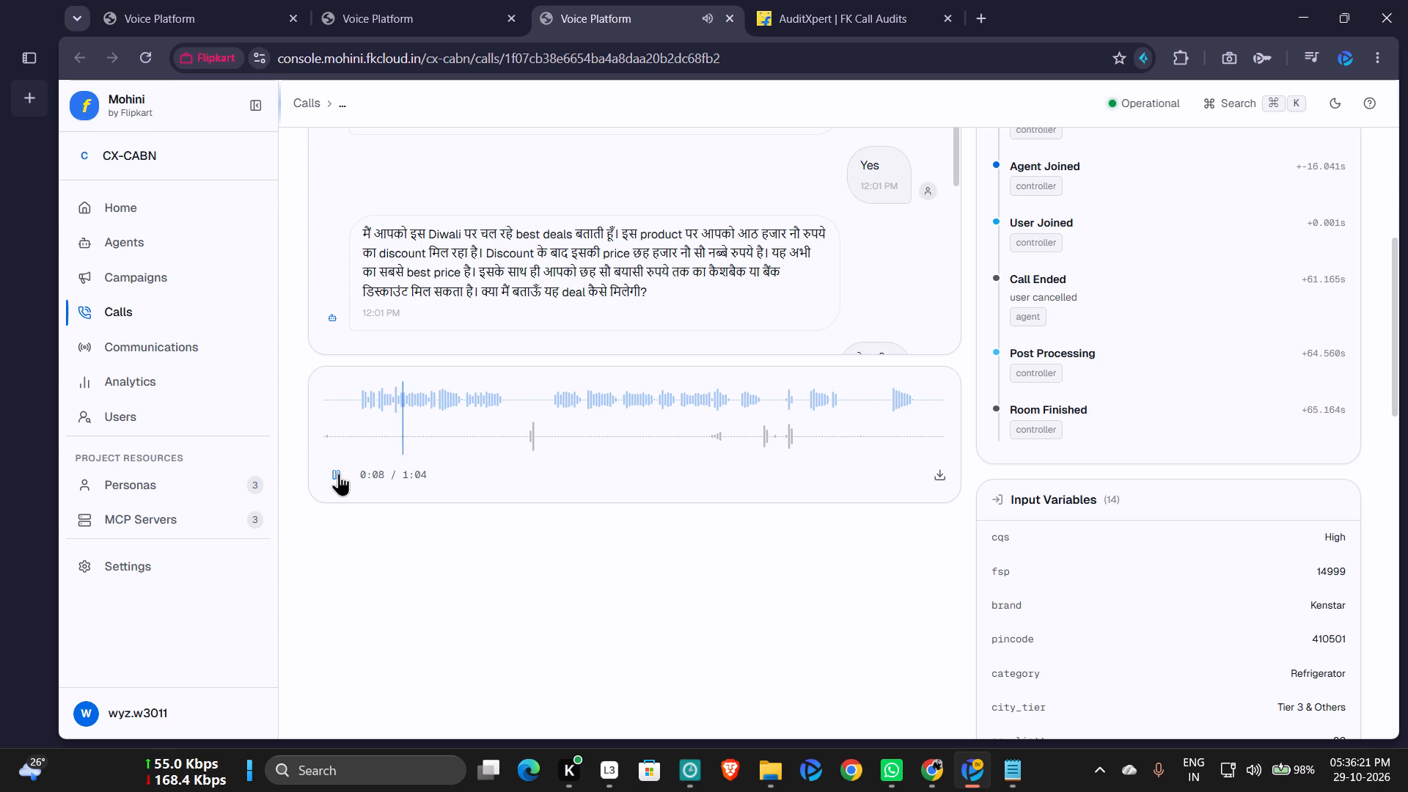
left_click(339, 473)
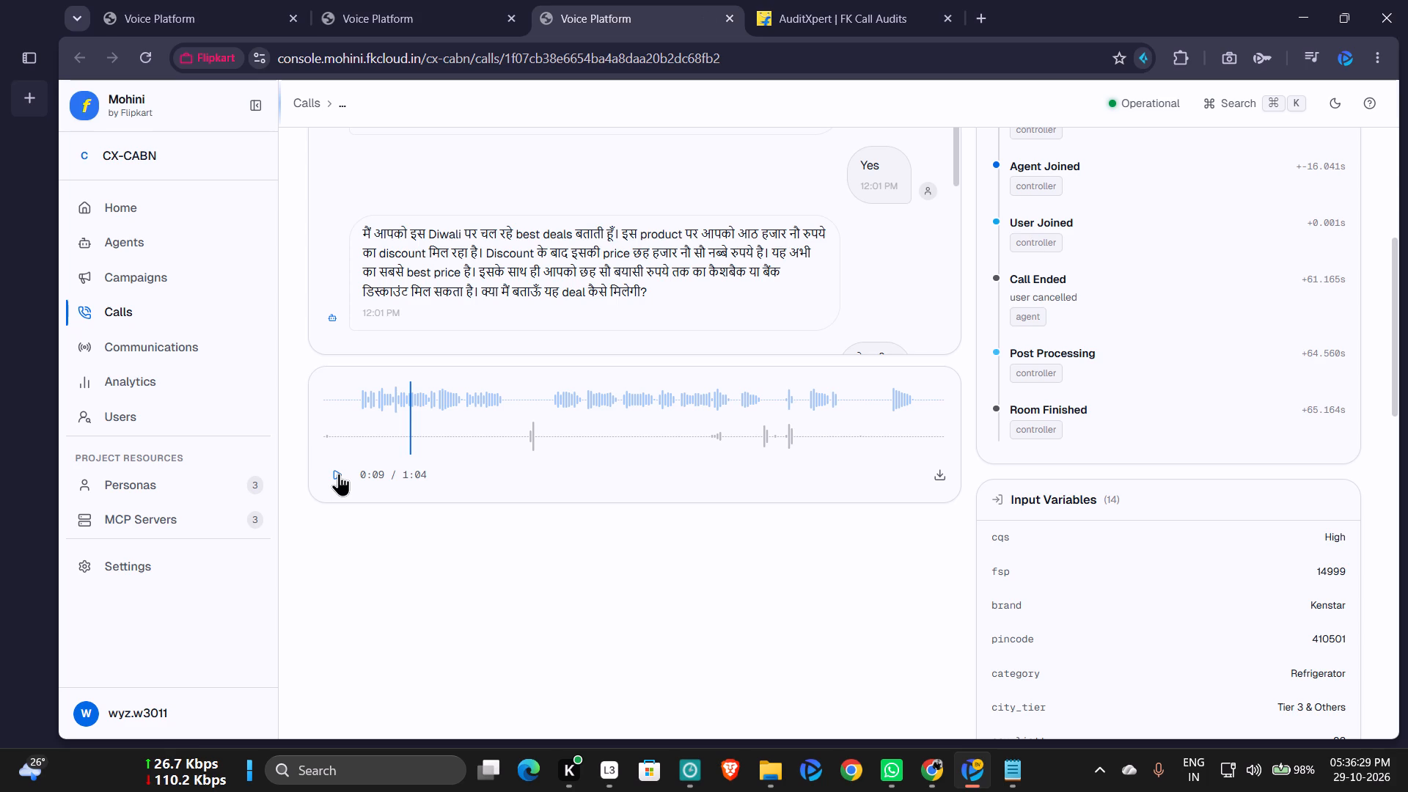
left_click(339, 473)
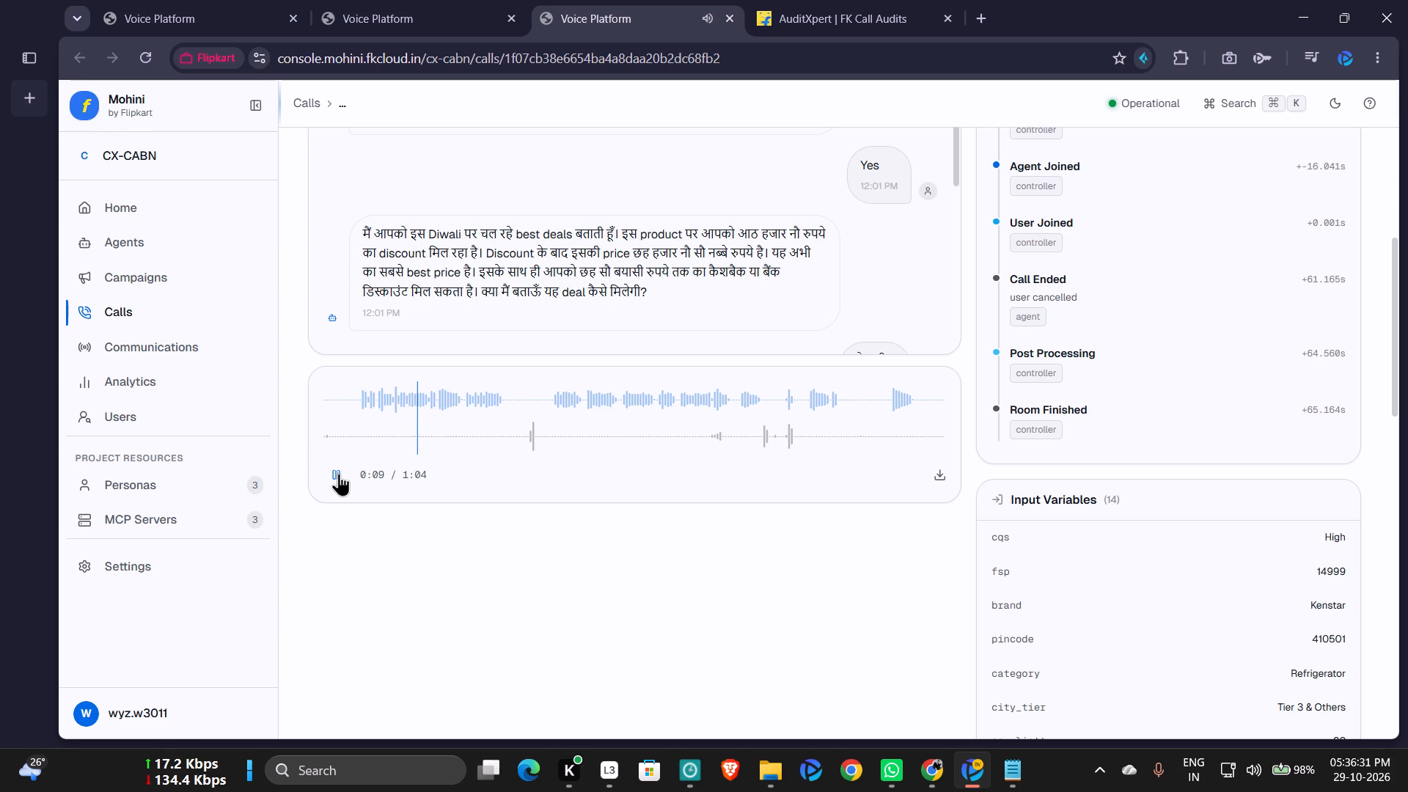
left_click(339, 473)
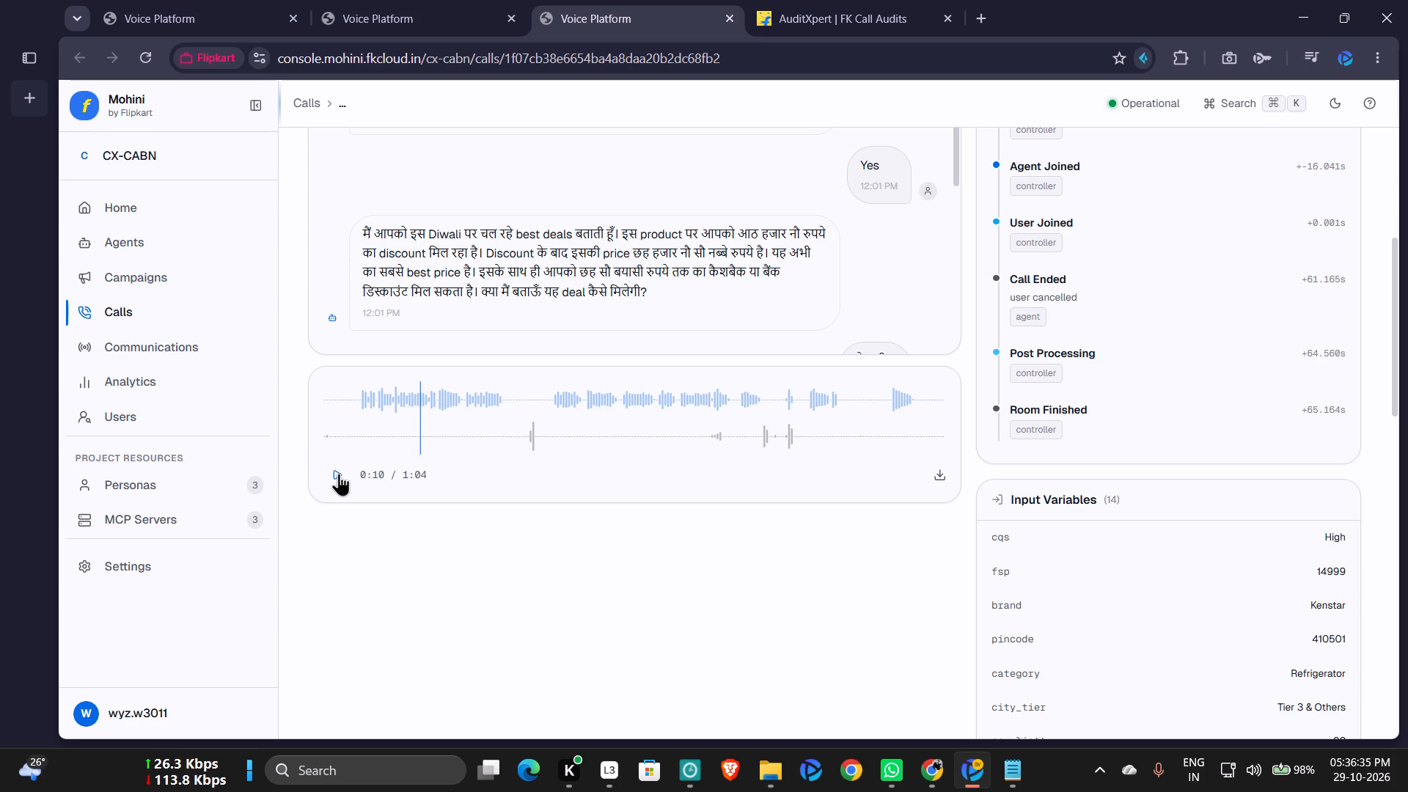
left_click(339, 473)
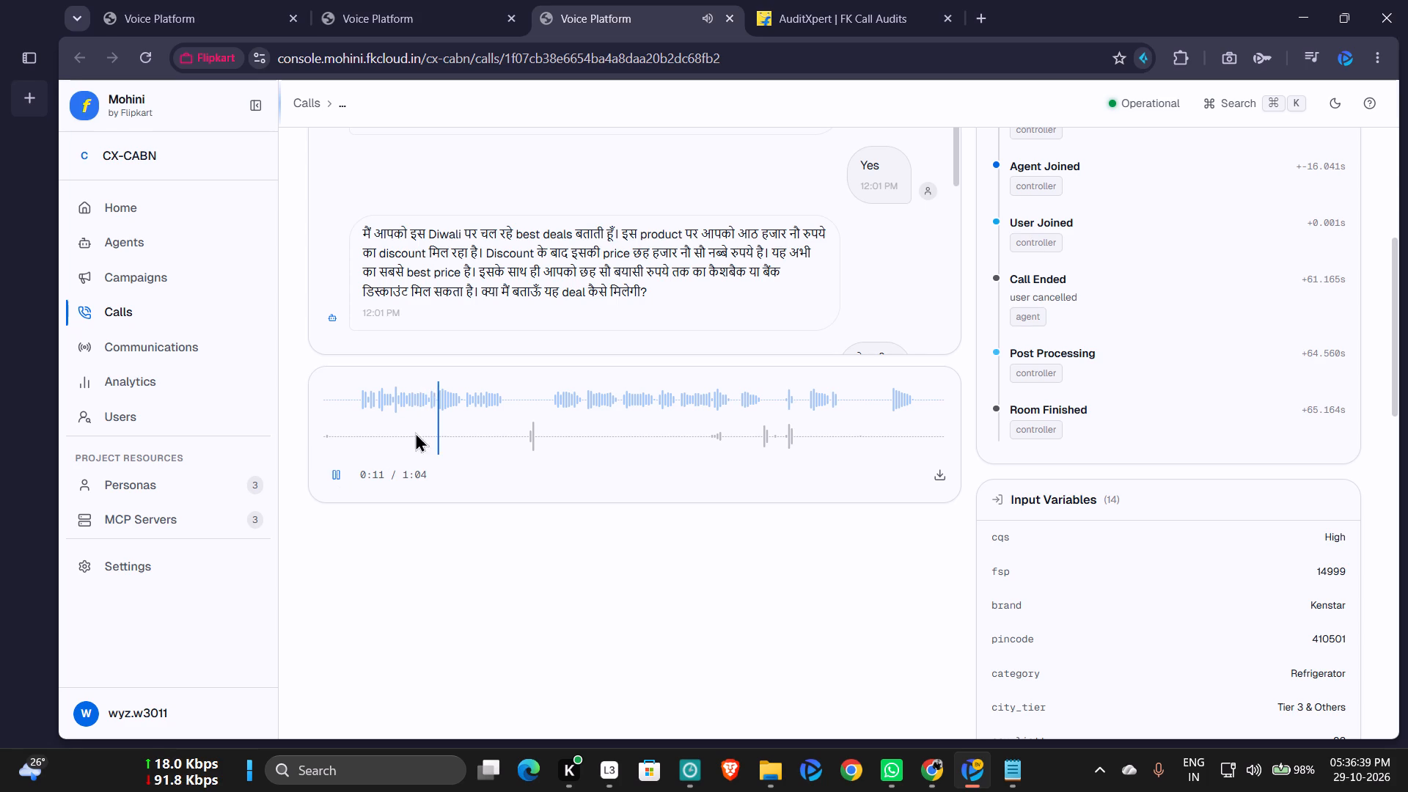
left_click(523, 443)
left_click(334, 475)
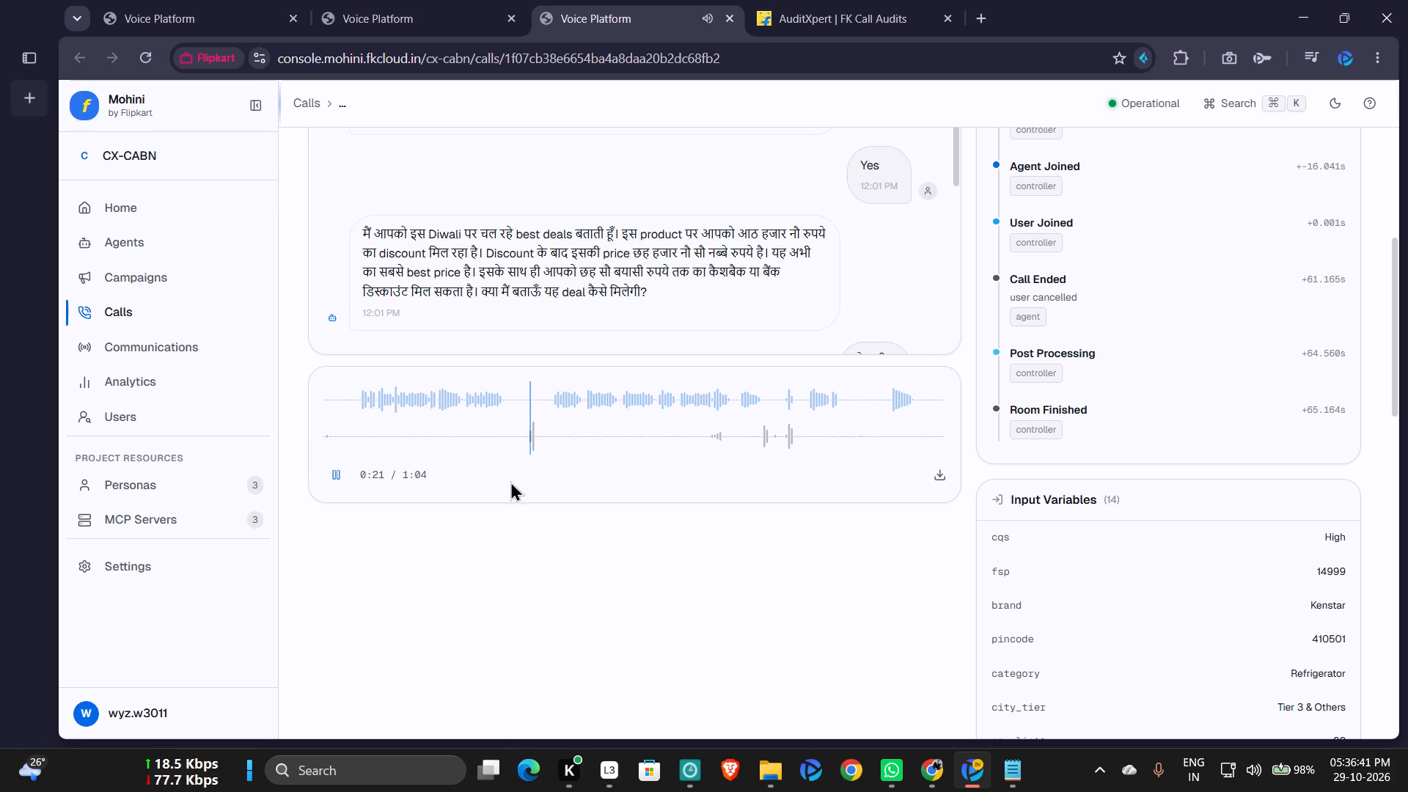
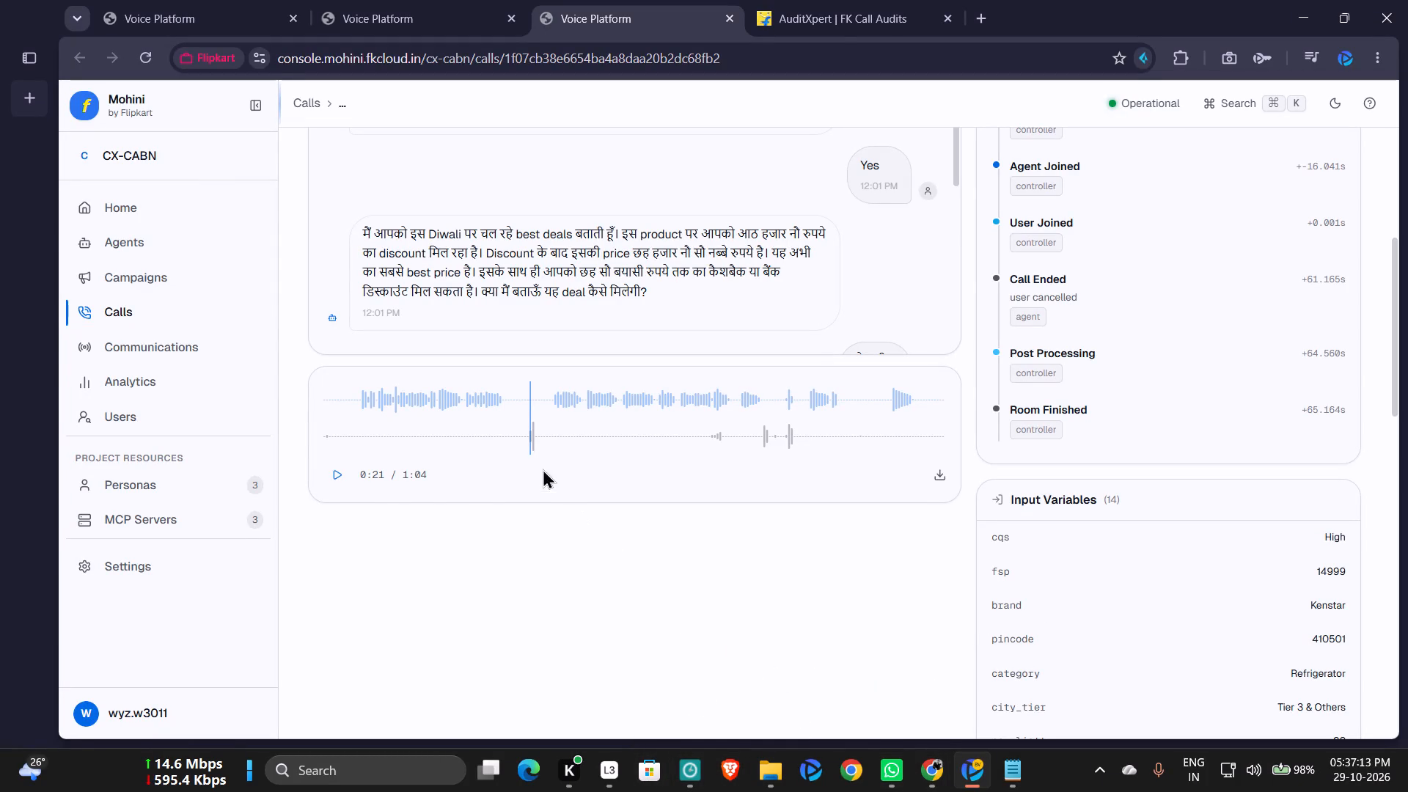
Listen to the rest of the call recording, skipping to about 0:40, 0:44, 0:48, 0:52 and 0:59, and pause near its end.
left_click(344, 473)
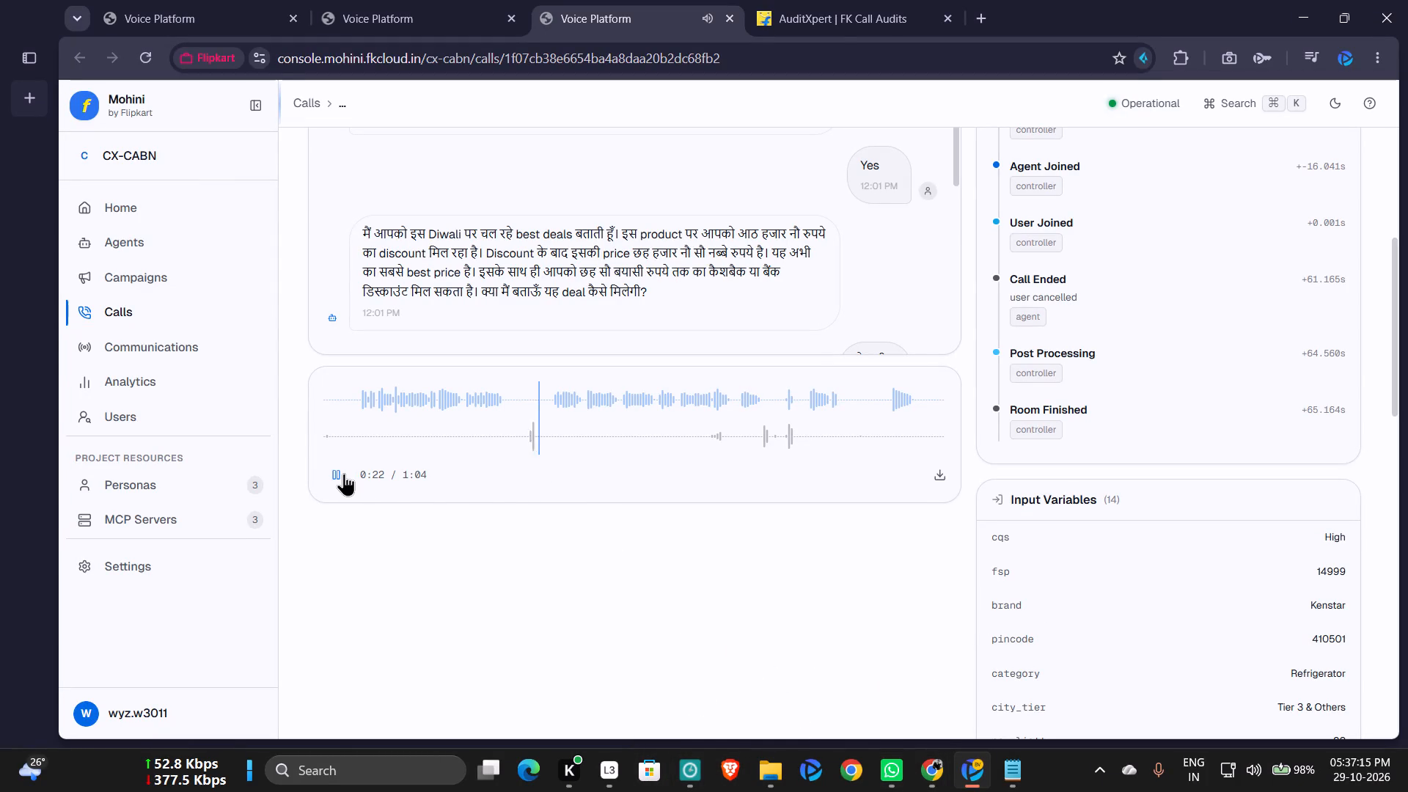
left_click(711, 439)
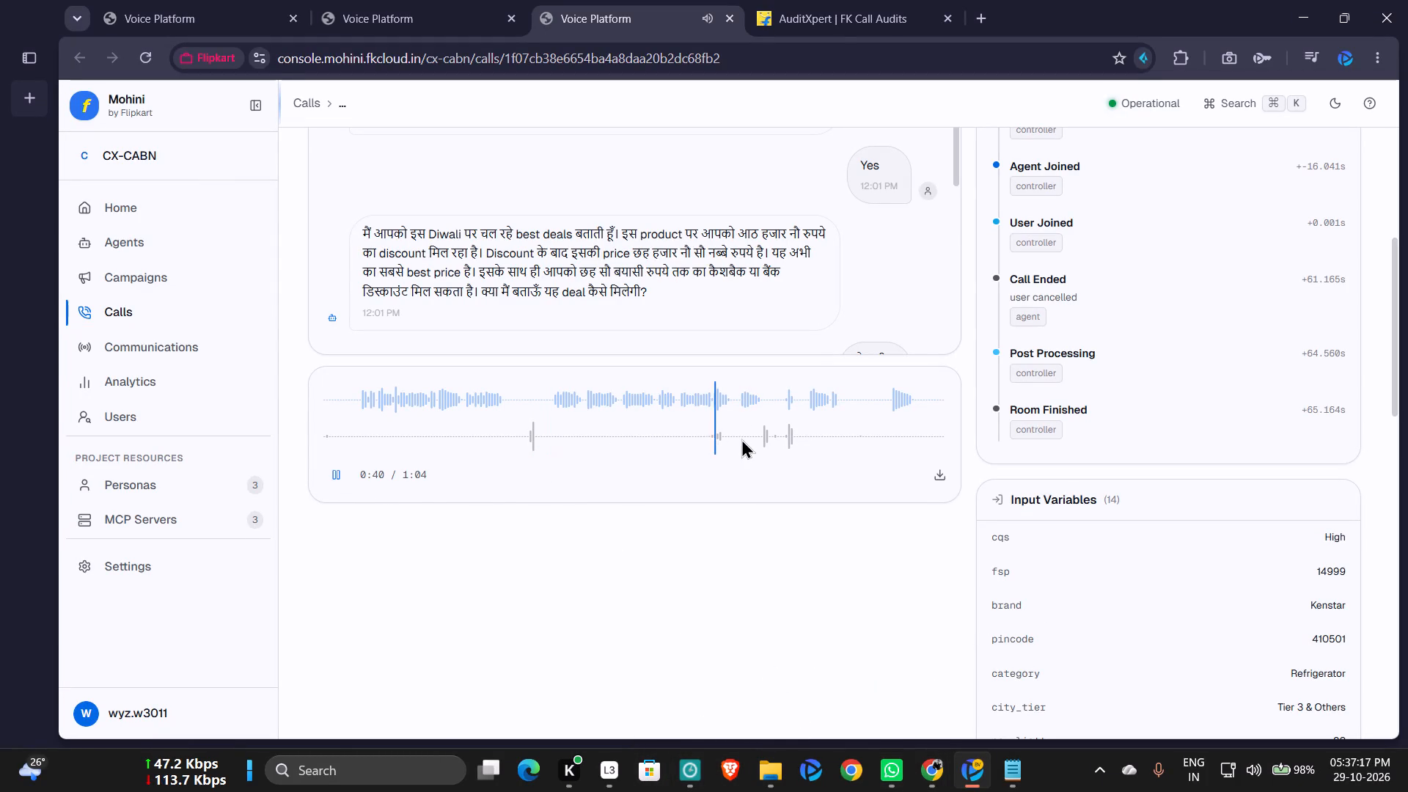
left_click(751, 431)
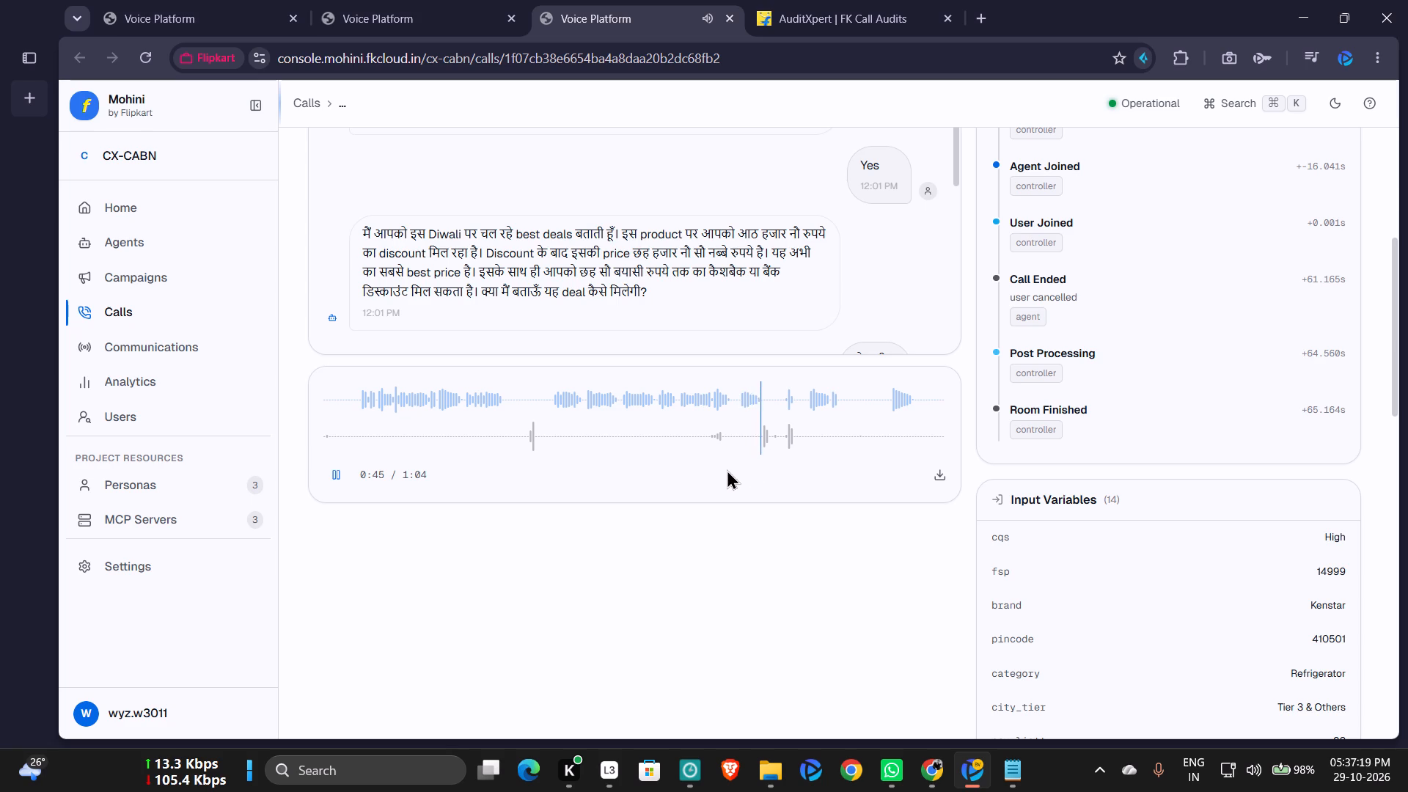
left_click(785, 434)
left_click(821, 428)
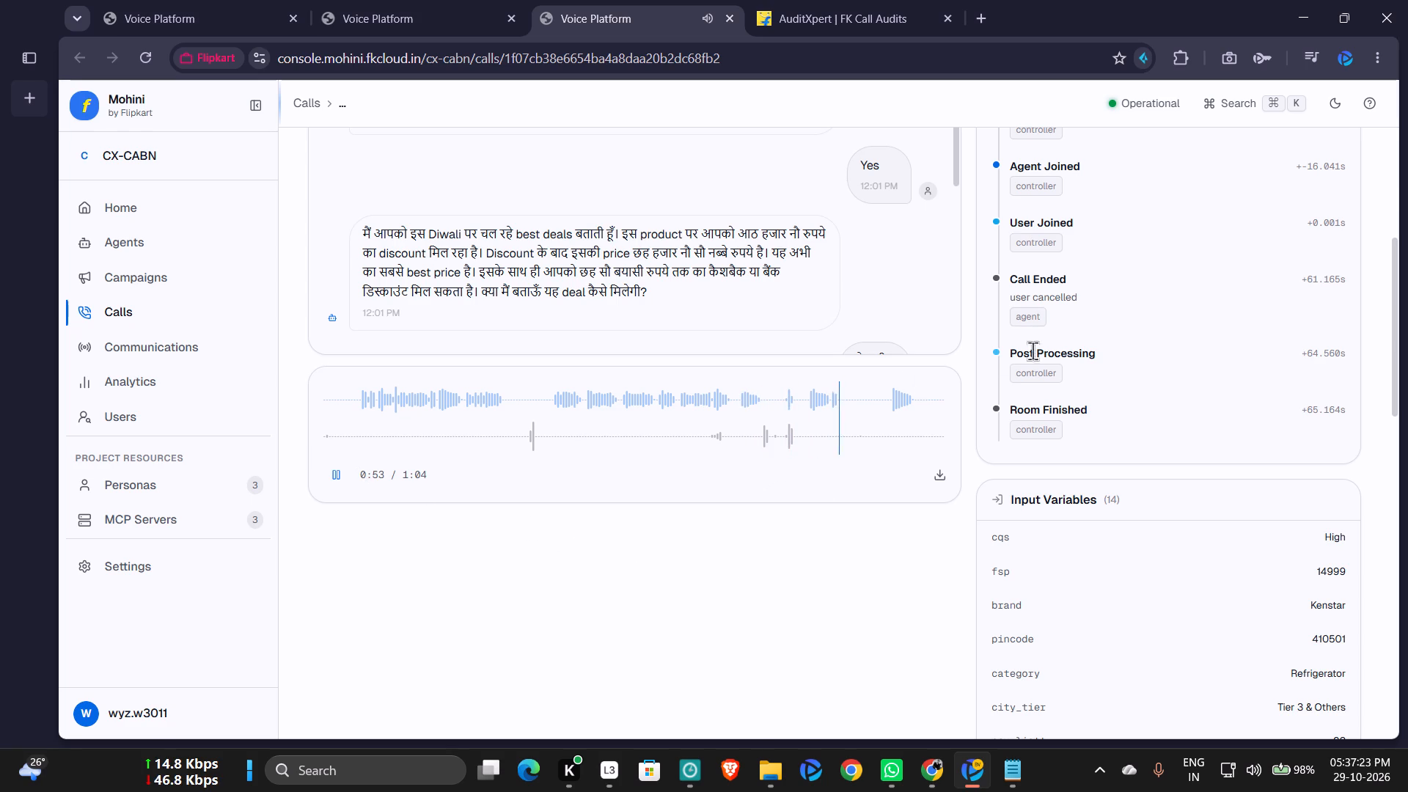
left_click(895, 408)
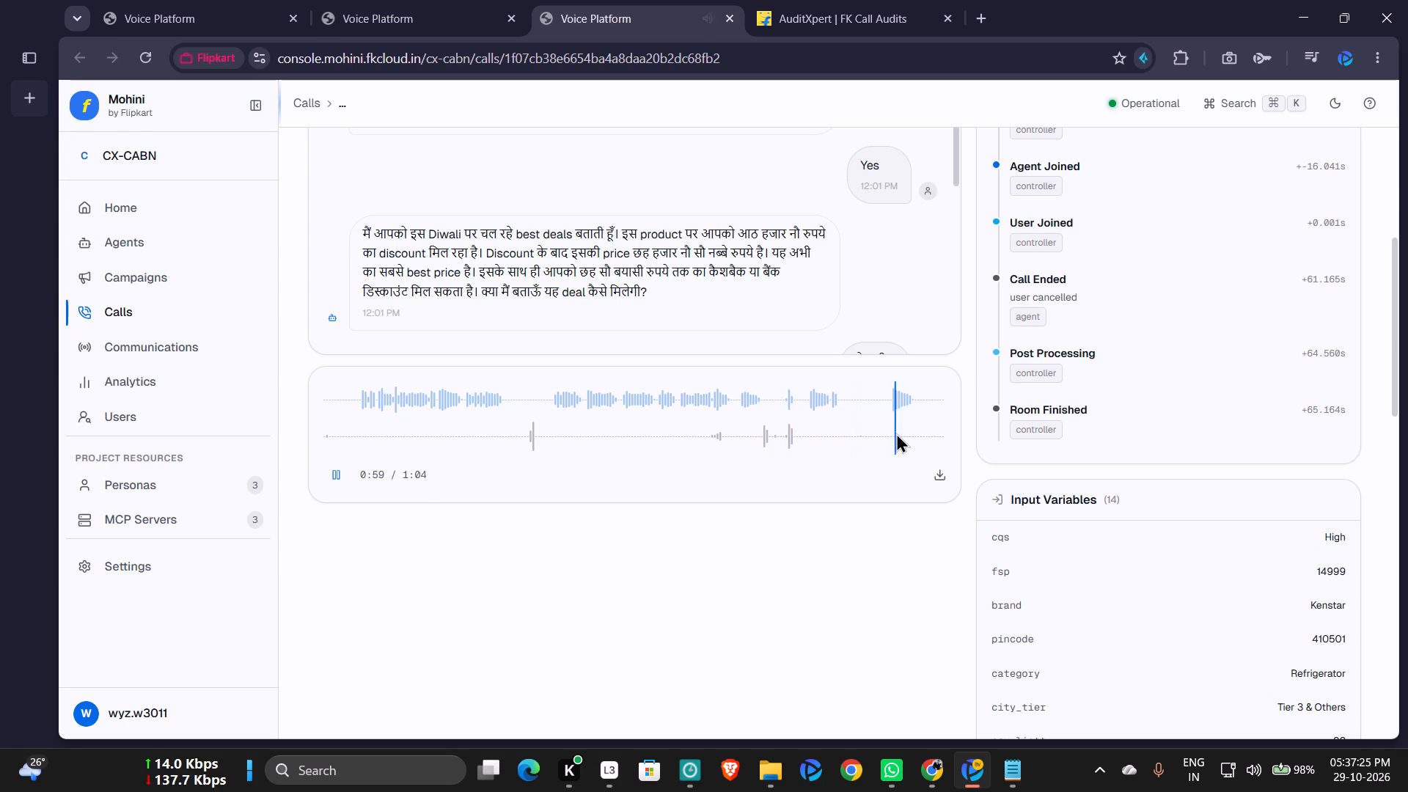
left_click(343, 468)
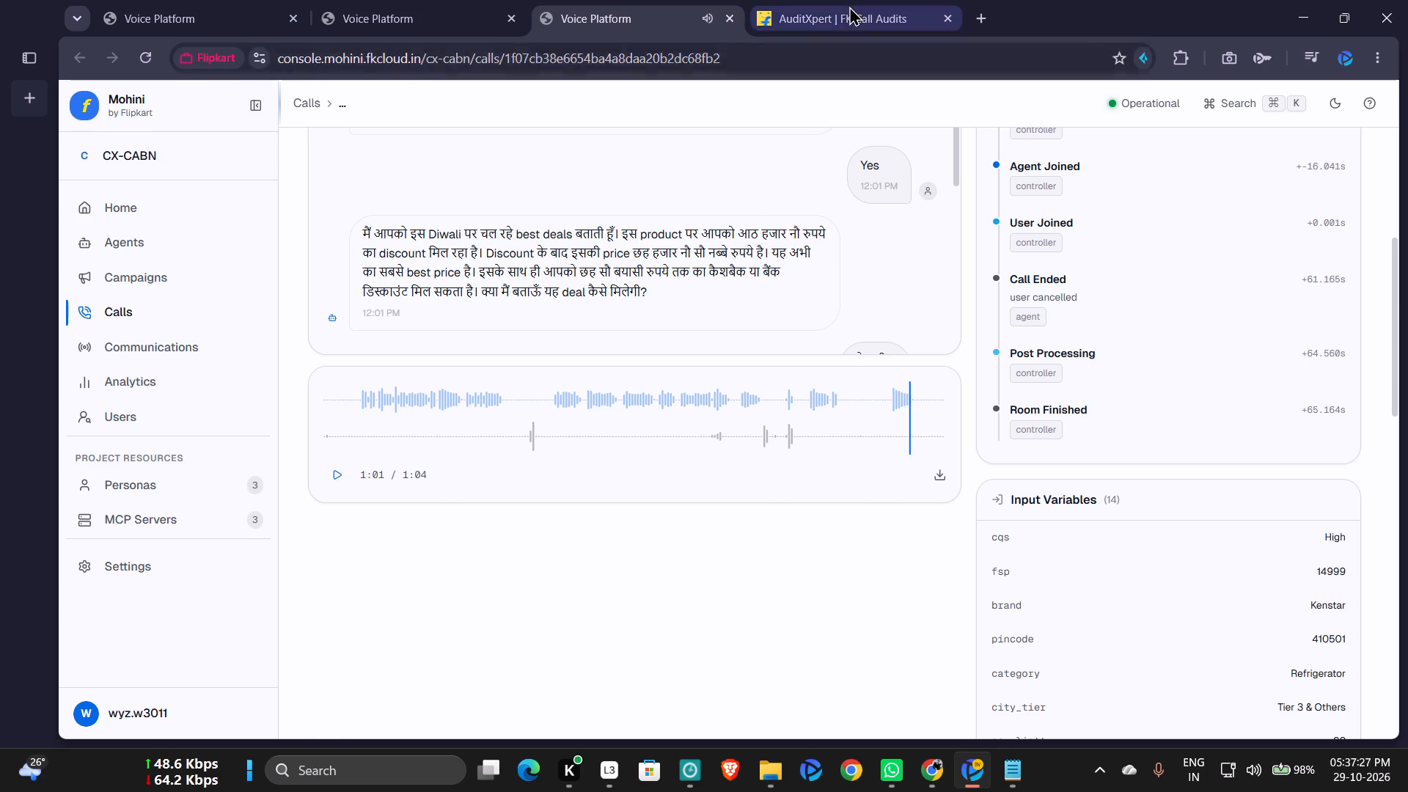
In the AuditXpert form, fill Remarks for MOS with the Judge Model 2.txt line "The BOT sounded really clear and natural on the call. Every word was pronounced right.".
left_click(849, 6)
left_click(1005, 777)
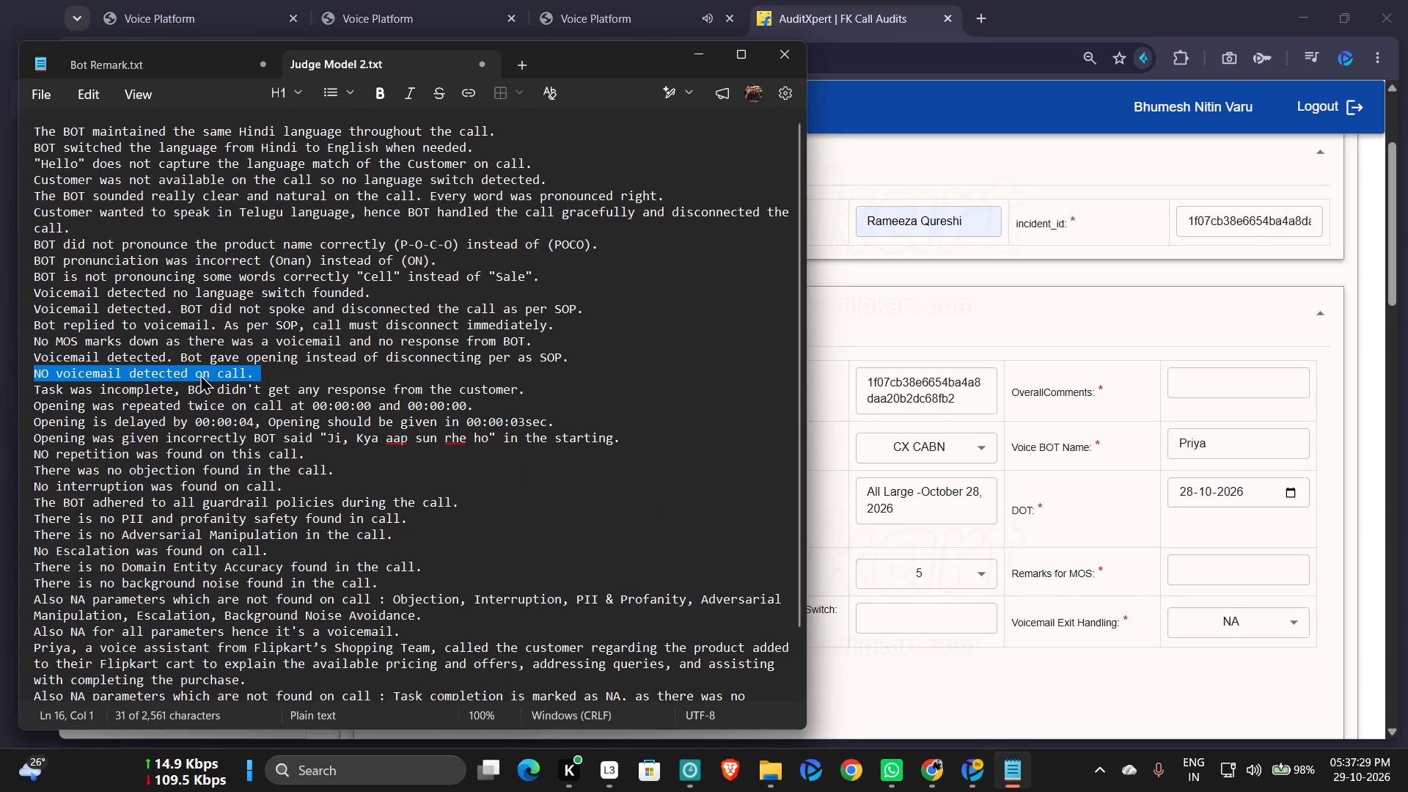
scroll(381, 325, "up", 3)
left_click(226, 187)
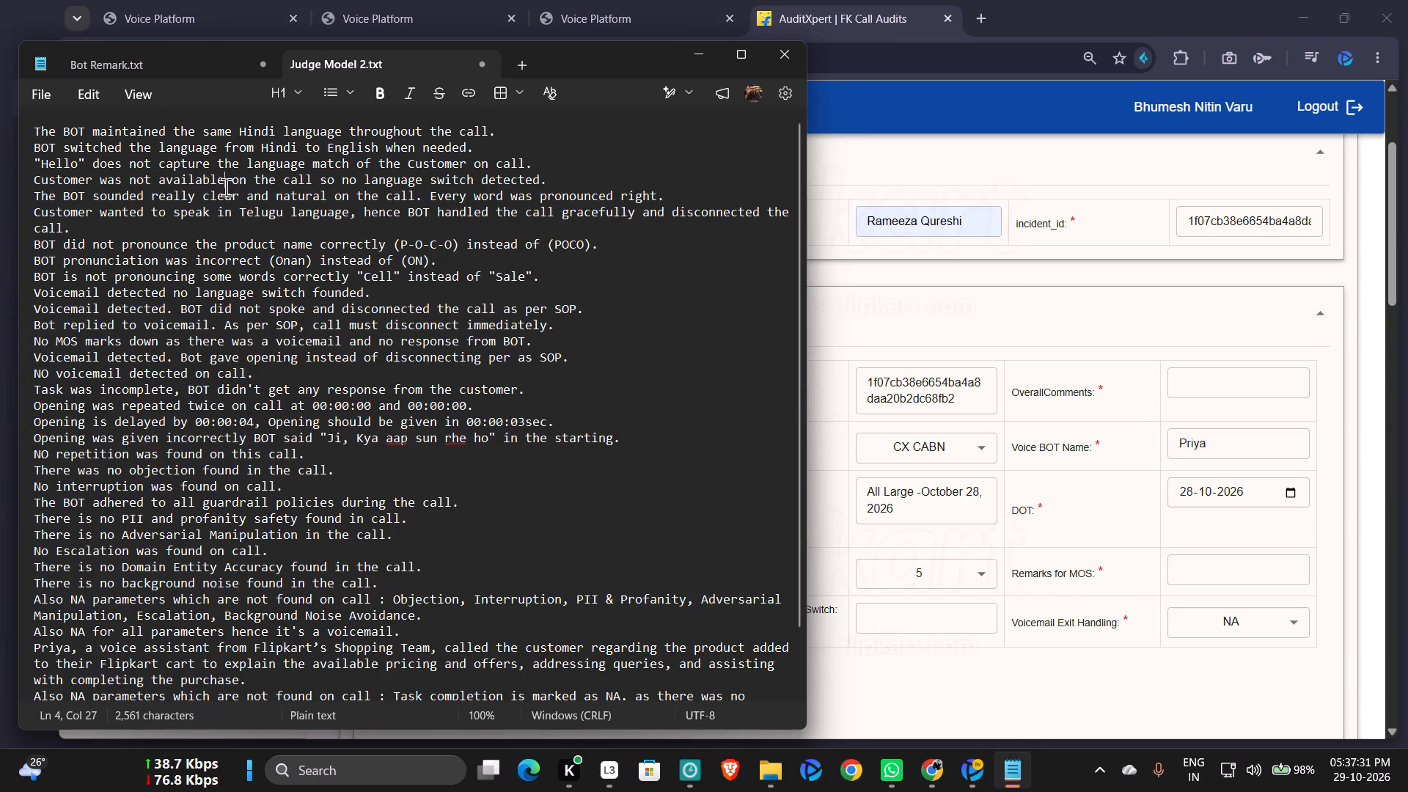
triple_click(177, 193)
key("ctrl+c")
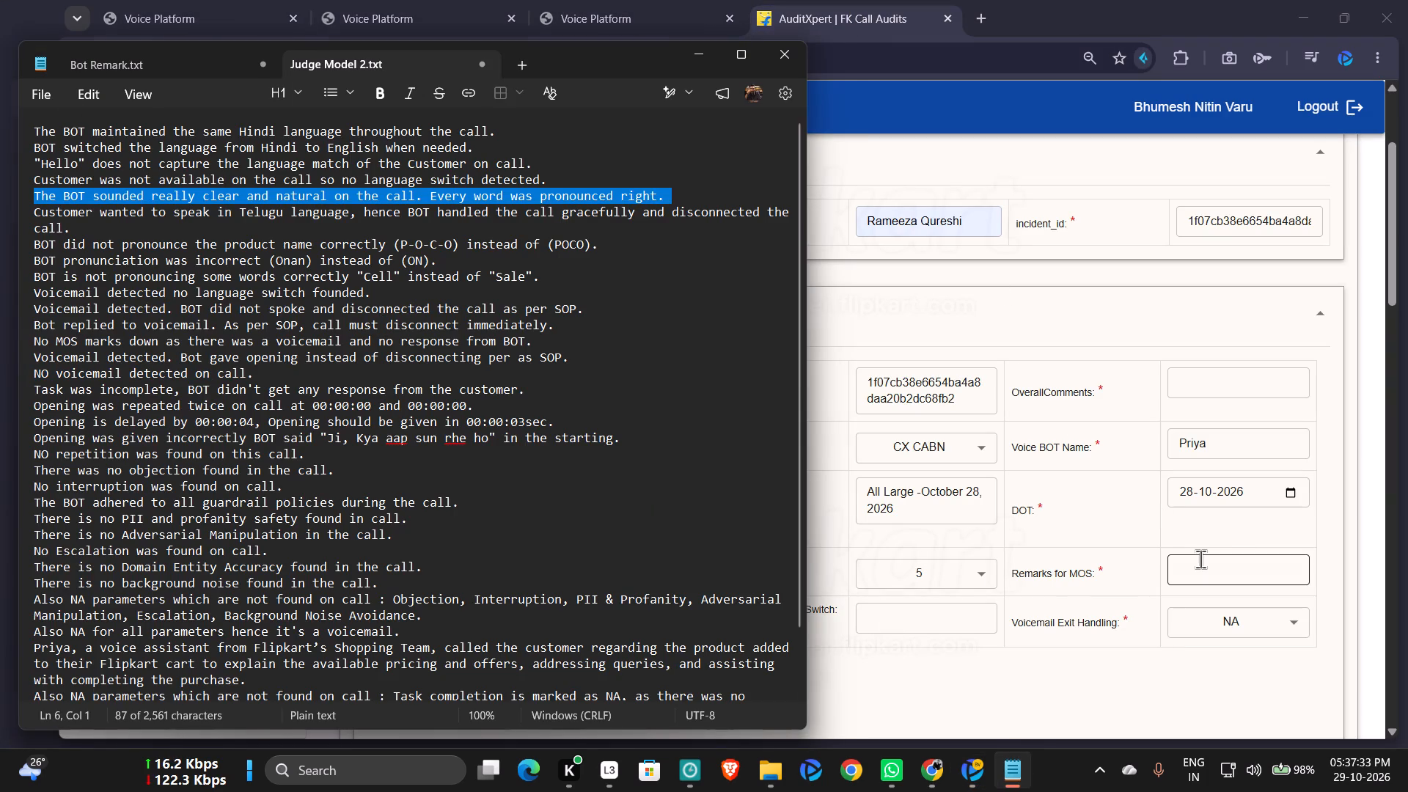
left_click(1200, 559)
key("ctrl+v")
Fill Remarks for Language Switch with the Judge Model 2.txt line "The BOT maintained the same Hindi language throughout the call.".
left_click(1014, 777)
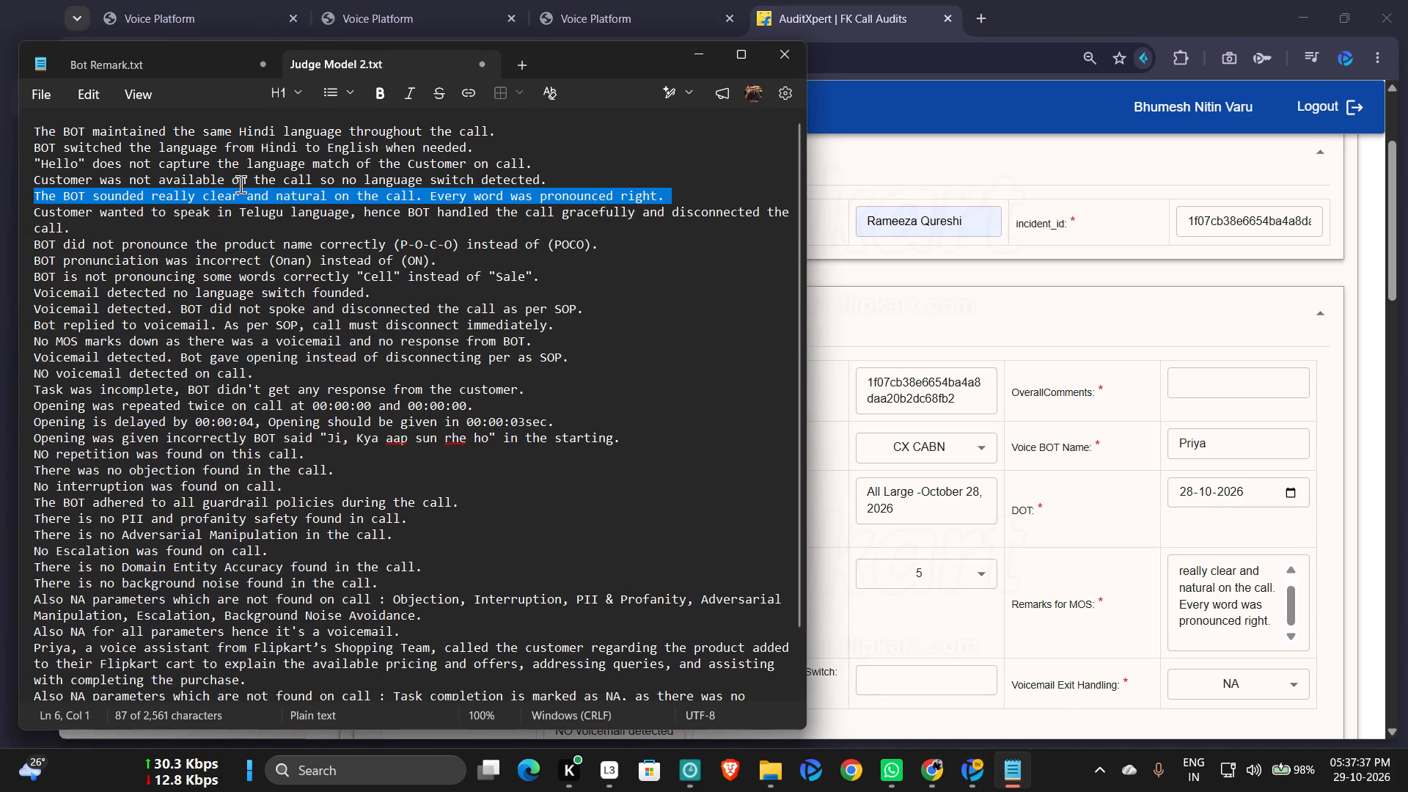
left_click(289, 142)
triple_click(289, 133)
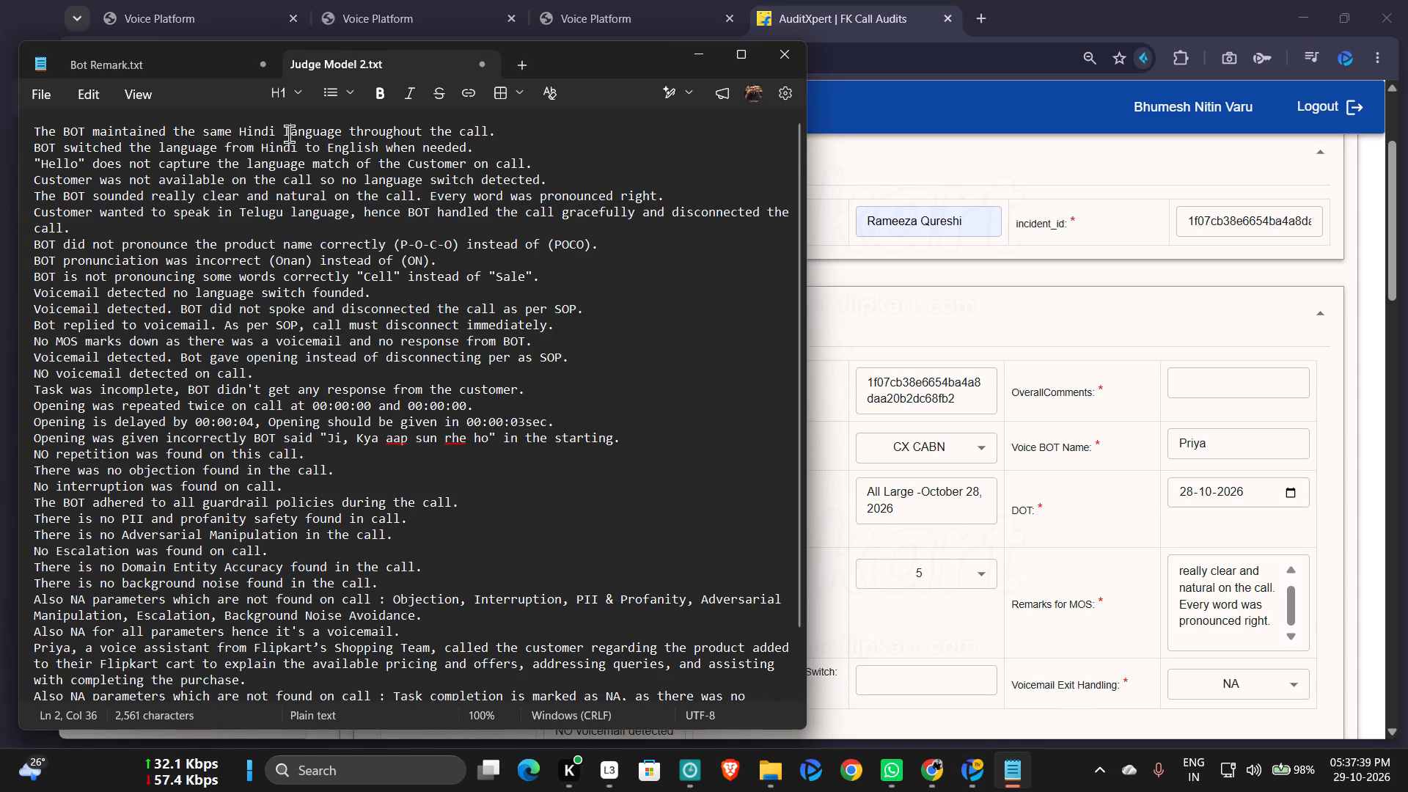
key("ctrl+c")
left_click(923, 670)
key("ctrl+v")
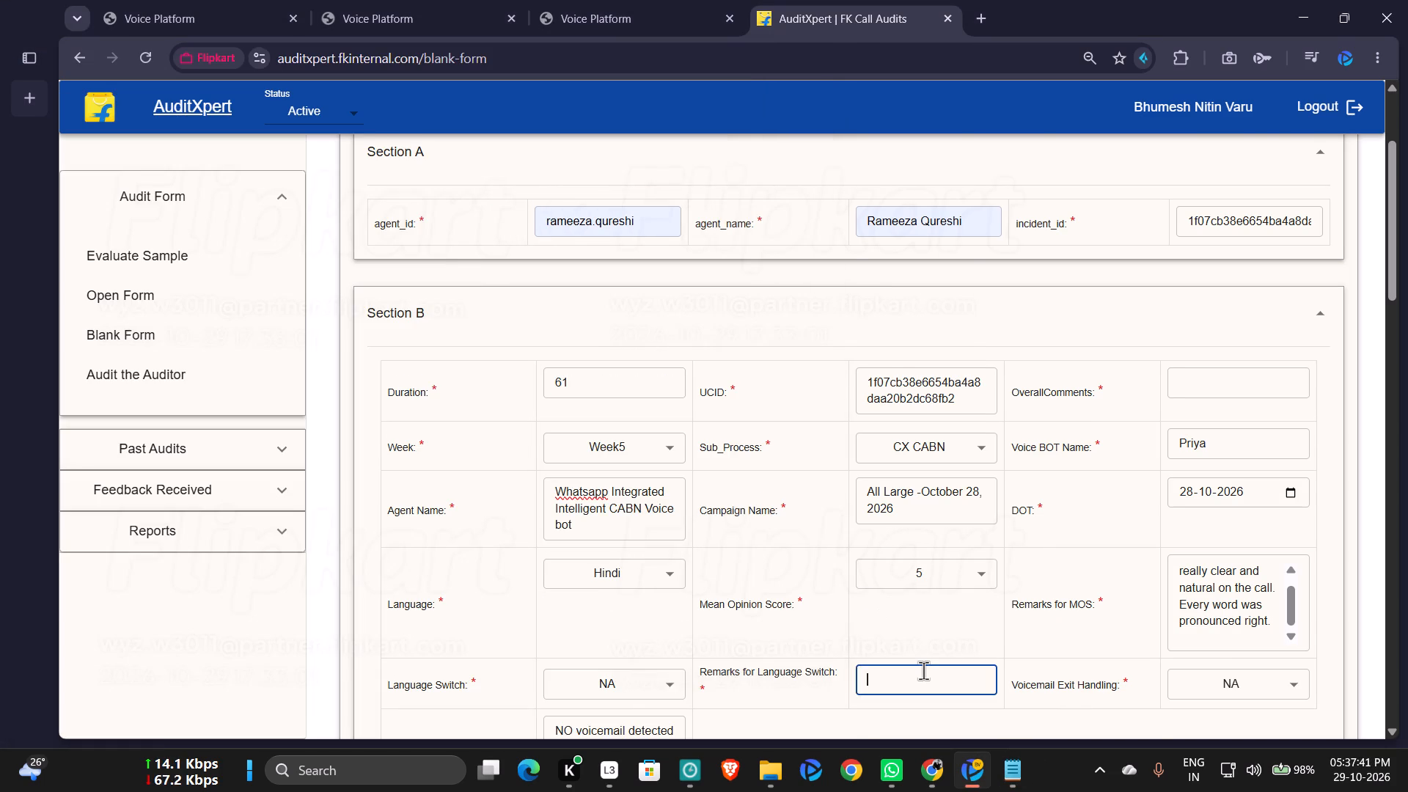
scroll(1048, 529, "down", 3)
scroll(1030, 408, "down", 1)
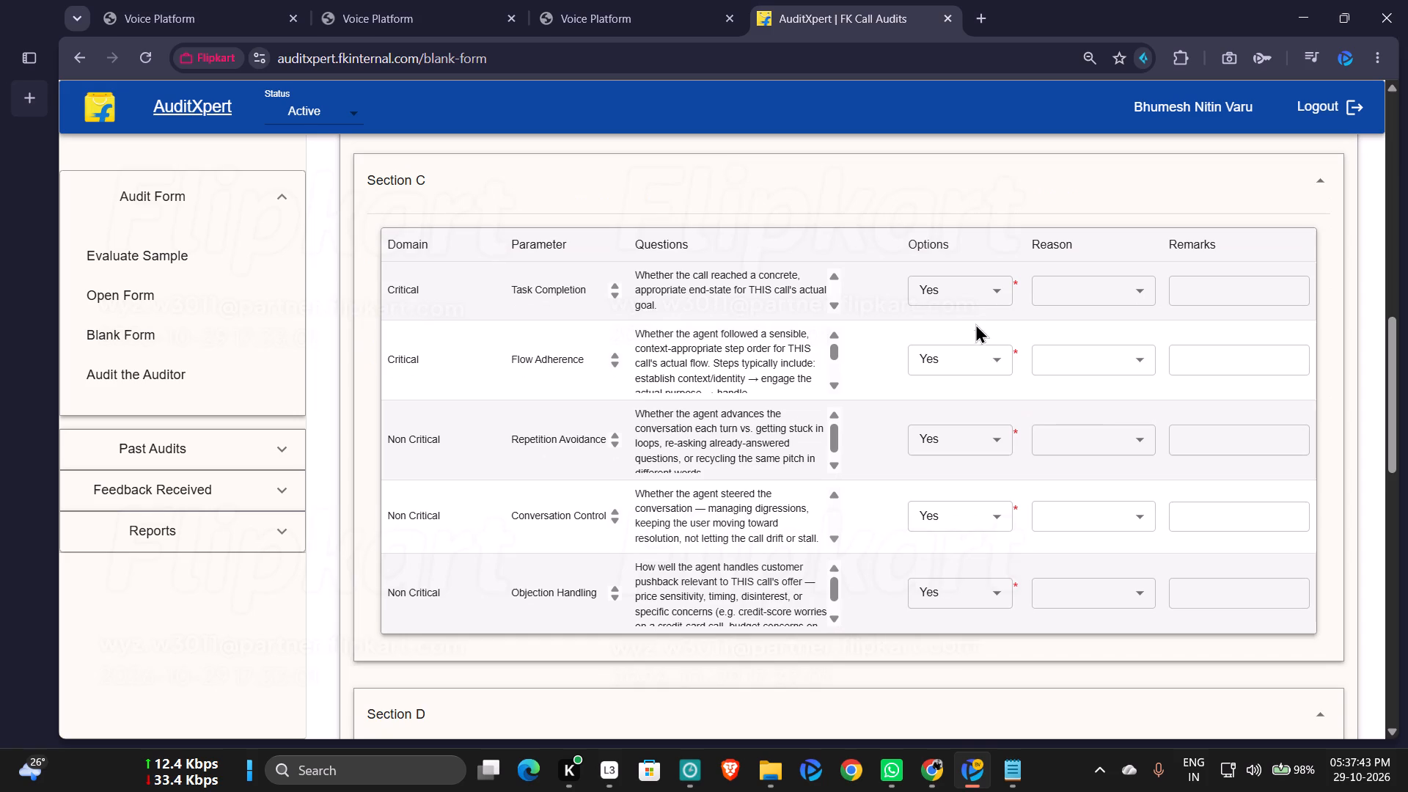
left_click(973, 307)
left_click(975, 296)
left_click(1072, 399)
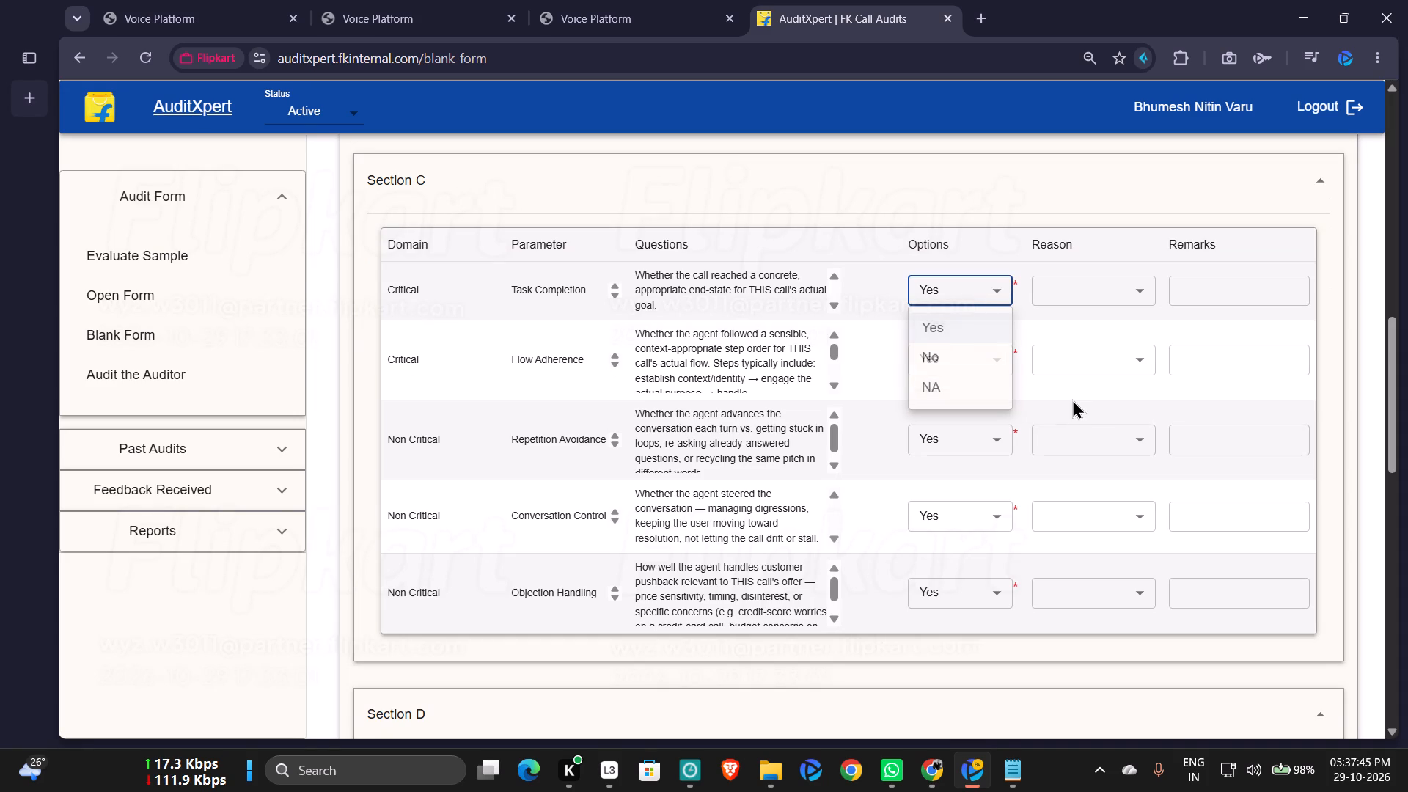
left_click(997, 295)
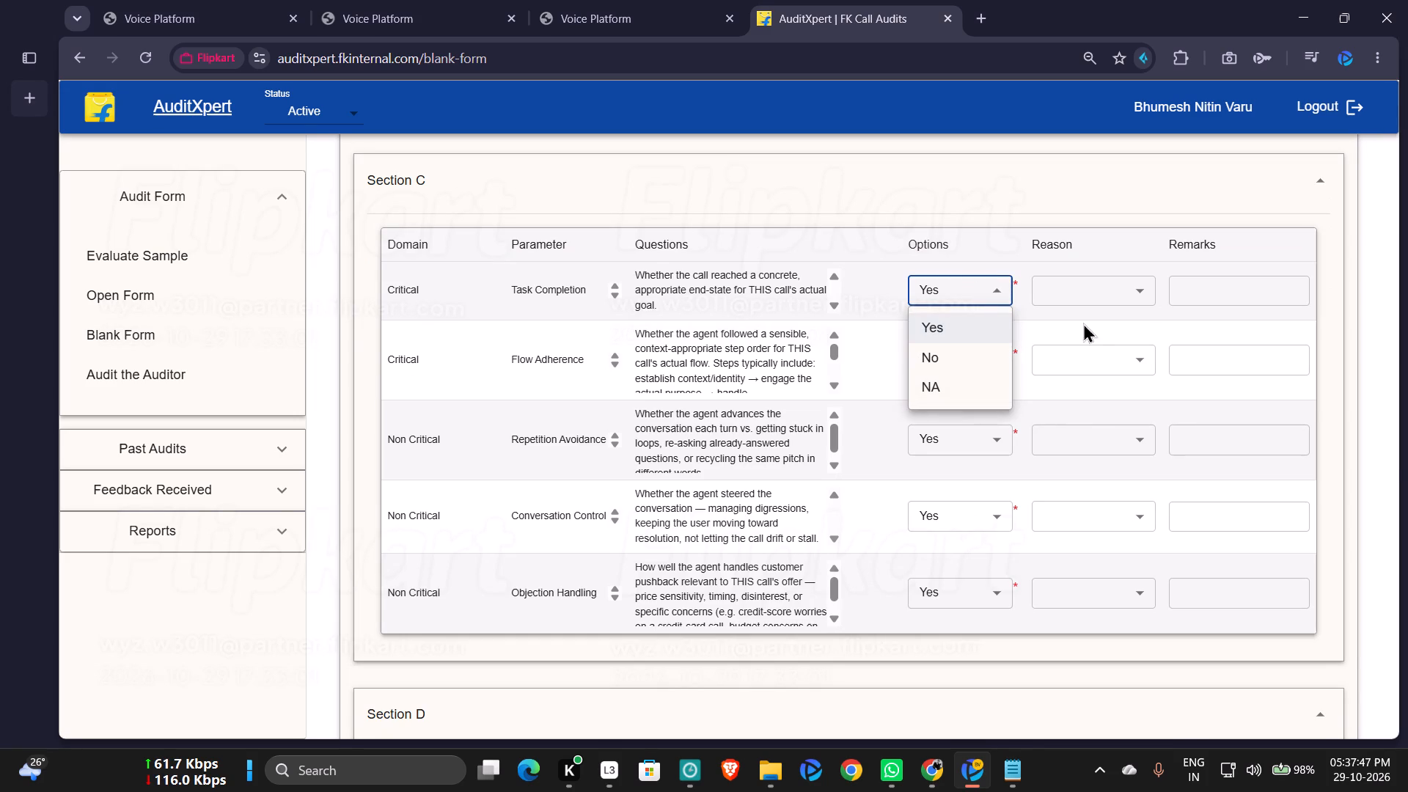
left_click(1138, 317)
In Section C, set Repetition Avoidance to No and choose only the reason that begins "Repeated the same".
left_click(991, 443)
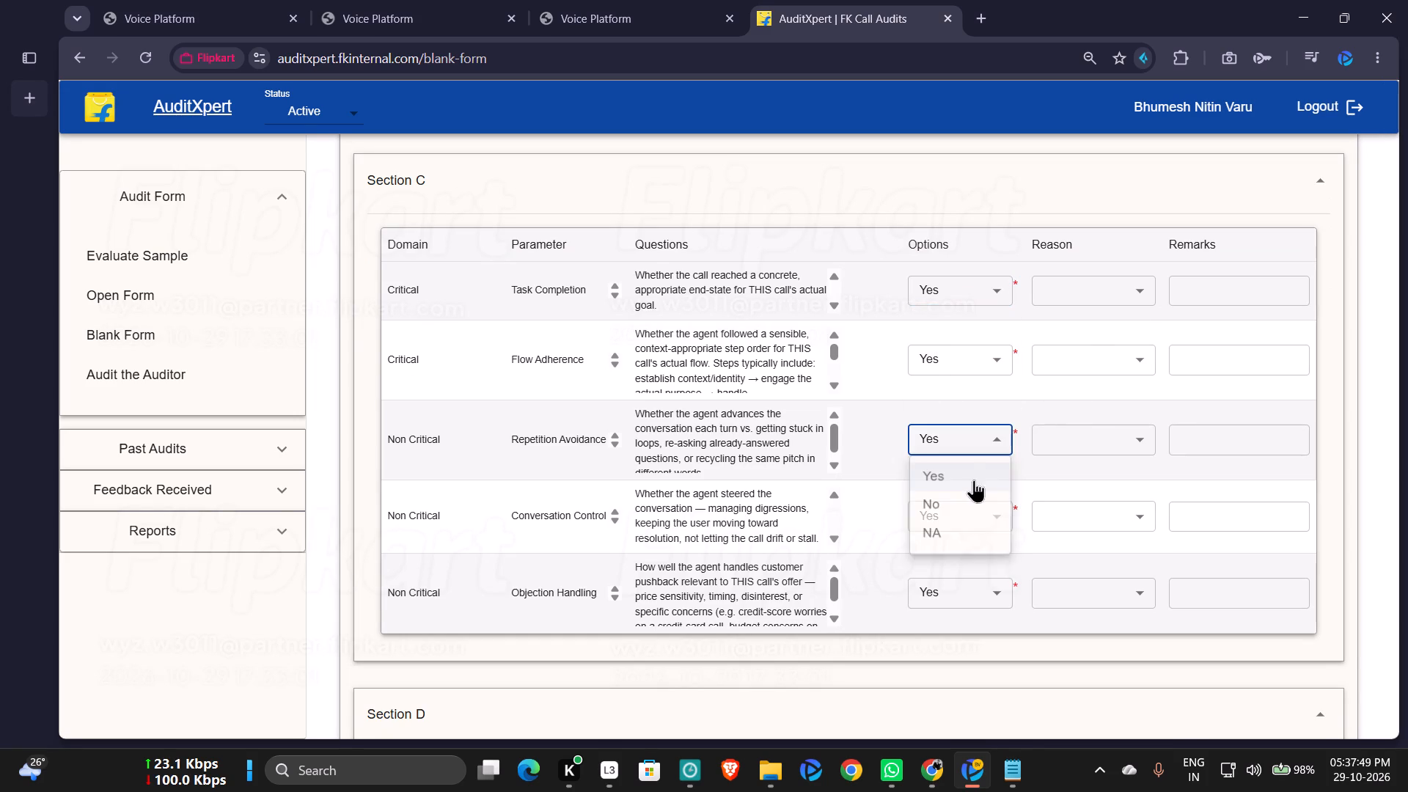
left_click(954, 514)
left_click(1104, 443)
left_click(1104, 443)
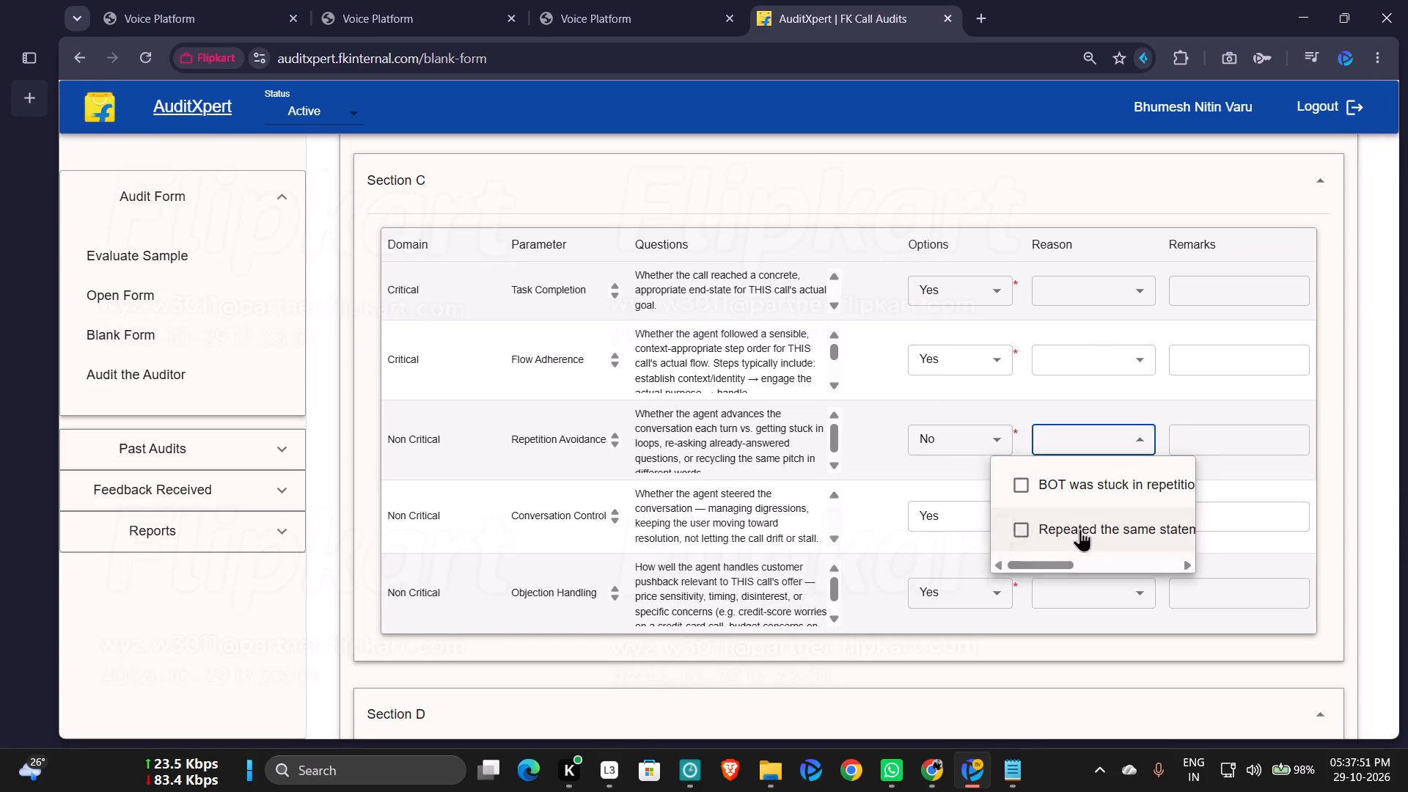
left_click(1090, 481)
left_click_drag(1053, 563, 1140, 565)
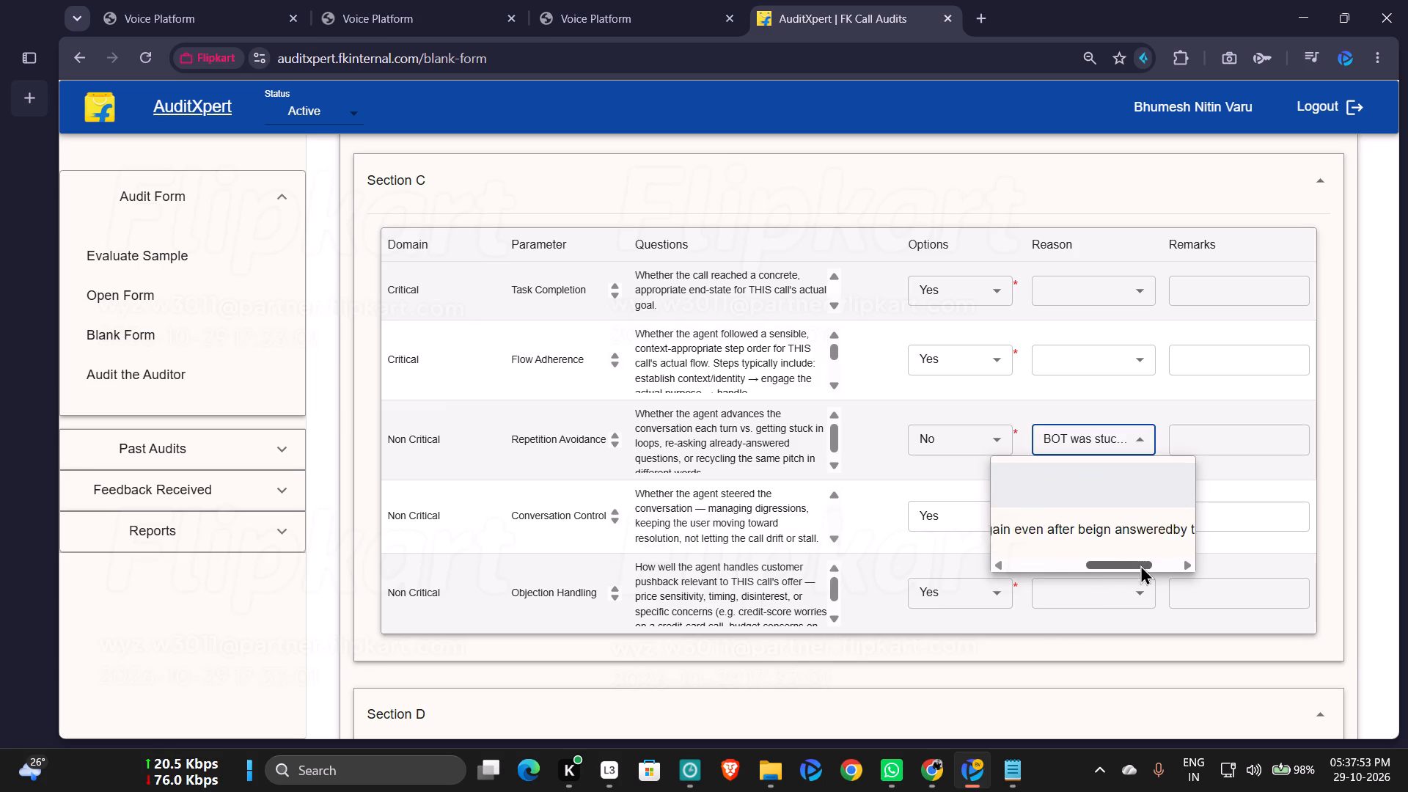
left_click_drag(1140, 565, 968, 579)
left_click(1022, 485)
left_click(1039, 536)
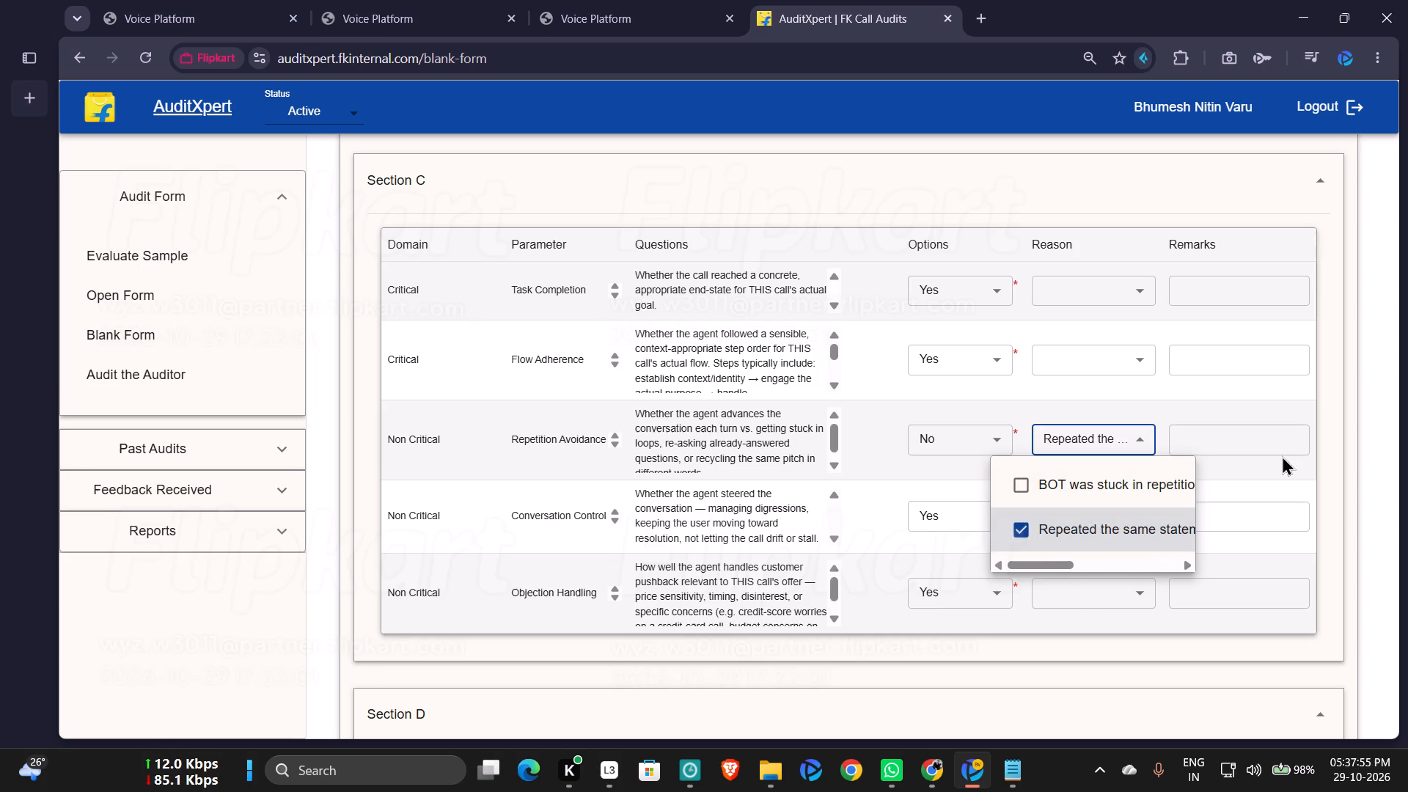
left_click(1236, 483)
Paste the repeated-opening line from Judge Model 2.txt into the Repetition Avoidance remarks, replacing its first word with "Closing".
left_click(1233, 443)
left_click(1015, 759)
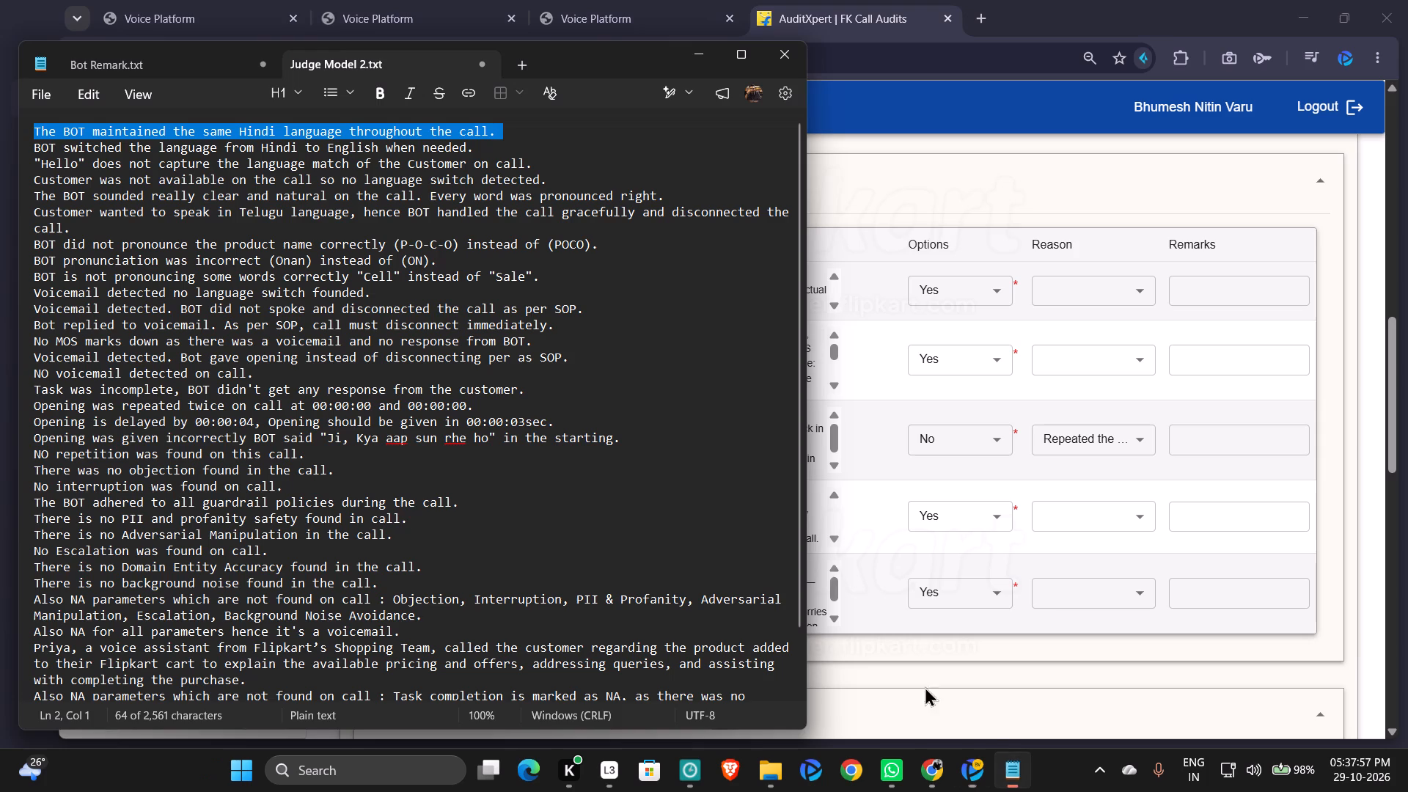
triple_click(336, 400)
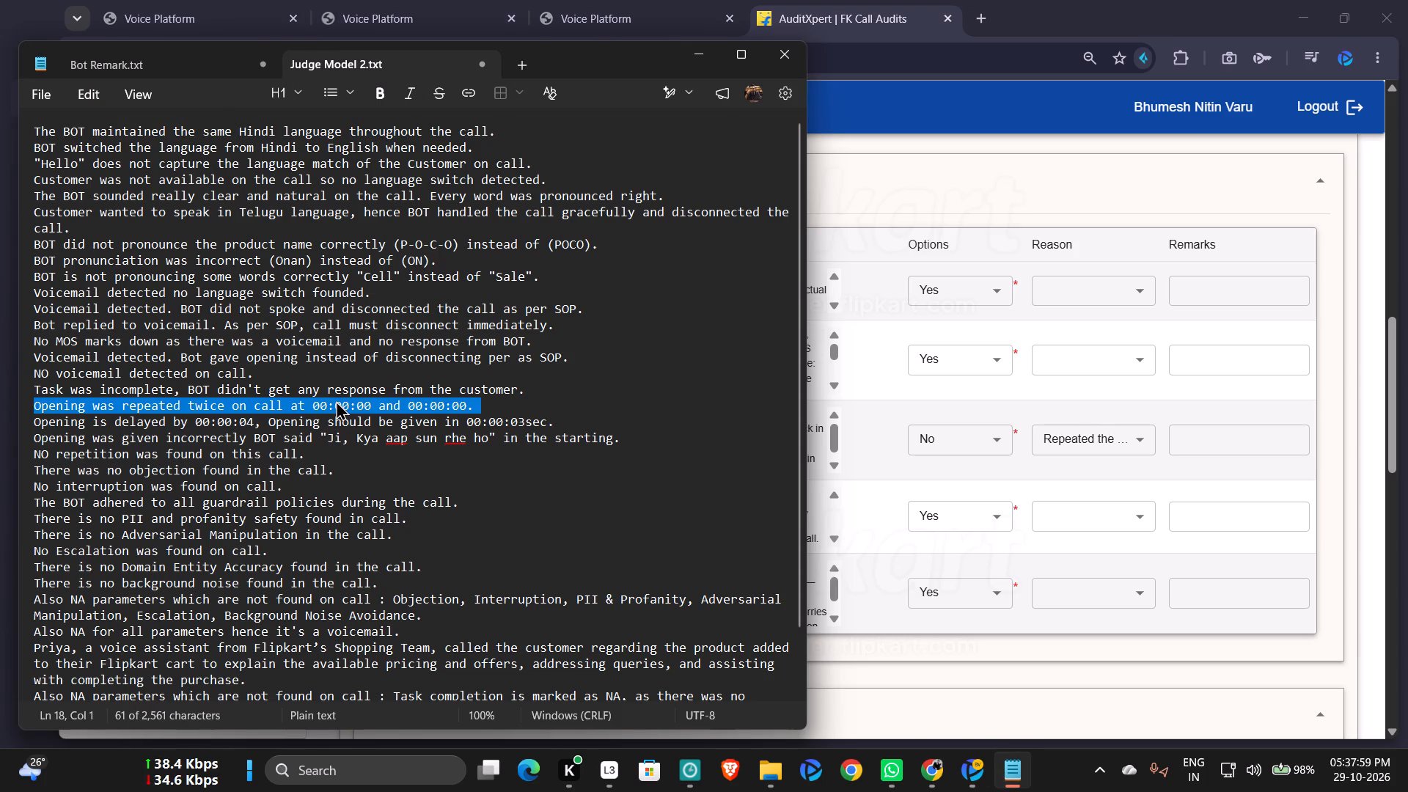
key("ctrl+c")
left_click(1213, 445)
key("ctrl+v")
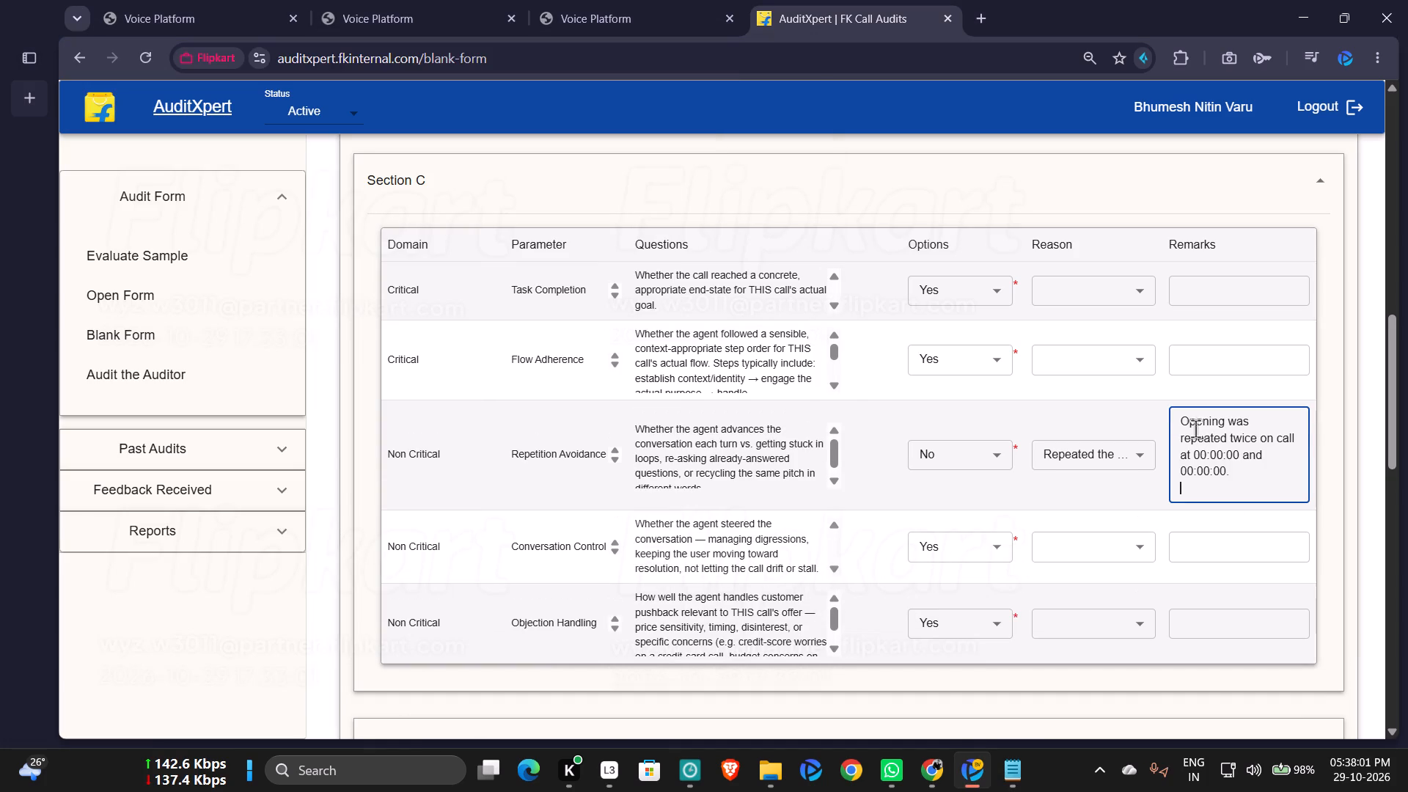
double_click(1193, 427)
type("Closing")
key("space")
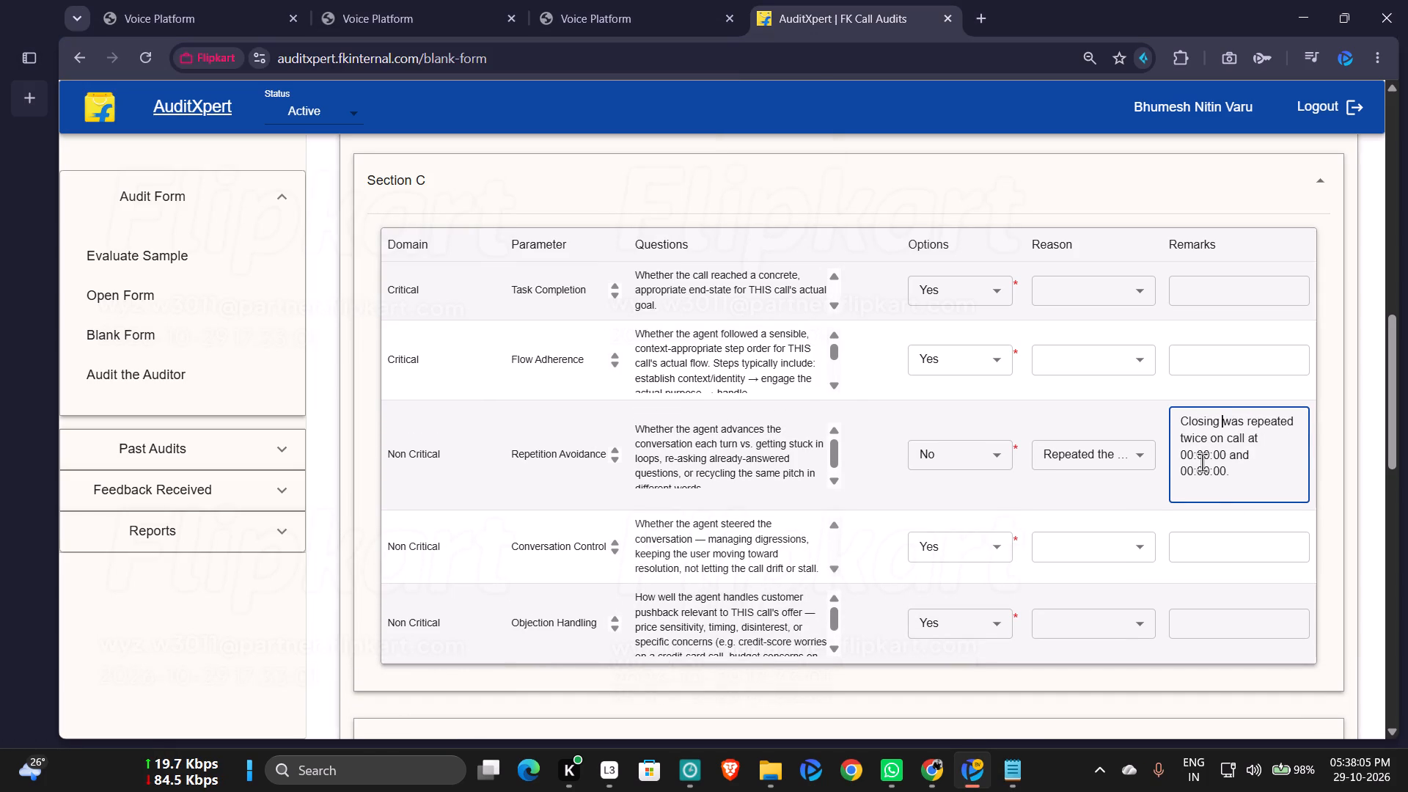
Locate both closing statements in the Mohini recording and set the Repetition Avoidance remark's timestamps to 00:00:50 and 00:00:59.
left_click(1008, 771)
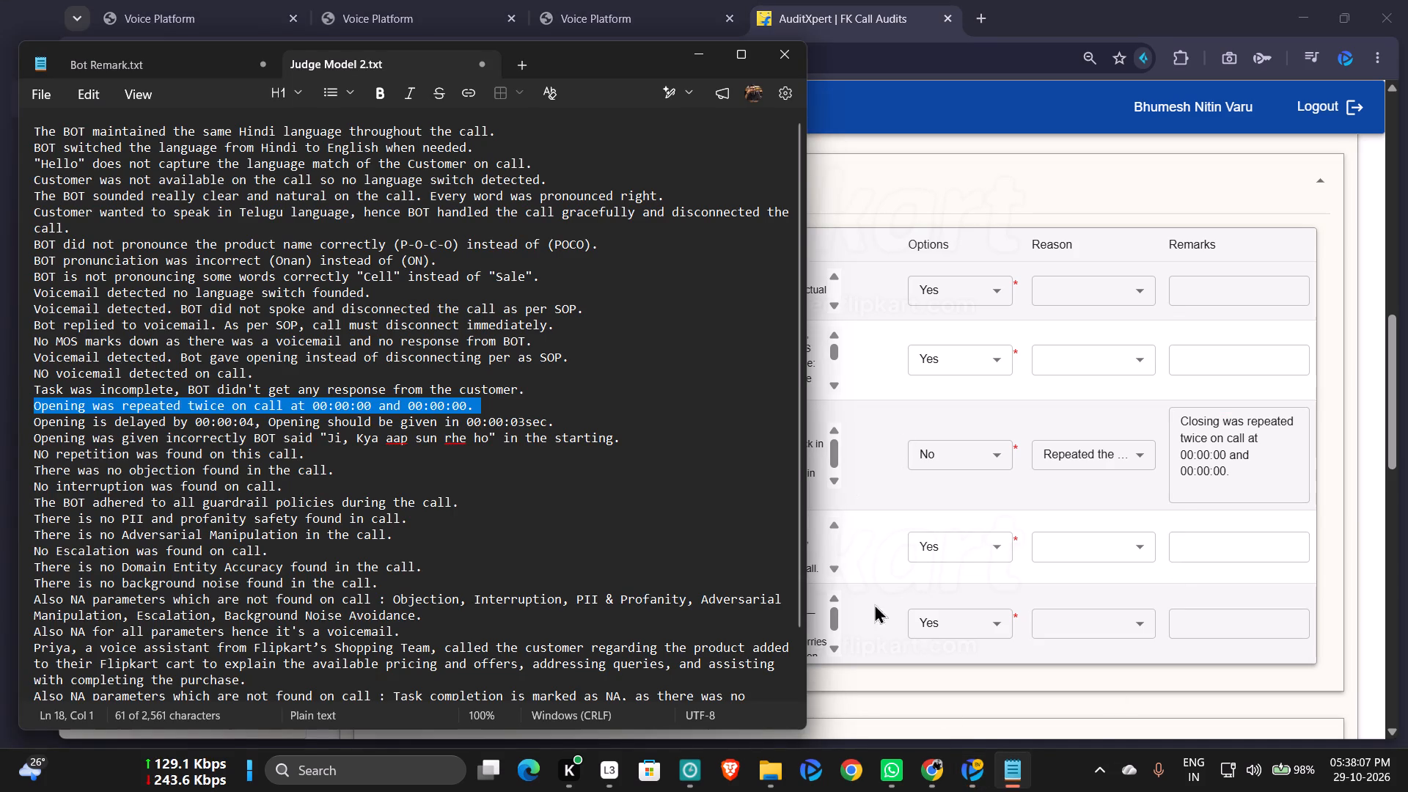
left_click(620, 12)
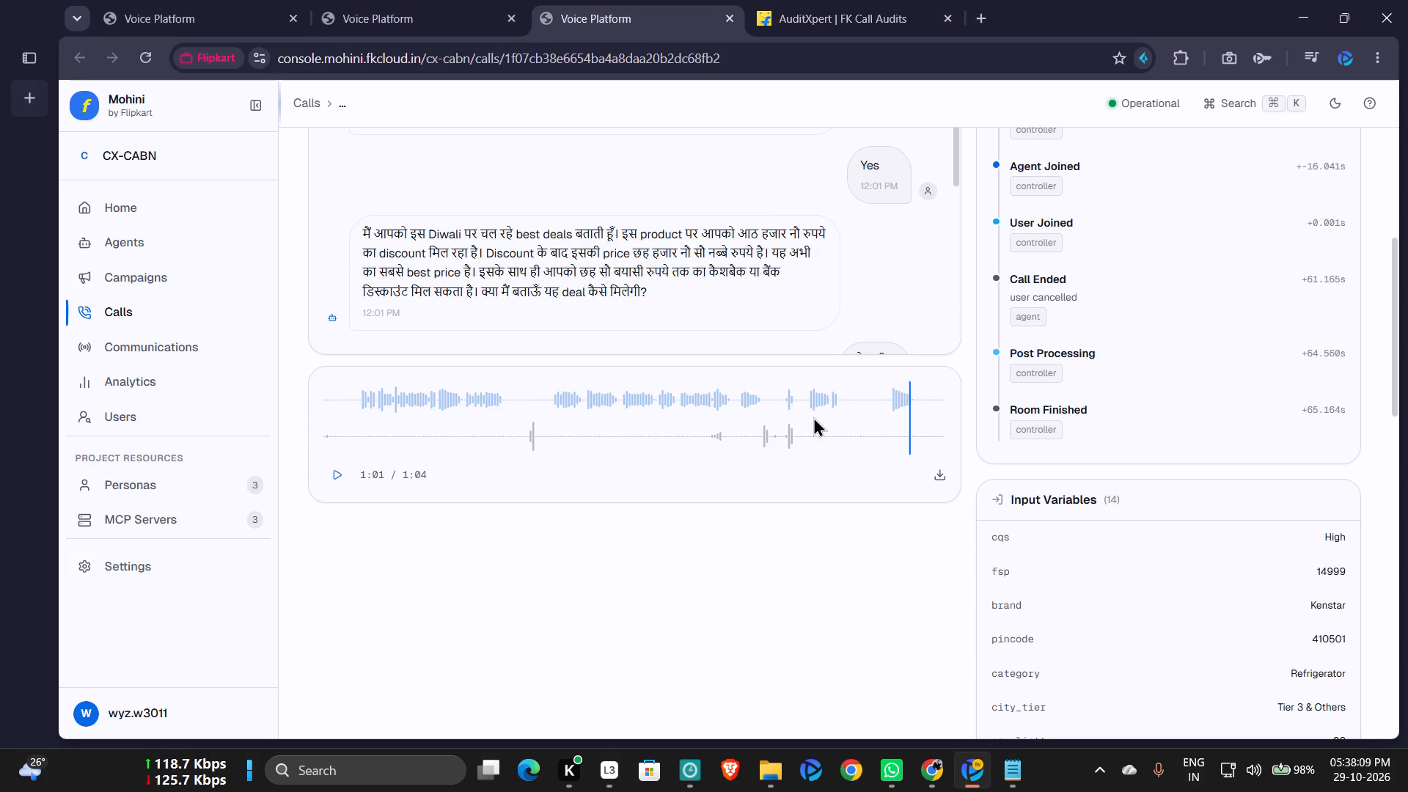
left_click(813, 417)
left_click(807, 422)
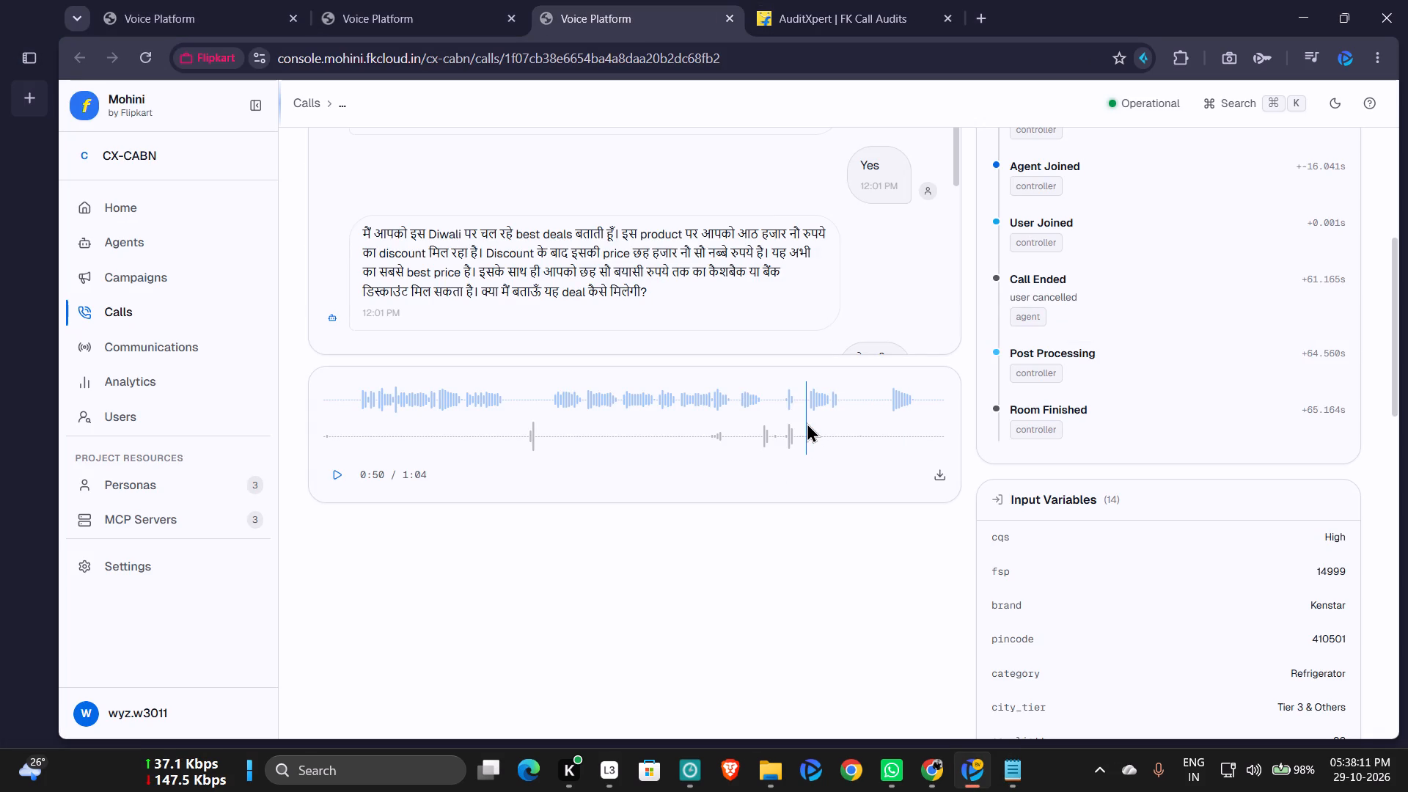
left_click(809, 421)
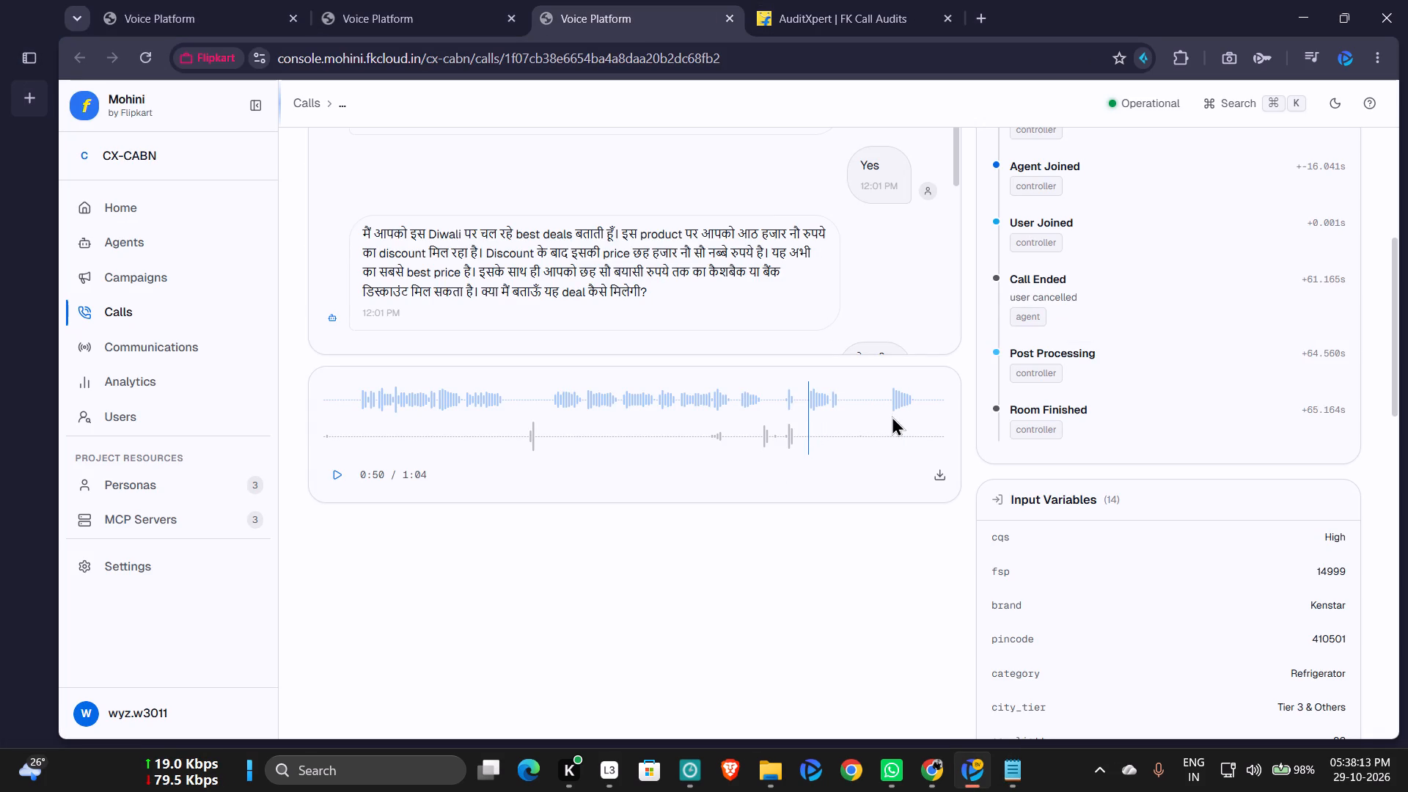
left_click(892, 416)
left_click(836, 28)
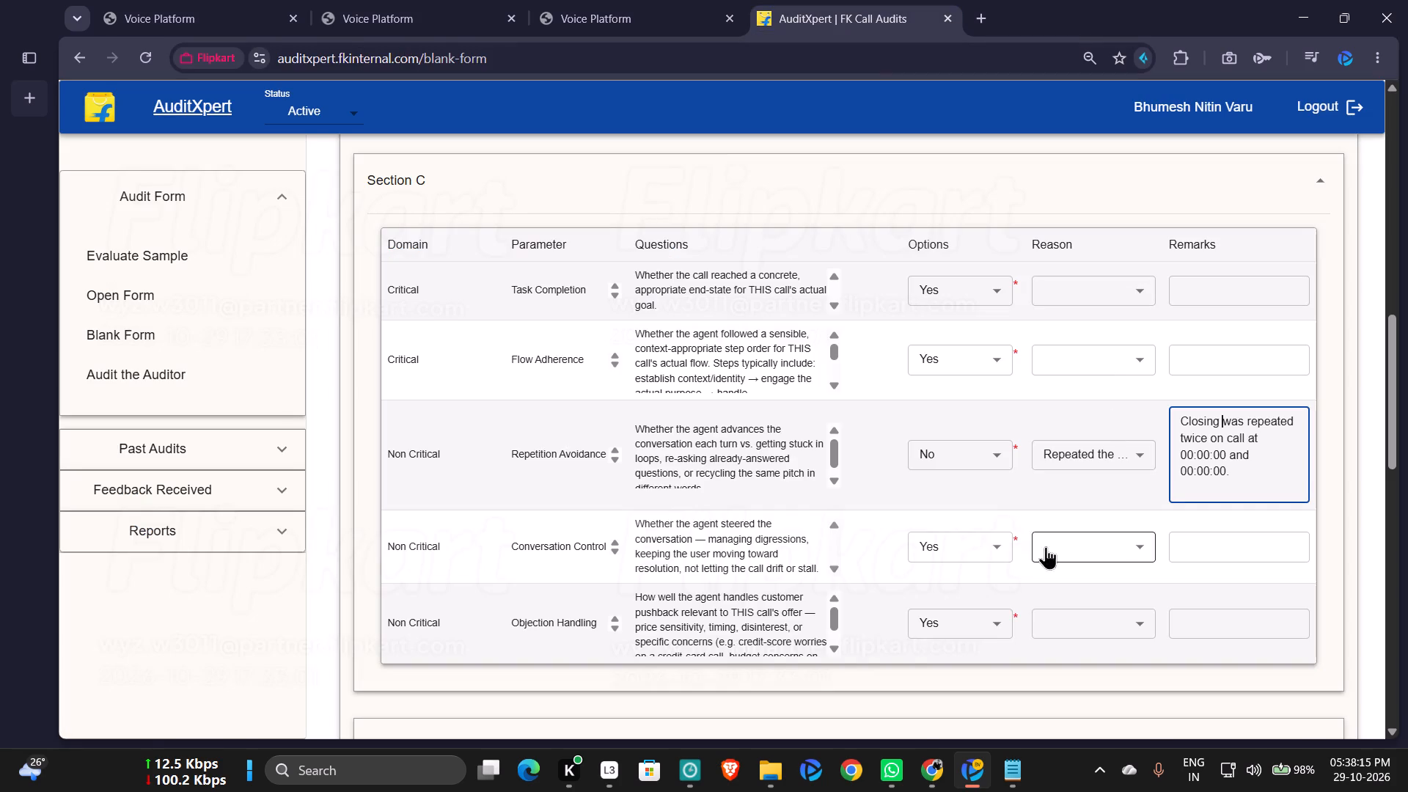
left_click(1218, 453)
key("BackSpace")
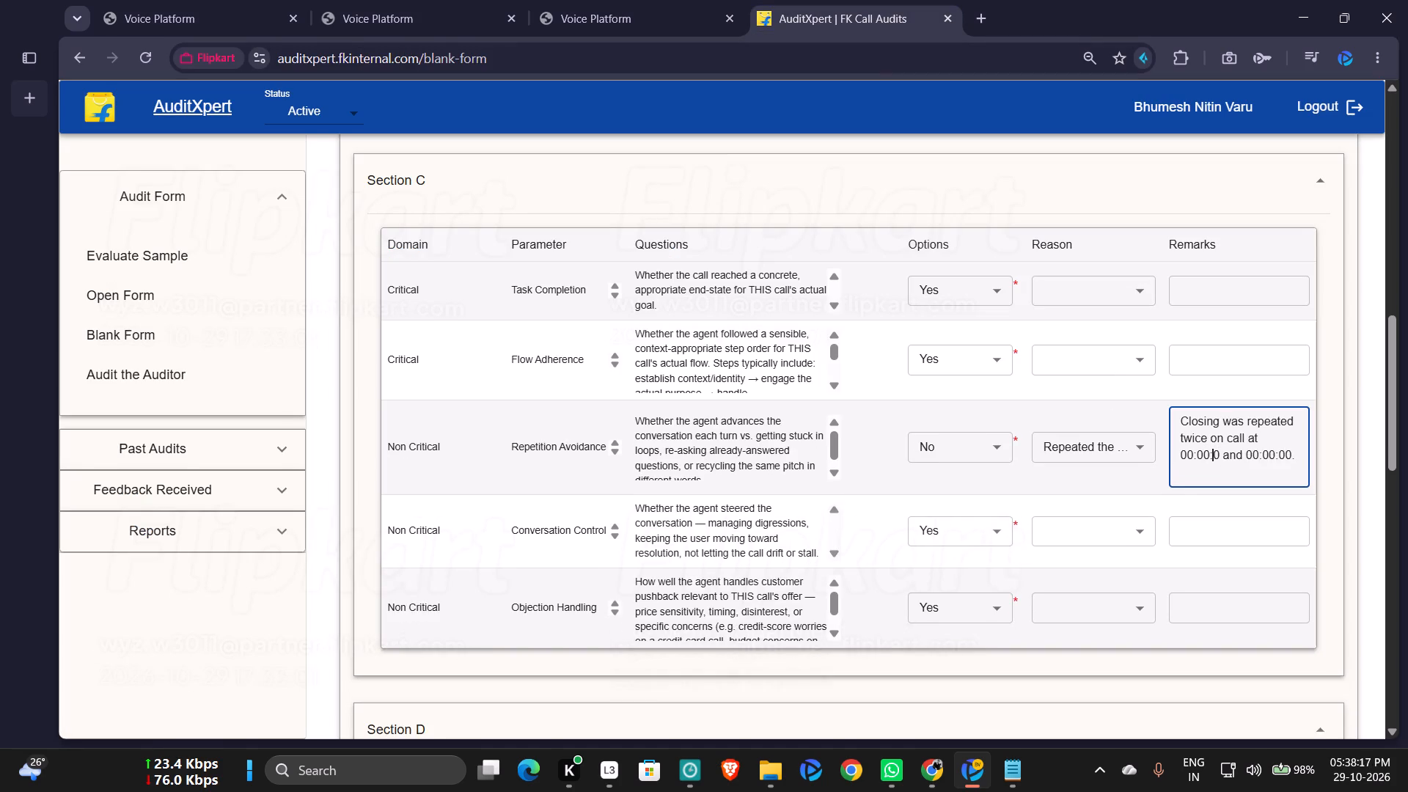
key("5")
key("Return")
key("BackSpace")
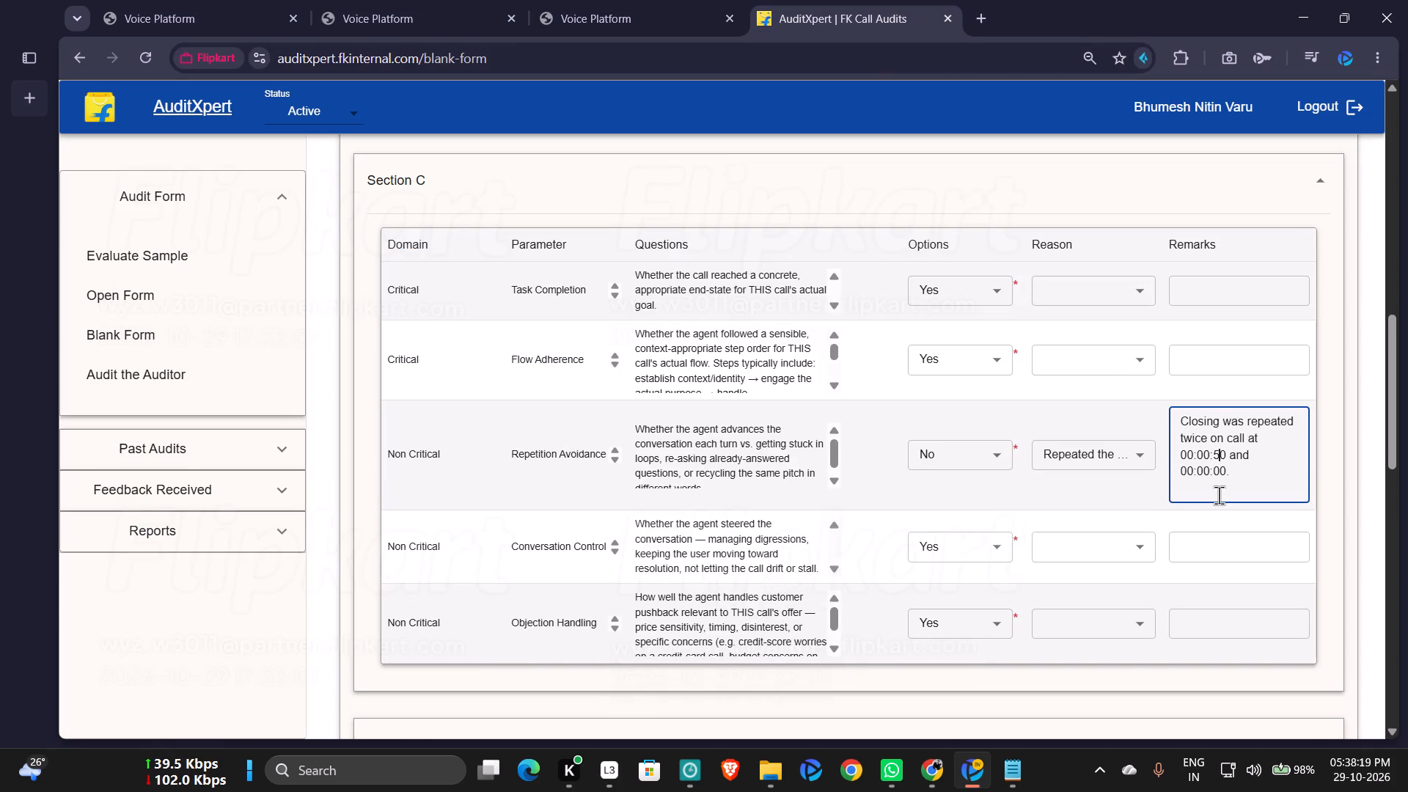
key("Down")
key("BackSpace")
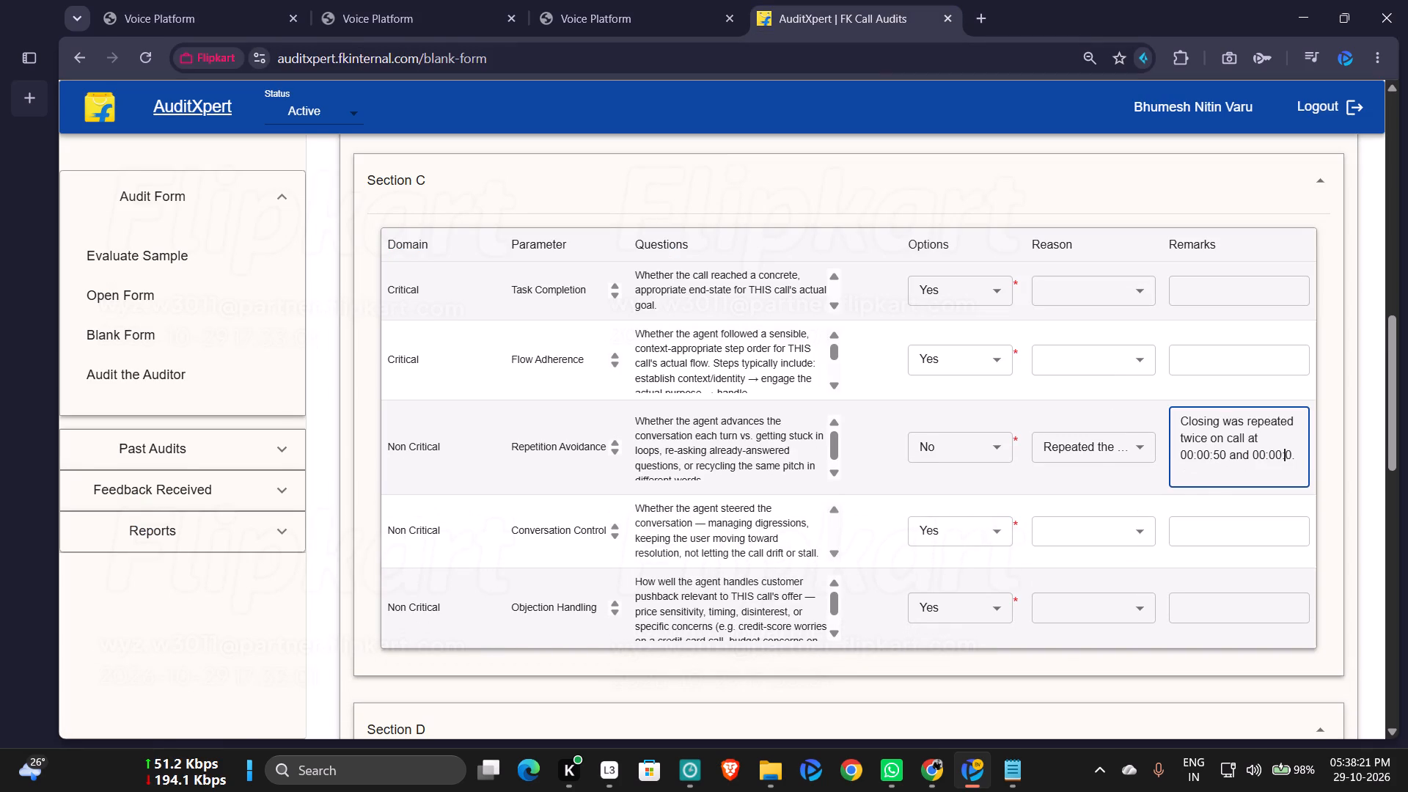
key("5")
key("Right")
key("BackSpace")
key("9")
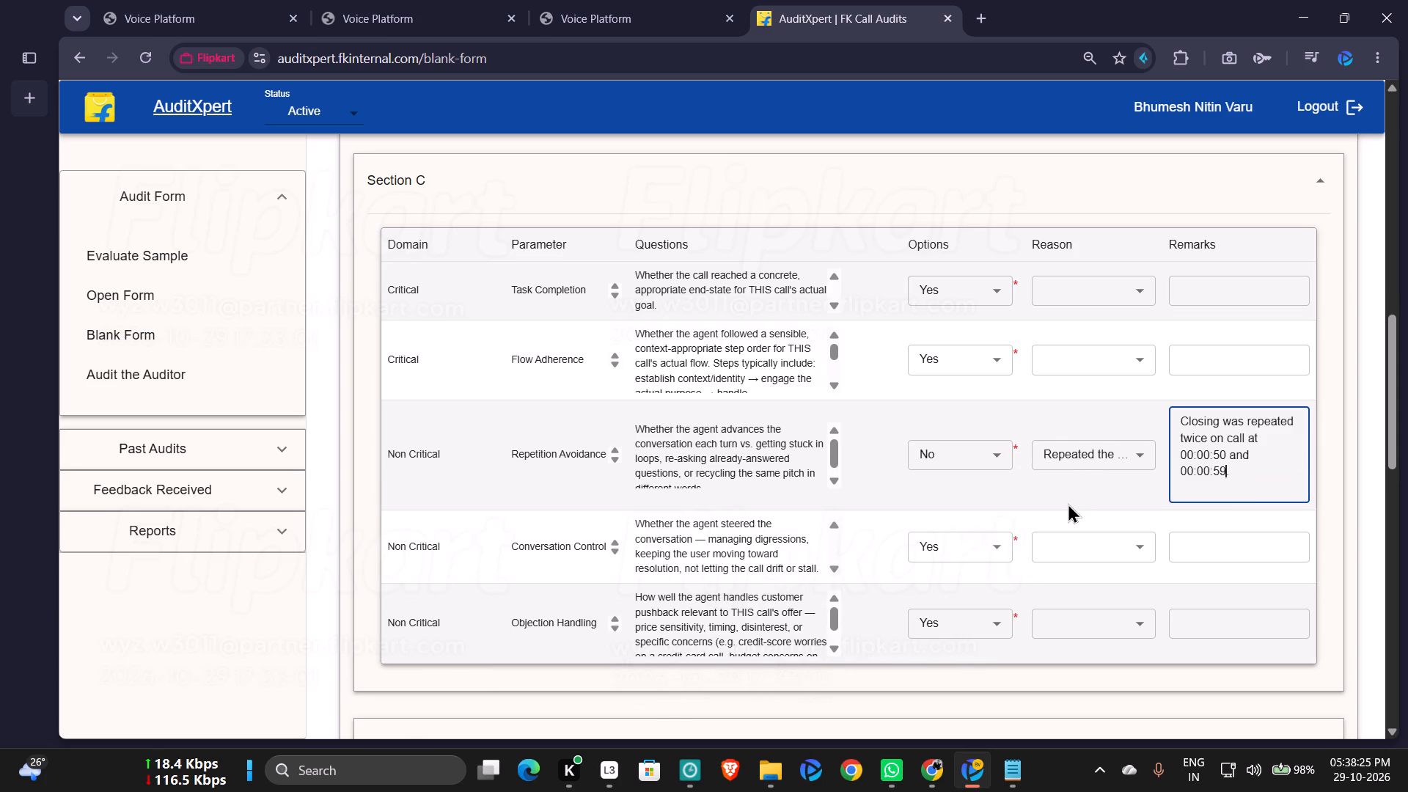
Fill OverallComments in Section B with the Judge Model 2.txt paragraph that begins "Priya, a voice assistant from Flipkart's Shopping Team".
scroll(1068, 503, "up", 4)
left_click(1022, 769)
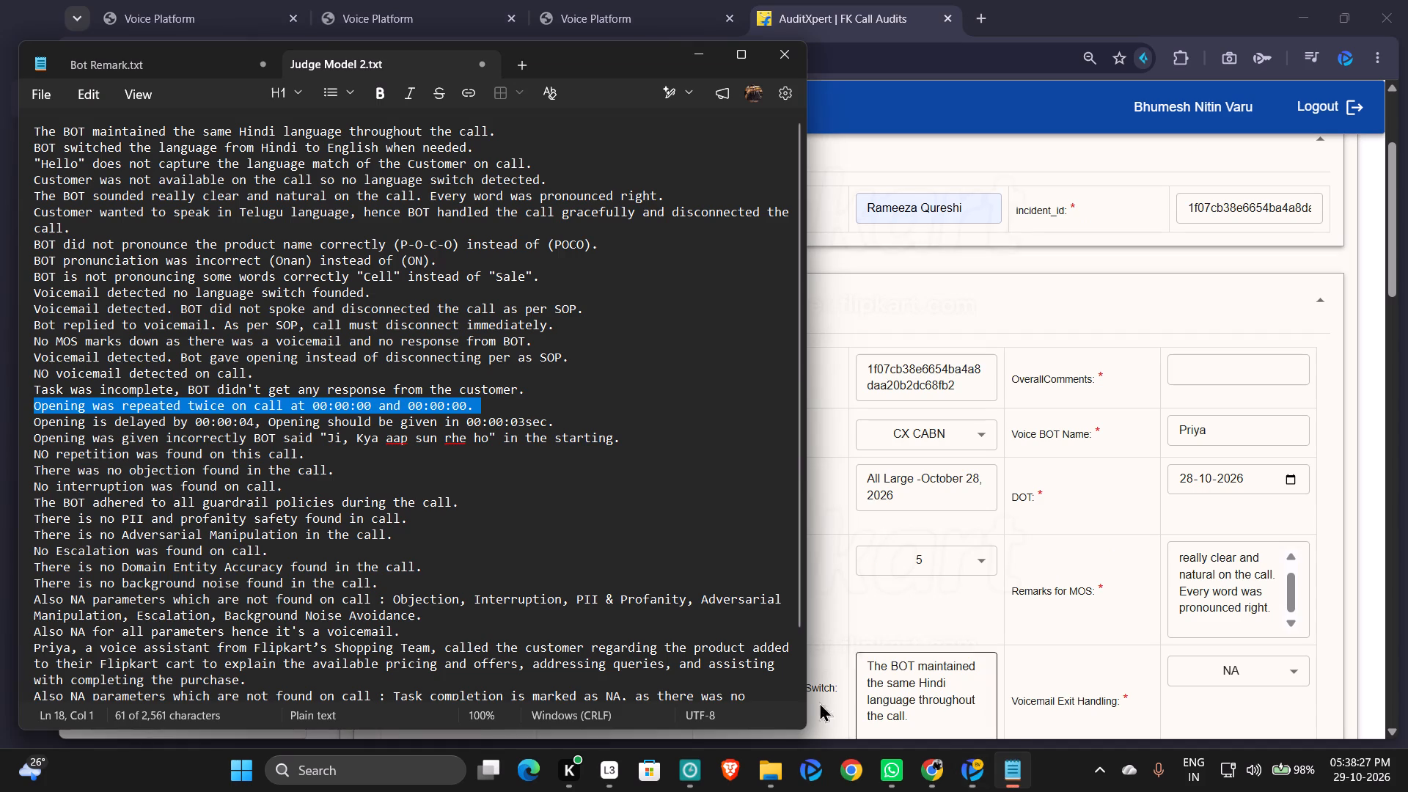
scroll(526, 549, "down", 3)
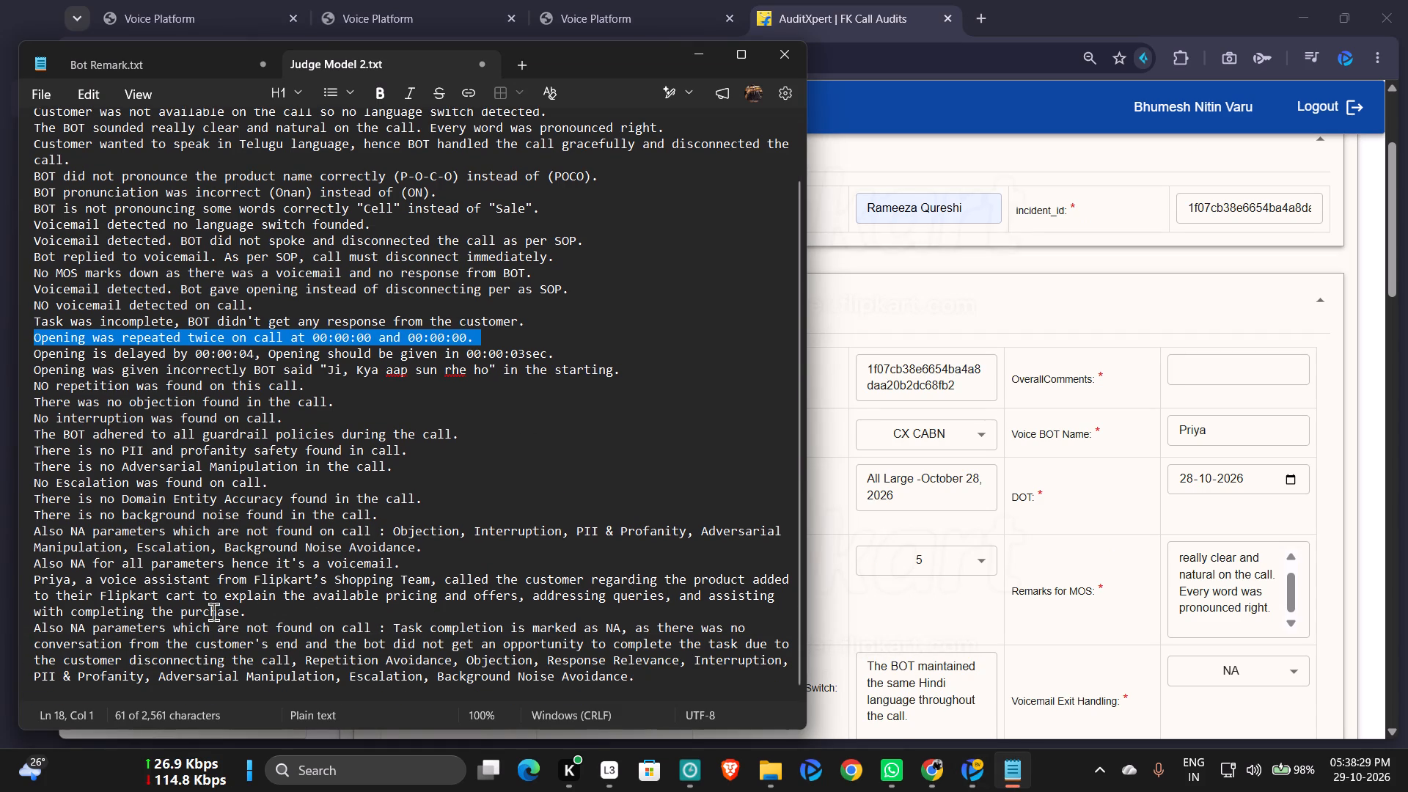
triple_click(144, 584)
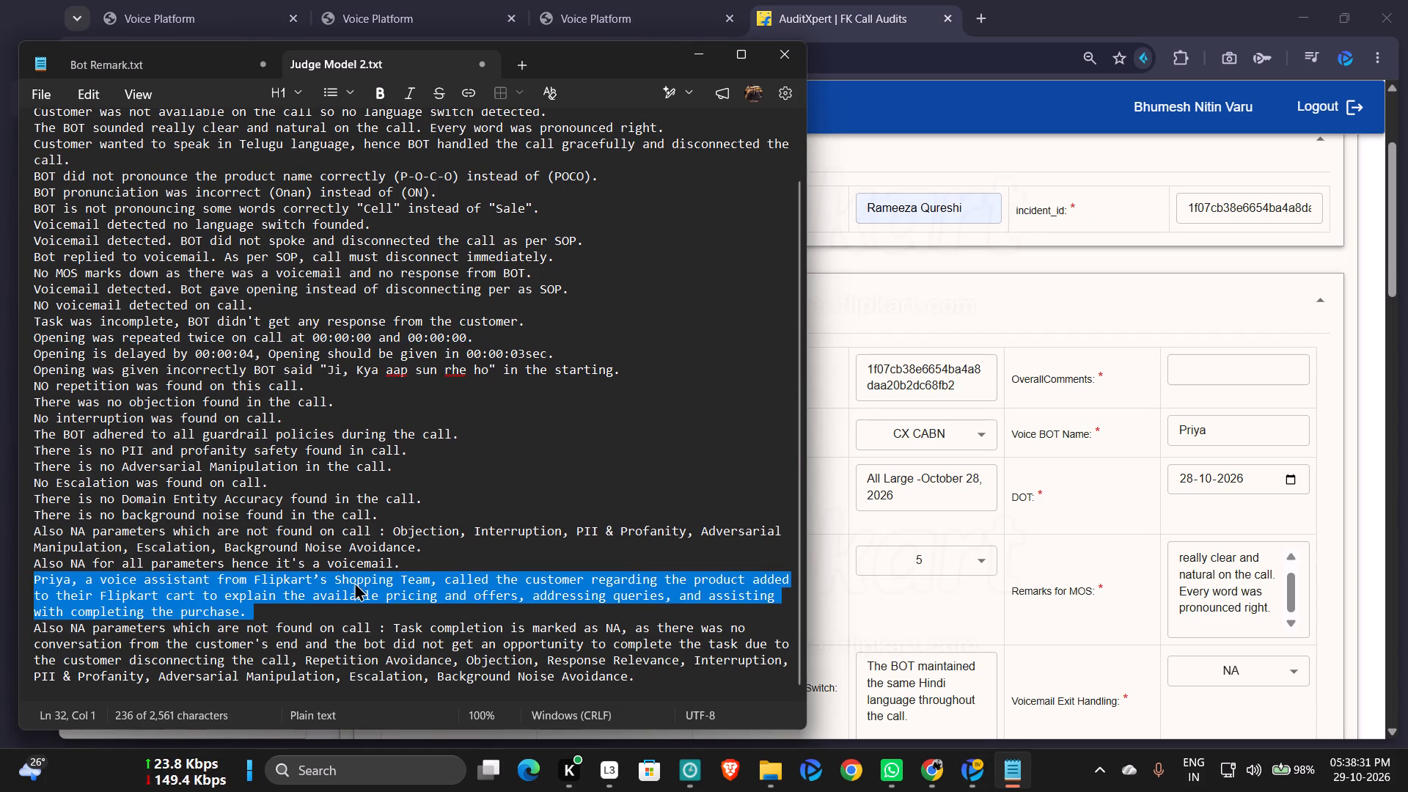
key("ctrl+c")
left_click(1247, 376)
key("ctrl+v")
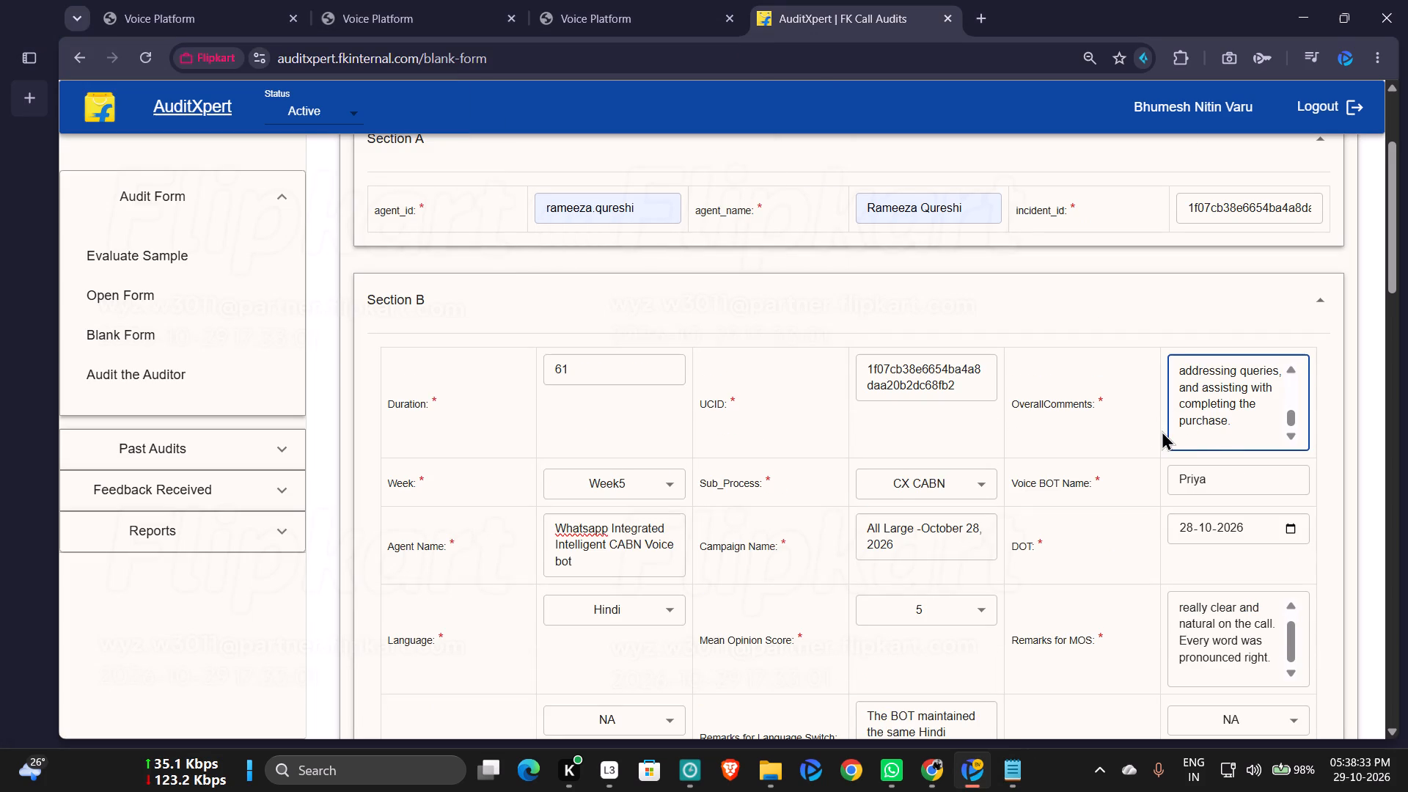
Append "But customer was not interested so call was disconnected by agent." to the OverallComments text and start a new line.
left_click(1253, 433)
key("BackSpace")
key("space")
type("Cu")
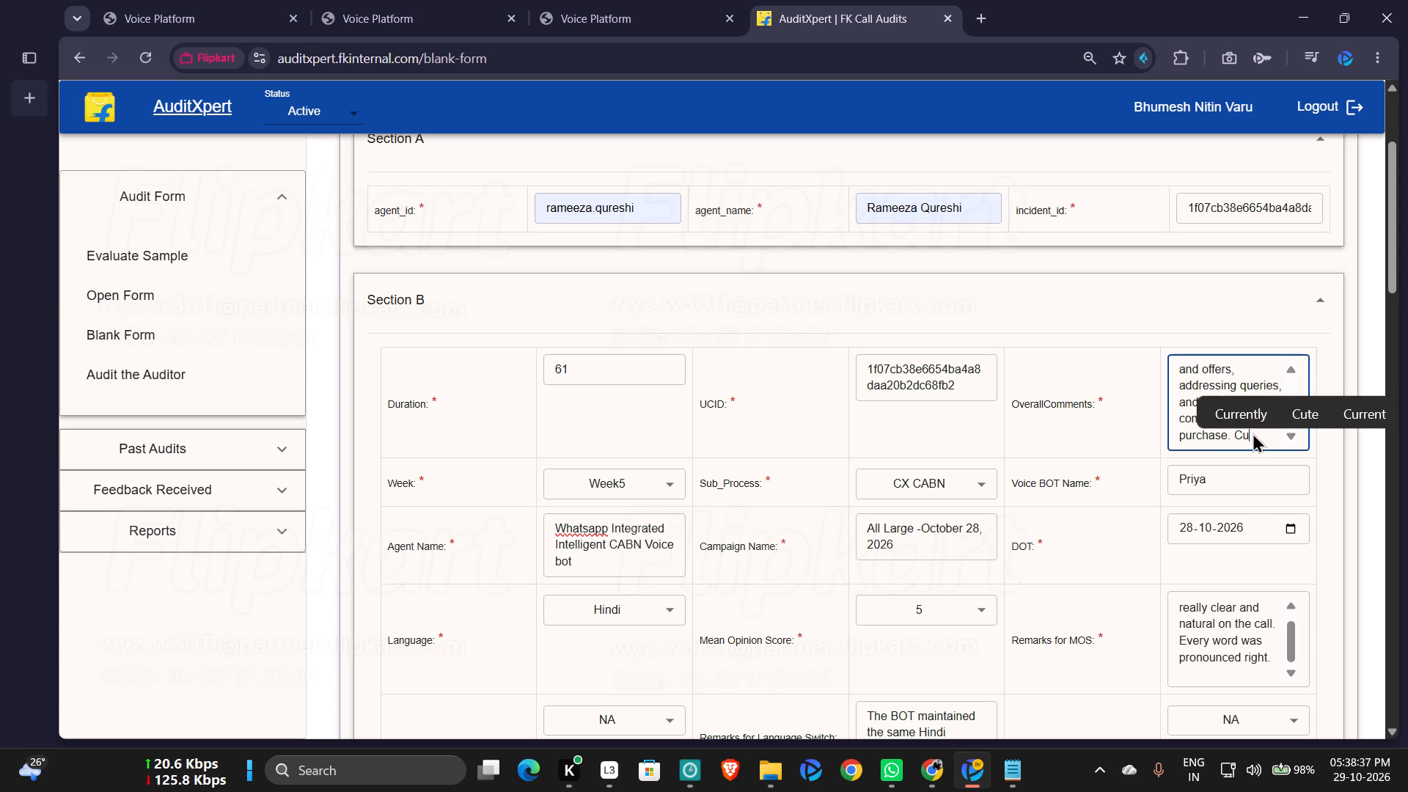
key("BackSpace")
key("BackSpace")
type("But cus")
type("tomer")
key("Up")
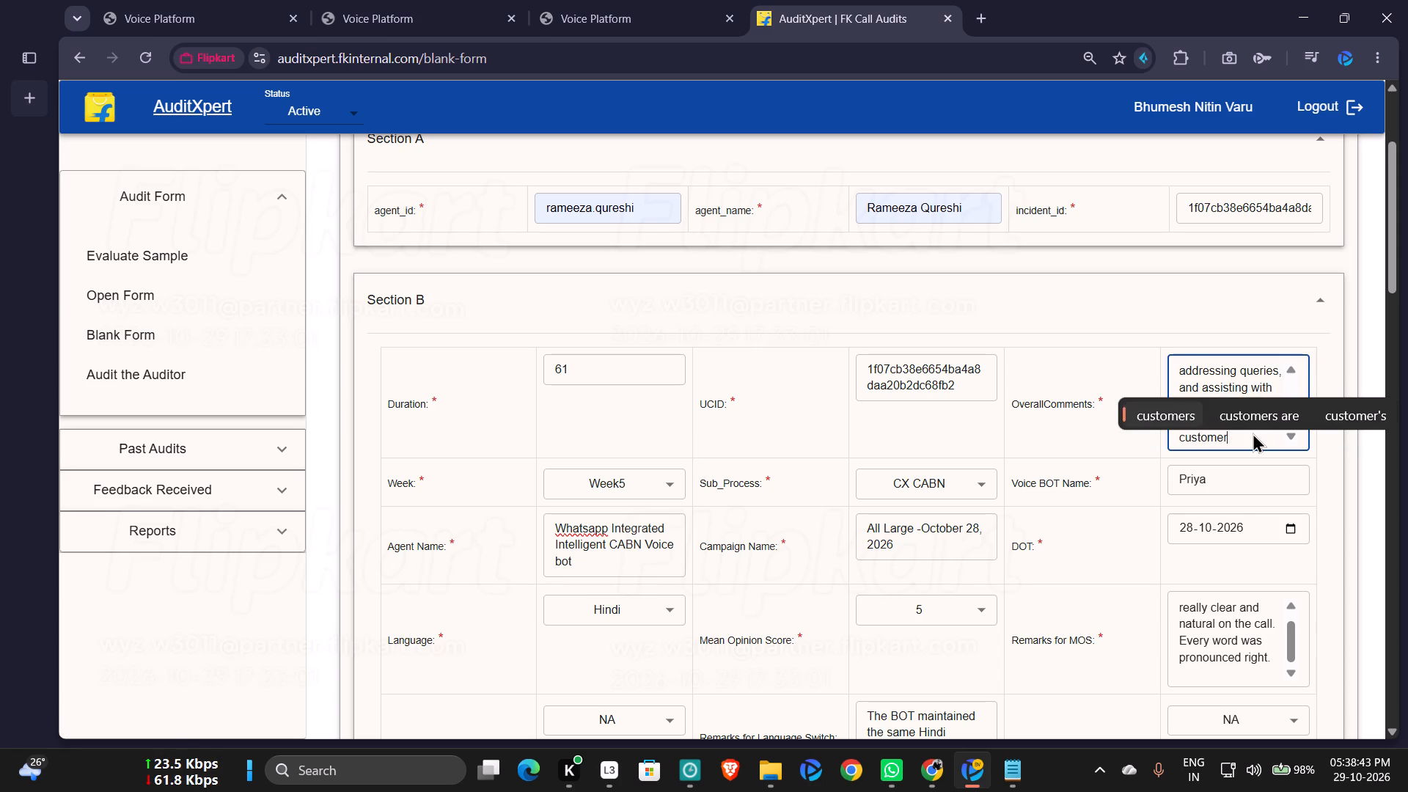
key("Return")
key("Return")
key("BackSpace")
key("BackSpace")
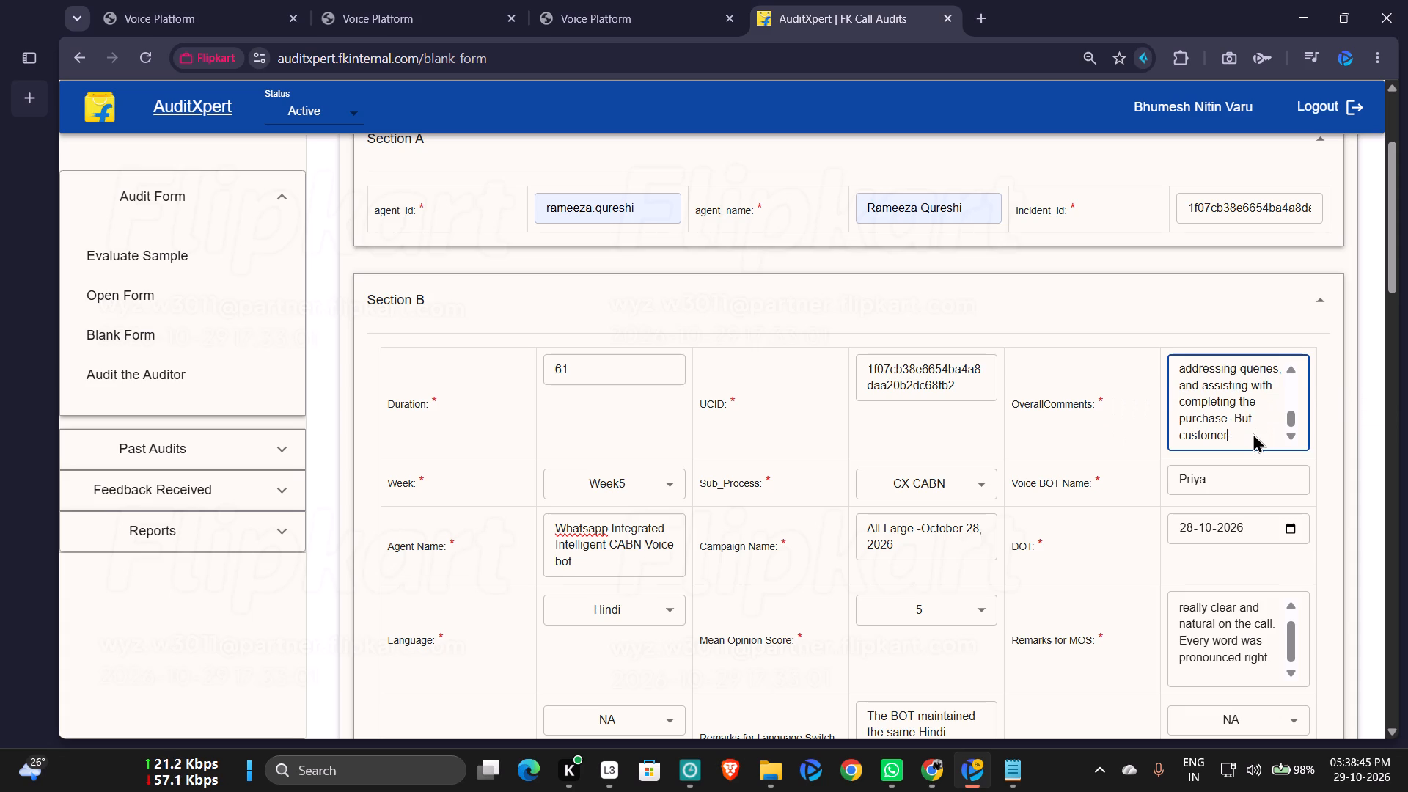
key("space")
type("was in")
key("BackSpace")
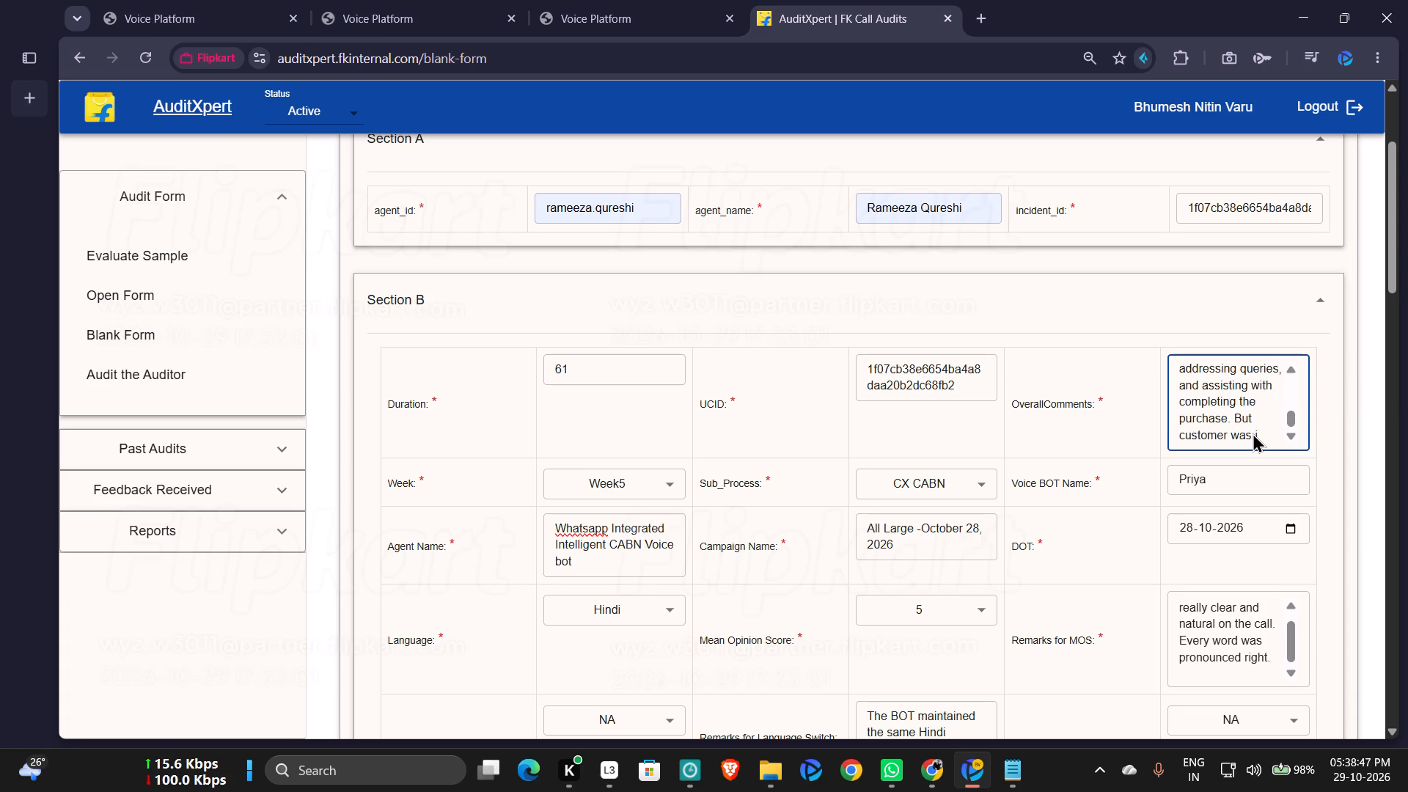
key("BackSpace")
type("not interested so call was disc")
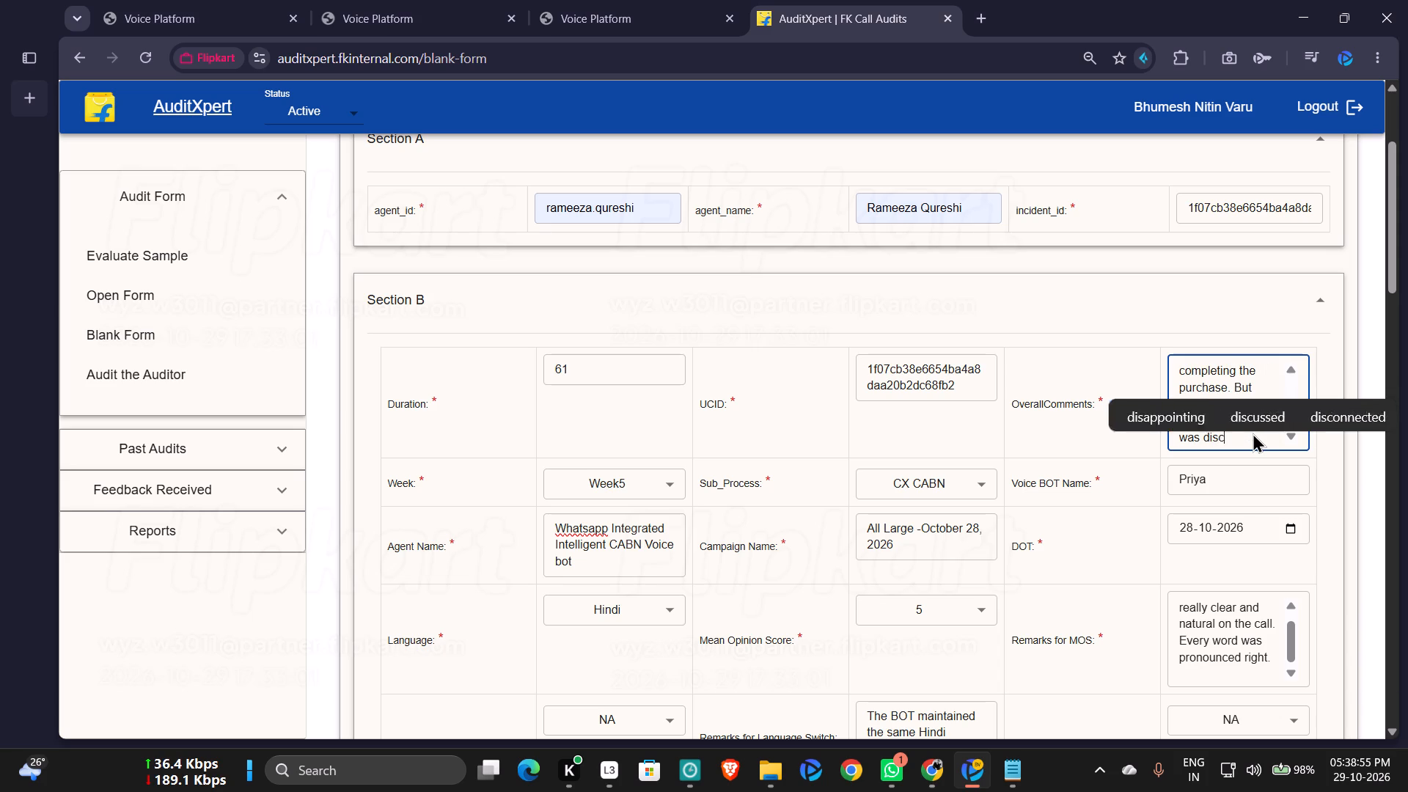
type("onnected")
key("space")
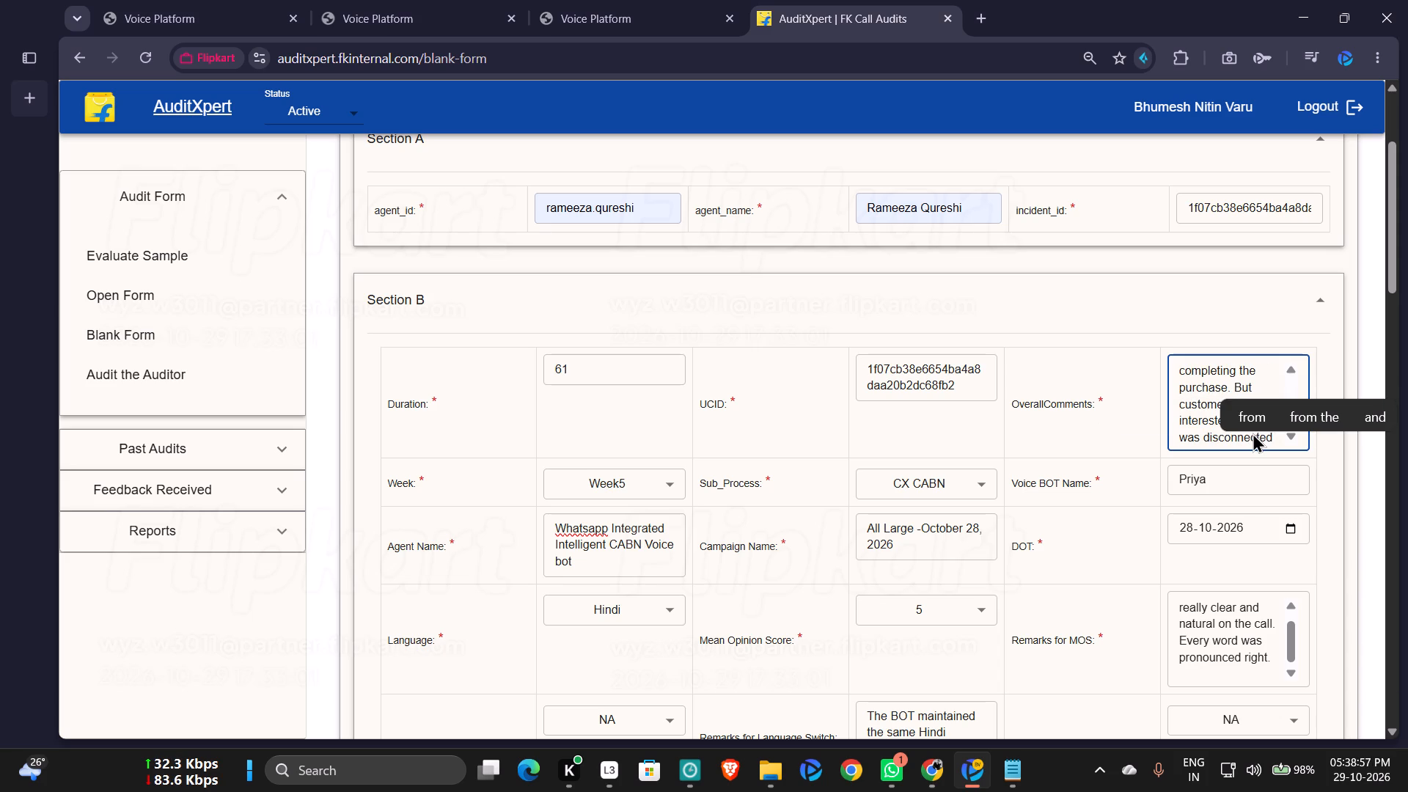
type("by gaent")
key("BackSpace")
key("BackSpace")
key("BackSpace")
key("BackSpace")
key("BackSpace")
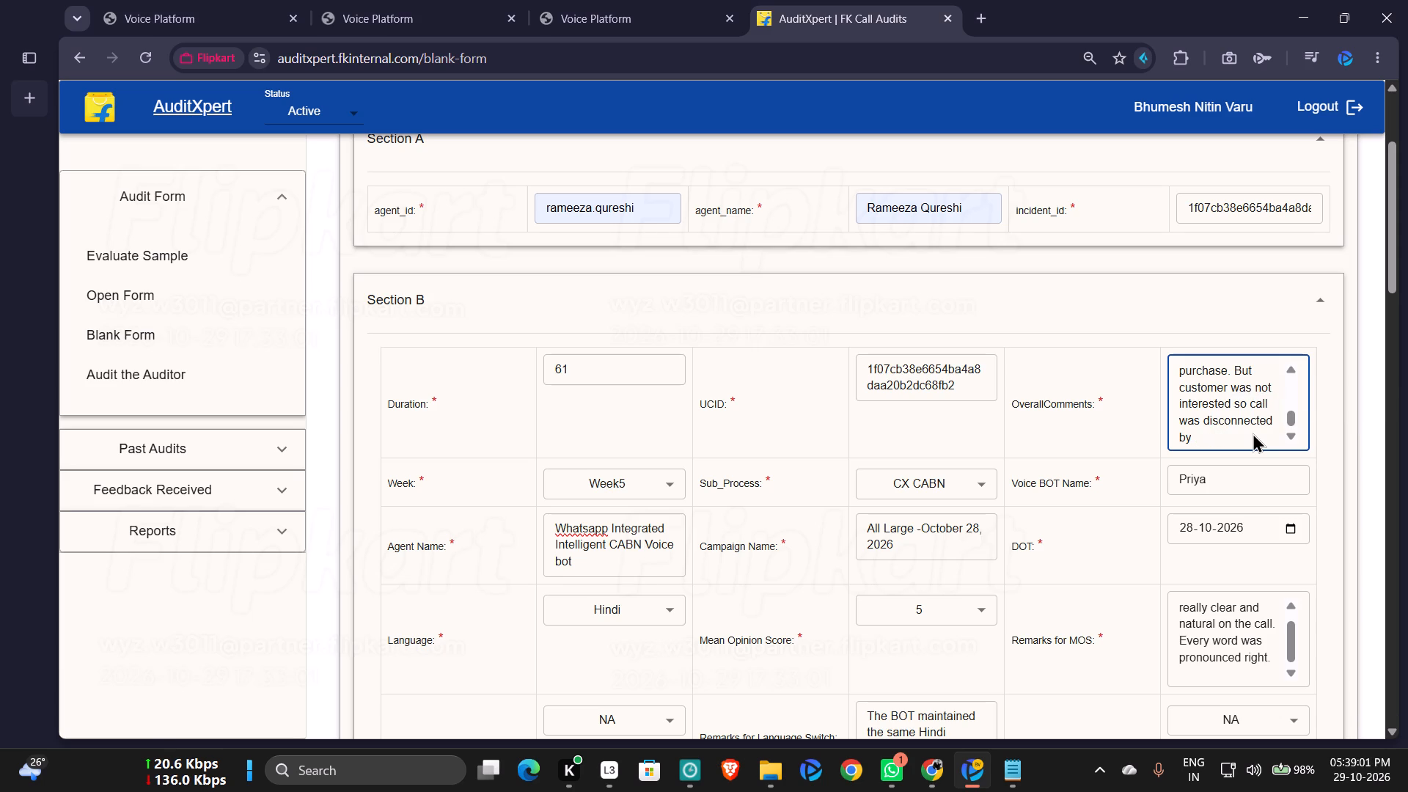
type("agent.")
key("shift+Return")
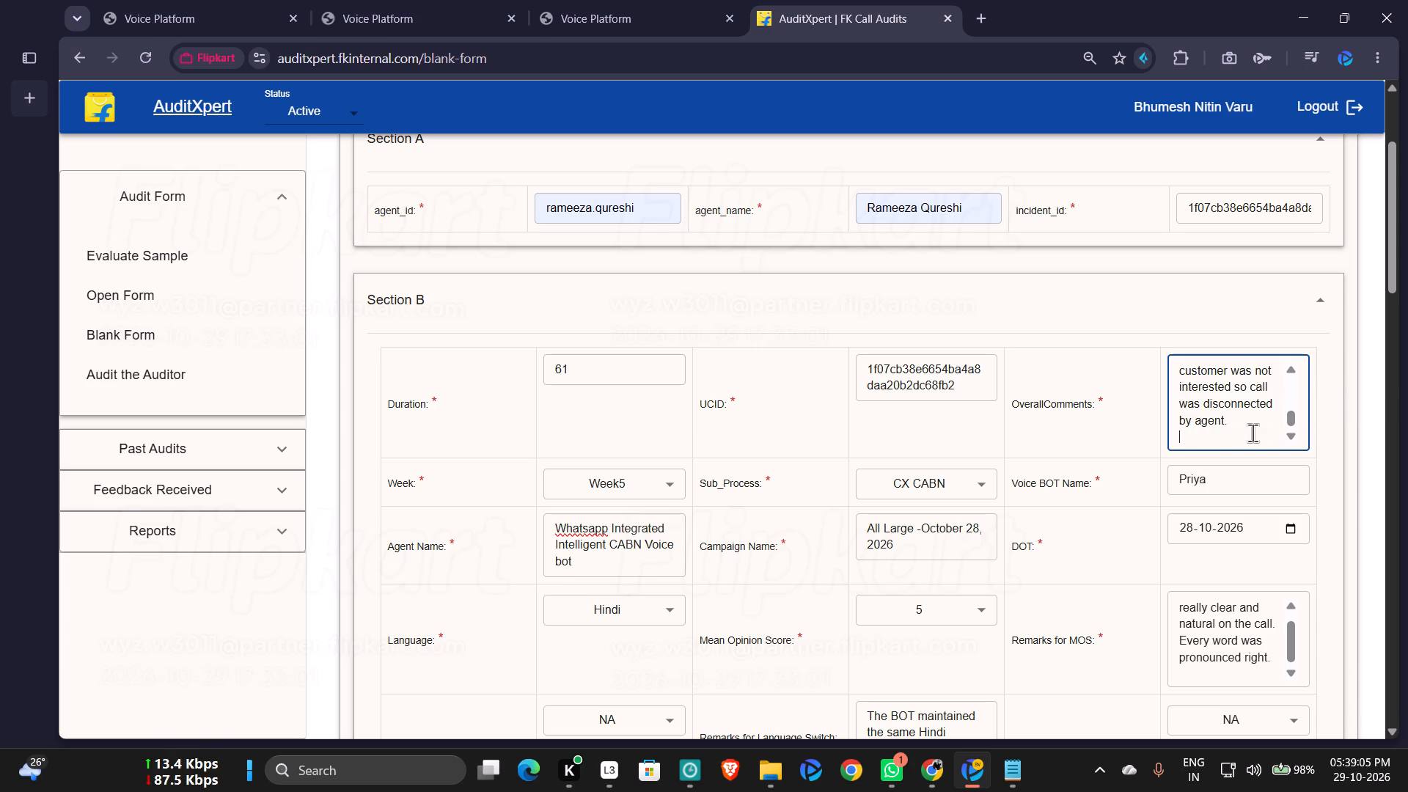
Add the Judge Model 2.txt line starting "Also NA parameters which are not found on call : Objection, Interruption" to the end of OverallComments.
left_click(1018, 776)
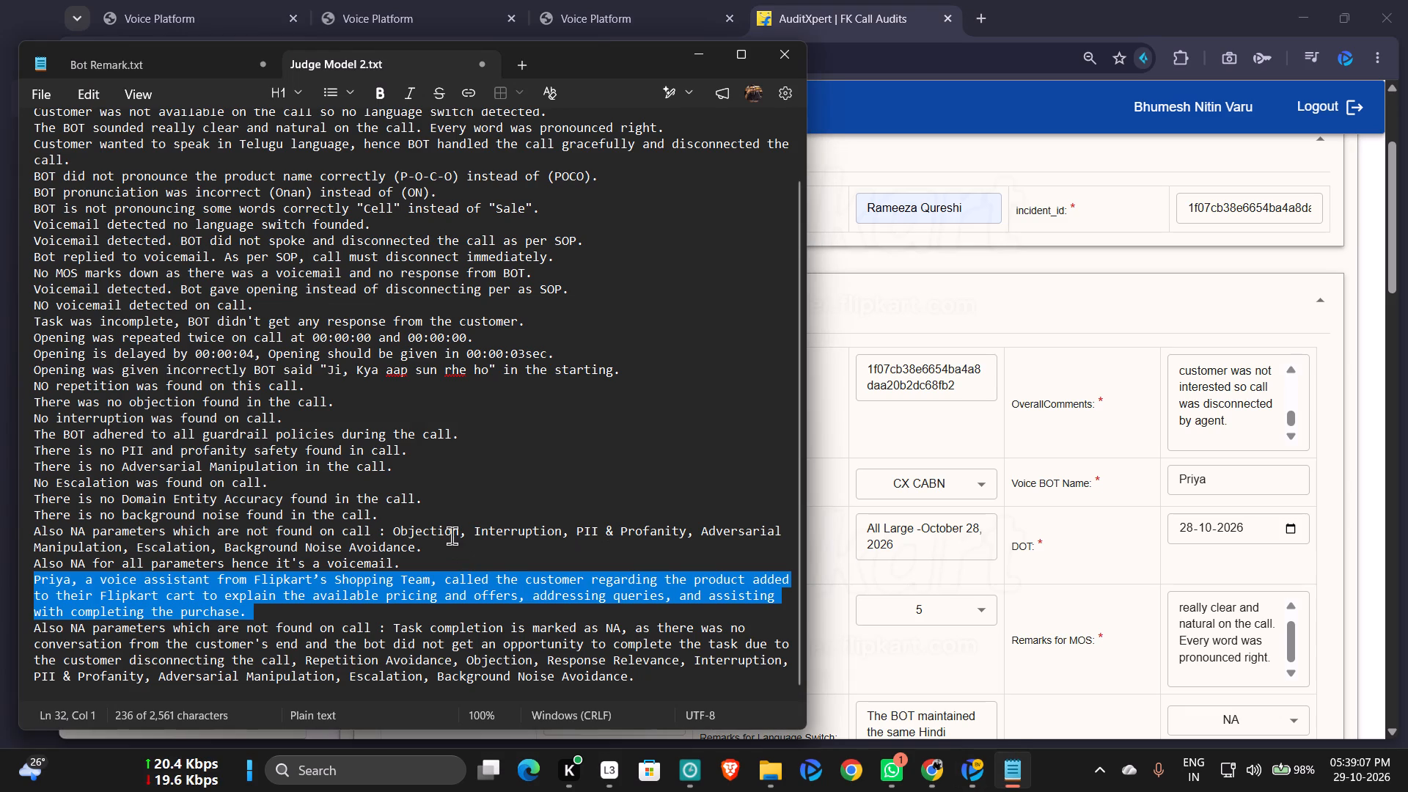
triple_click(452, 531)
key("ctrl+c")
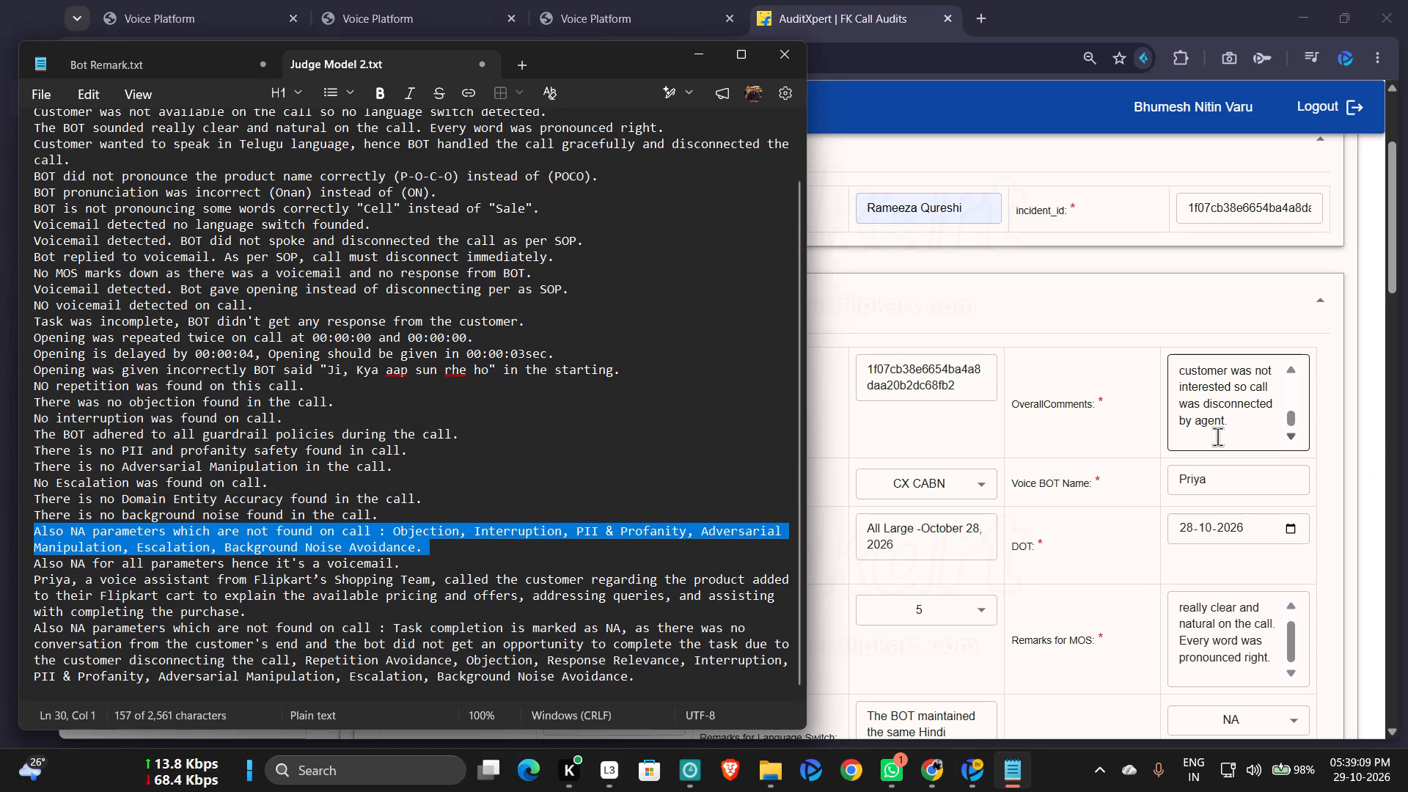
left_click(1217, 436)
key("ctrl+v")
Review the full OverallComments text, including its list of NA parameters, and glance at the call's Mohini page.
scroll(1208, 395, "up", 2)
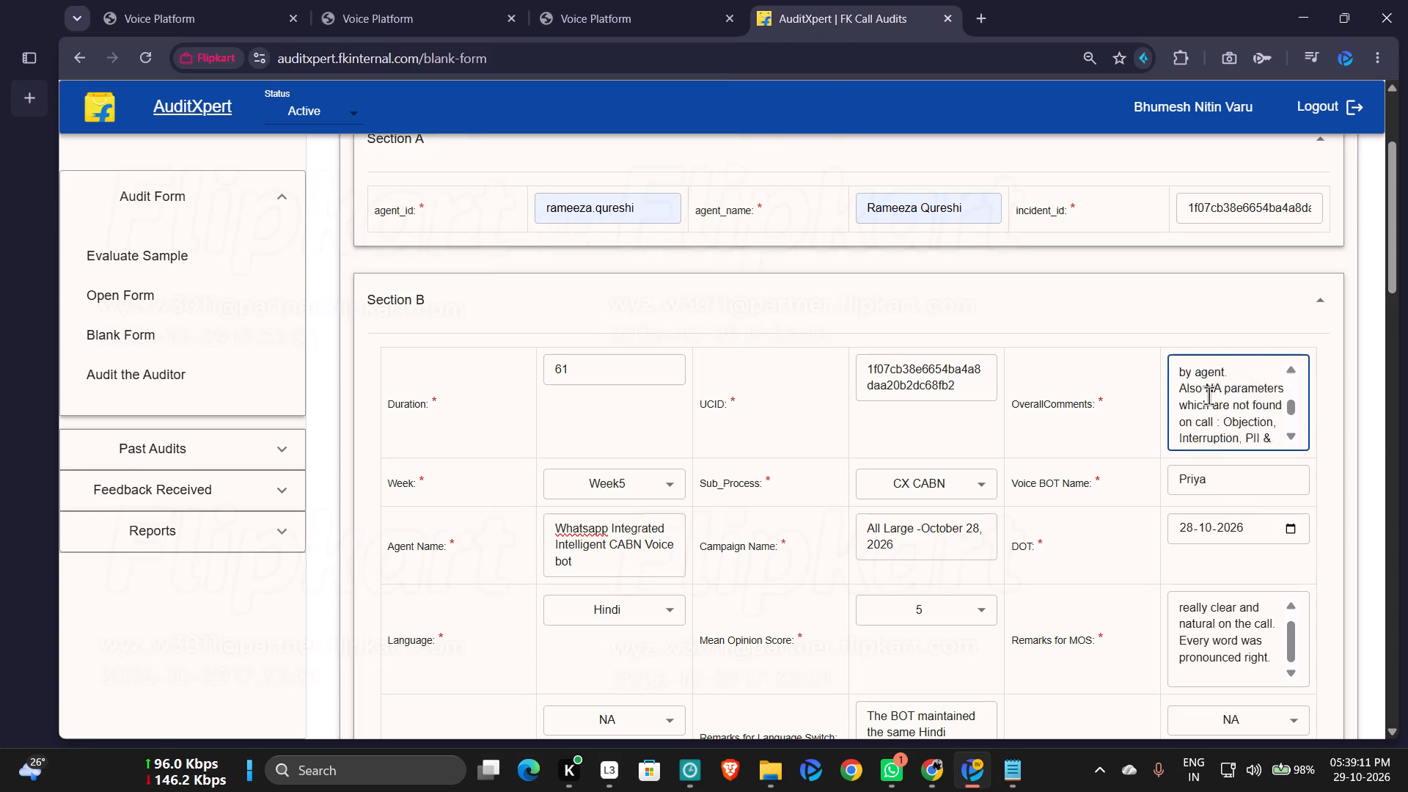
scroll(1209, 395, "down", 1)
scroll(1209, 395, "up", 2)
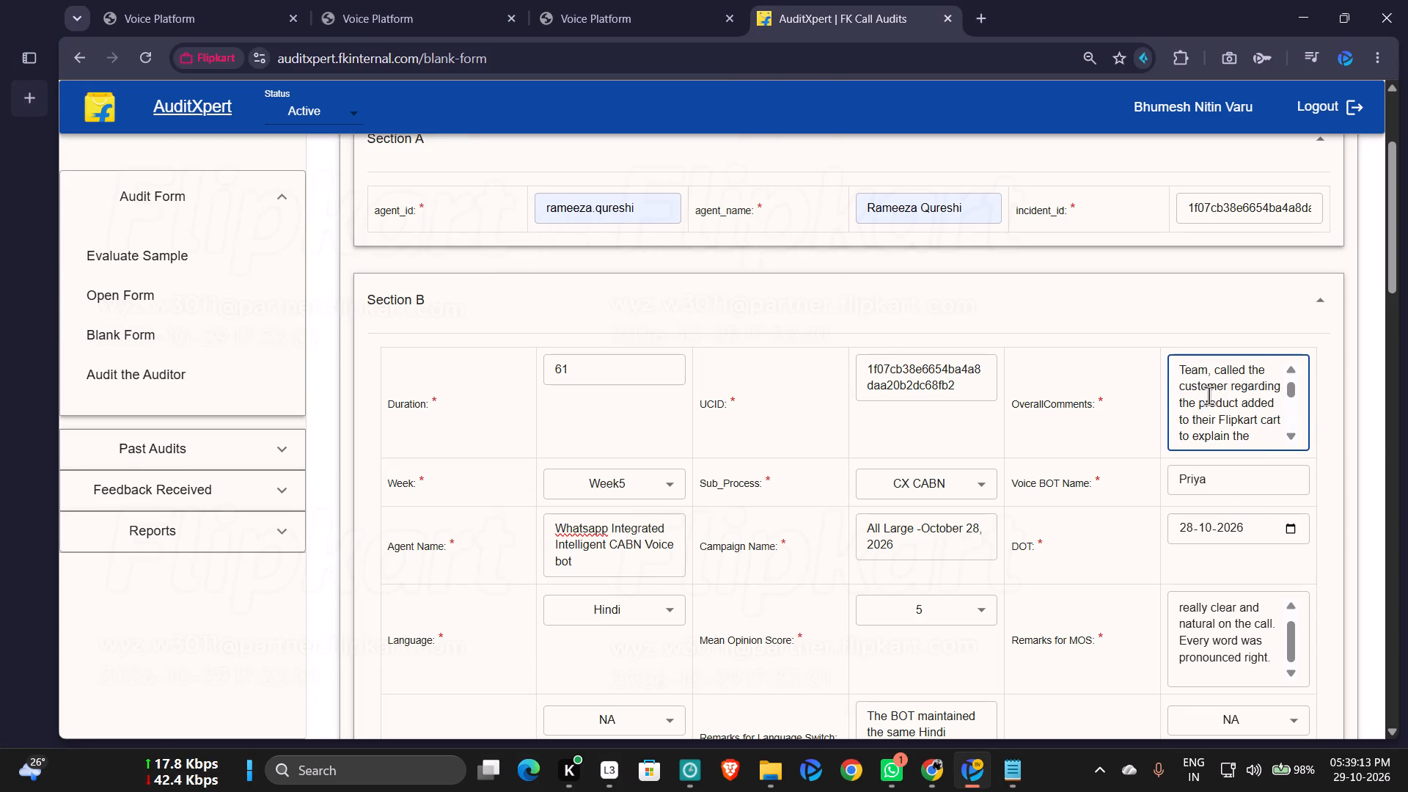
scroll(1209, 395, "down", 3)
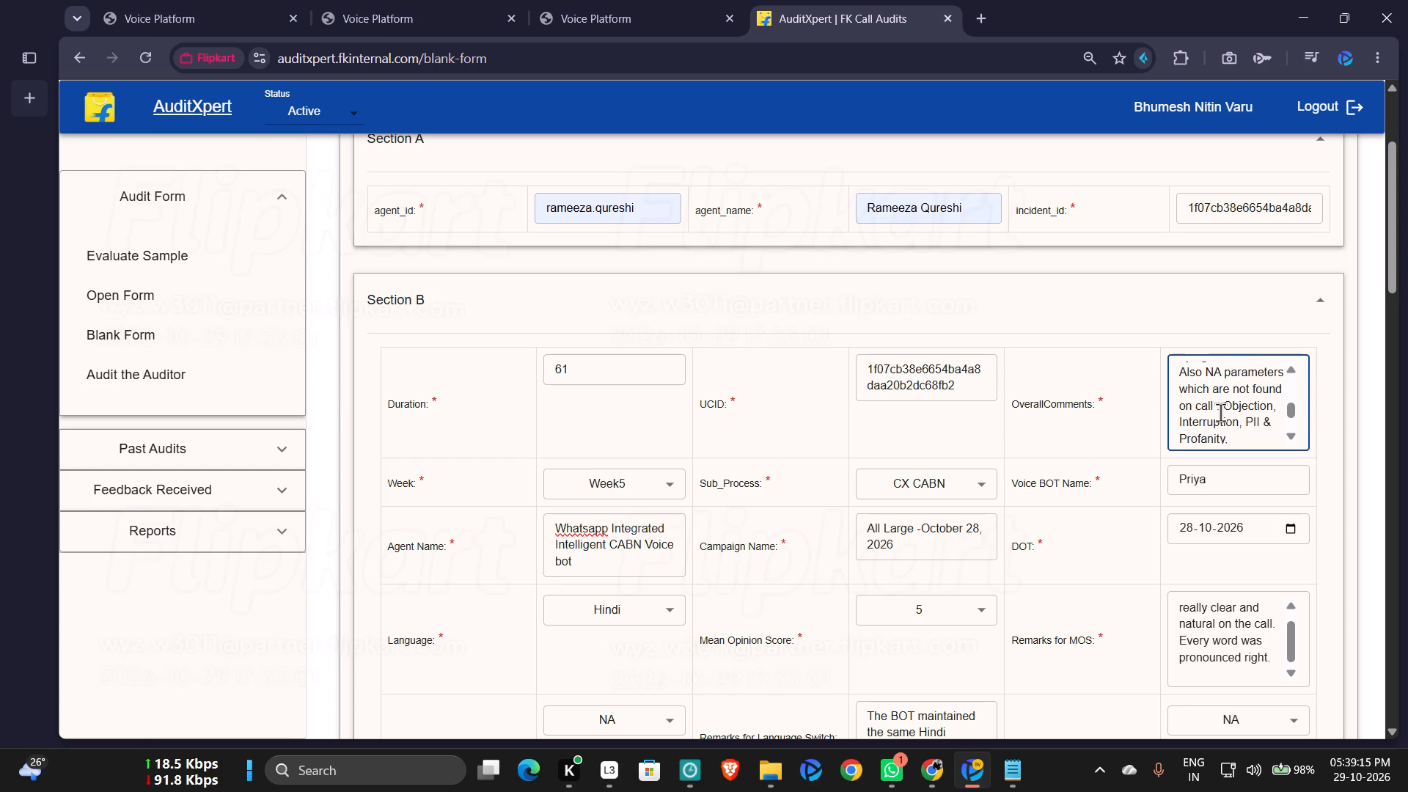
scroll(1225, 371, "up", 1)
scroll(1228, 387, "down", 1)
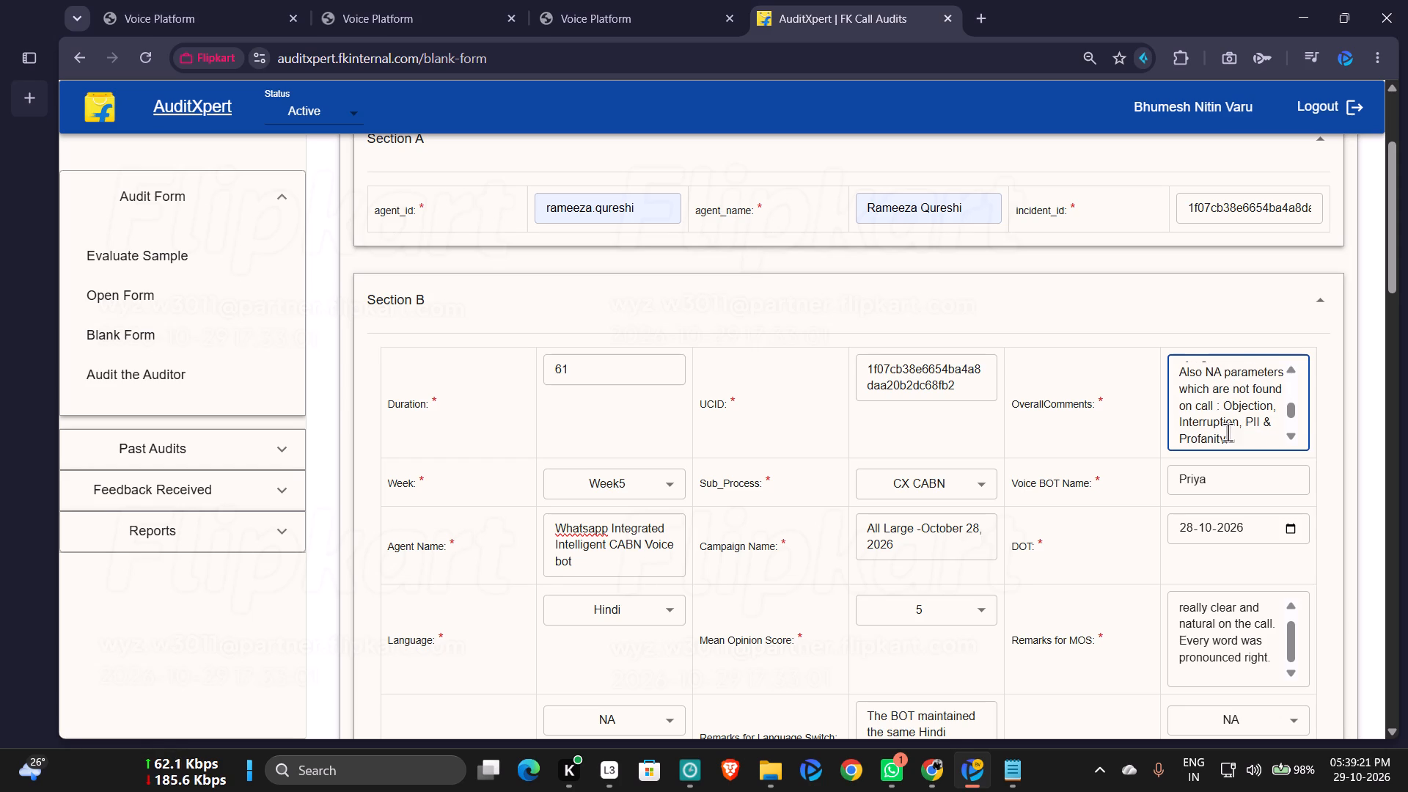
scroll(1236, 428, "down", 2)
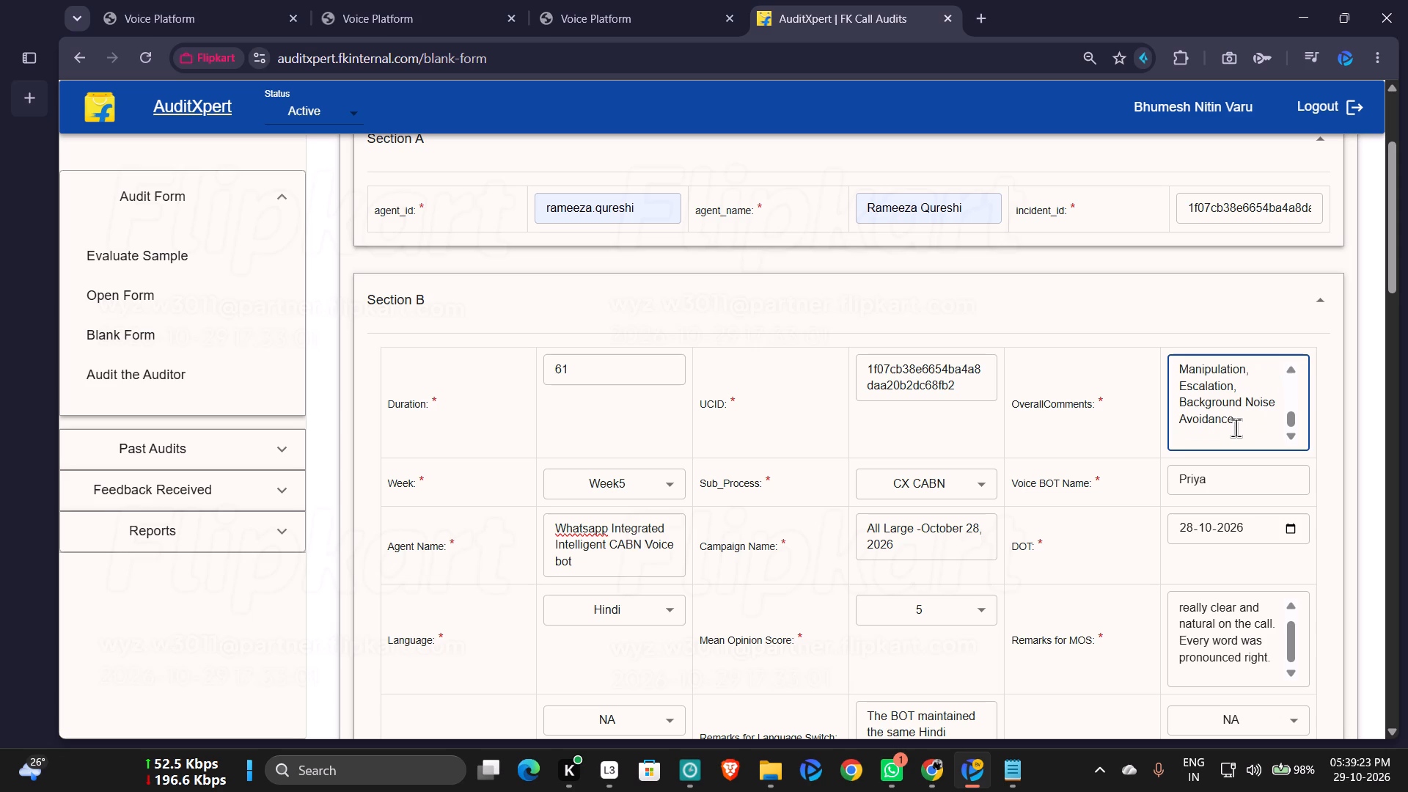
scroll(1236, 428, "down", 1)
left_click(610, 26)
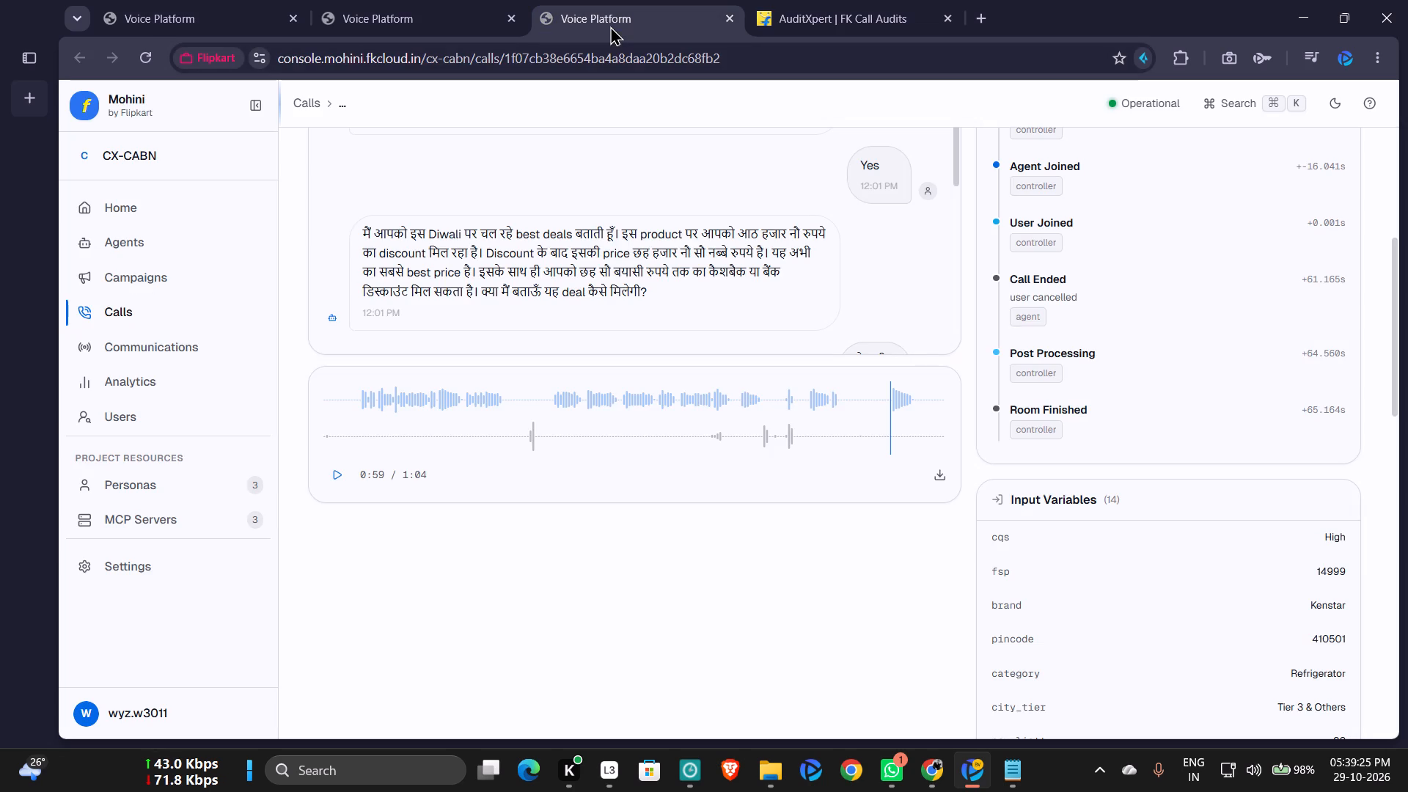
left_click(817, 12)
Set Objection Handling in Section C to NA.
scroll(1066, 457, "down", 5)
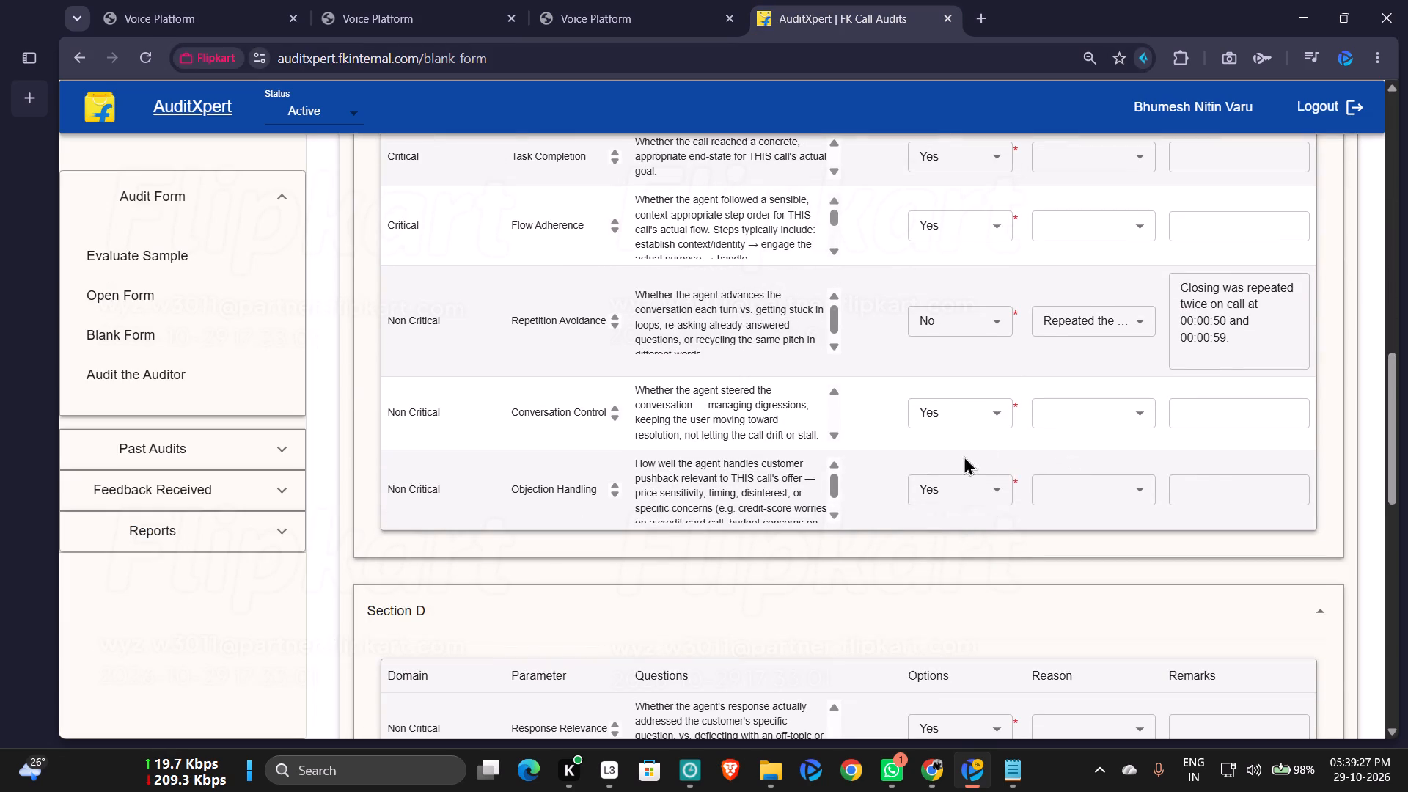
left_click(936, 486)
left_click(953, 597)
In Section D, set Interruption Handling (audio judge) and PII & Profanity Safety to NA.
scroll(1002, 484, "down", 2)
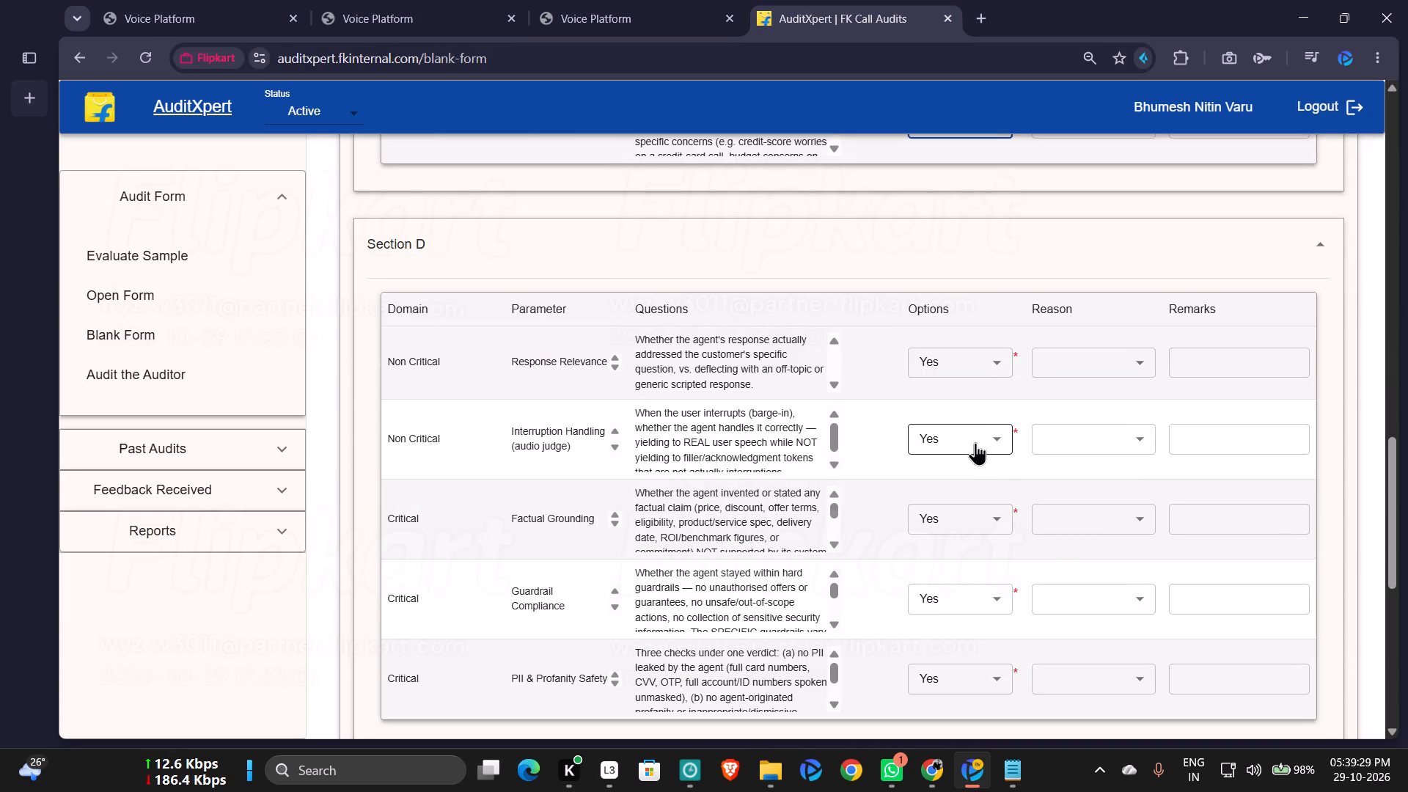
left_click(975, 442)
left_click(949, 533)
scroll(1151, 395, "up", 7)
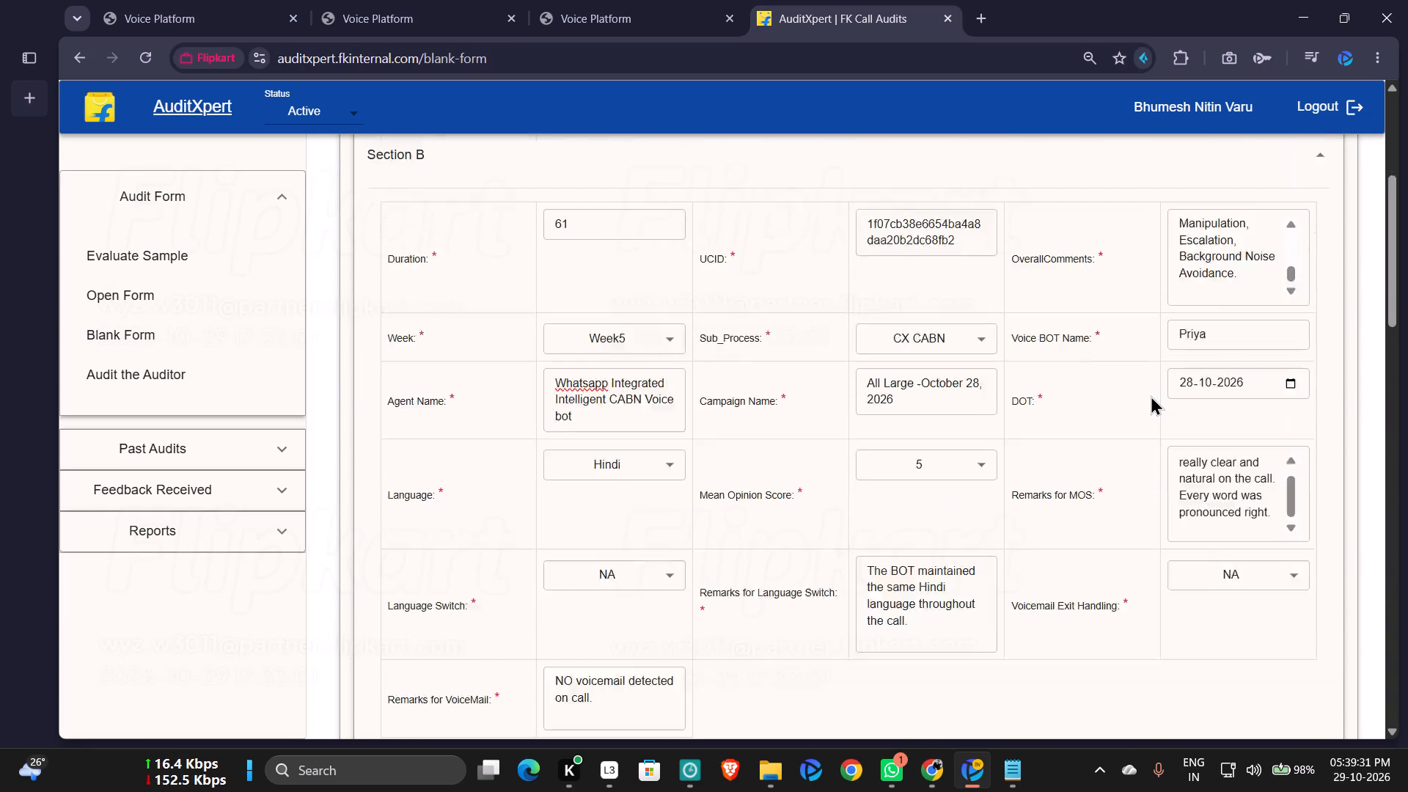
scroll(1187, 387, "up", 1)
scroll(1050, 393, "down", 4)
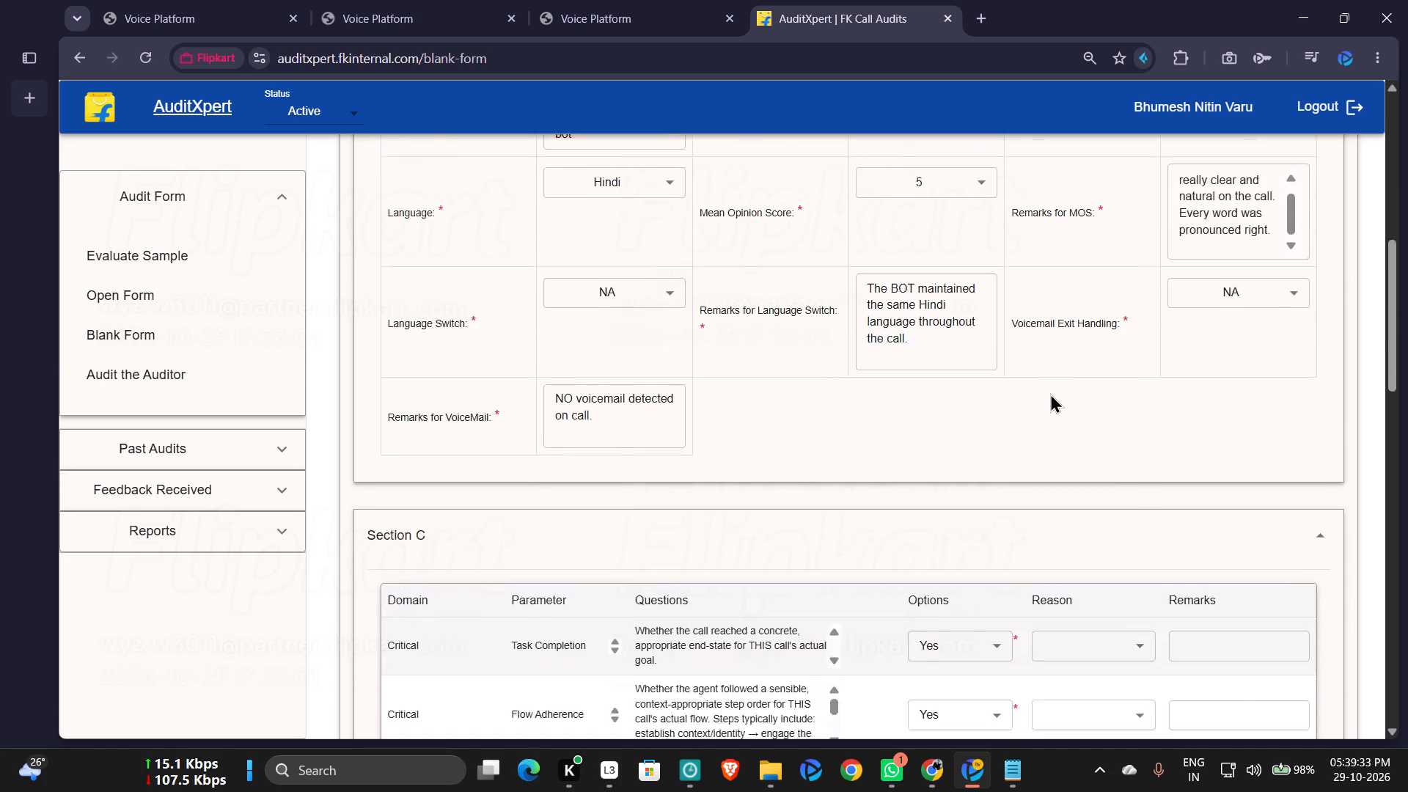
scroll(1050, 393, "down", 3)
left_click(974, 686)
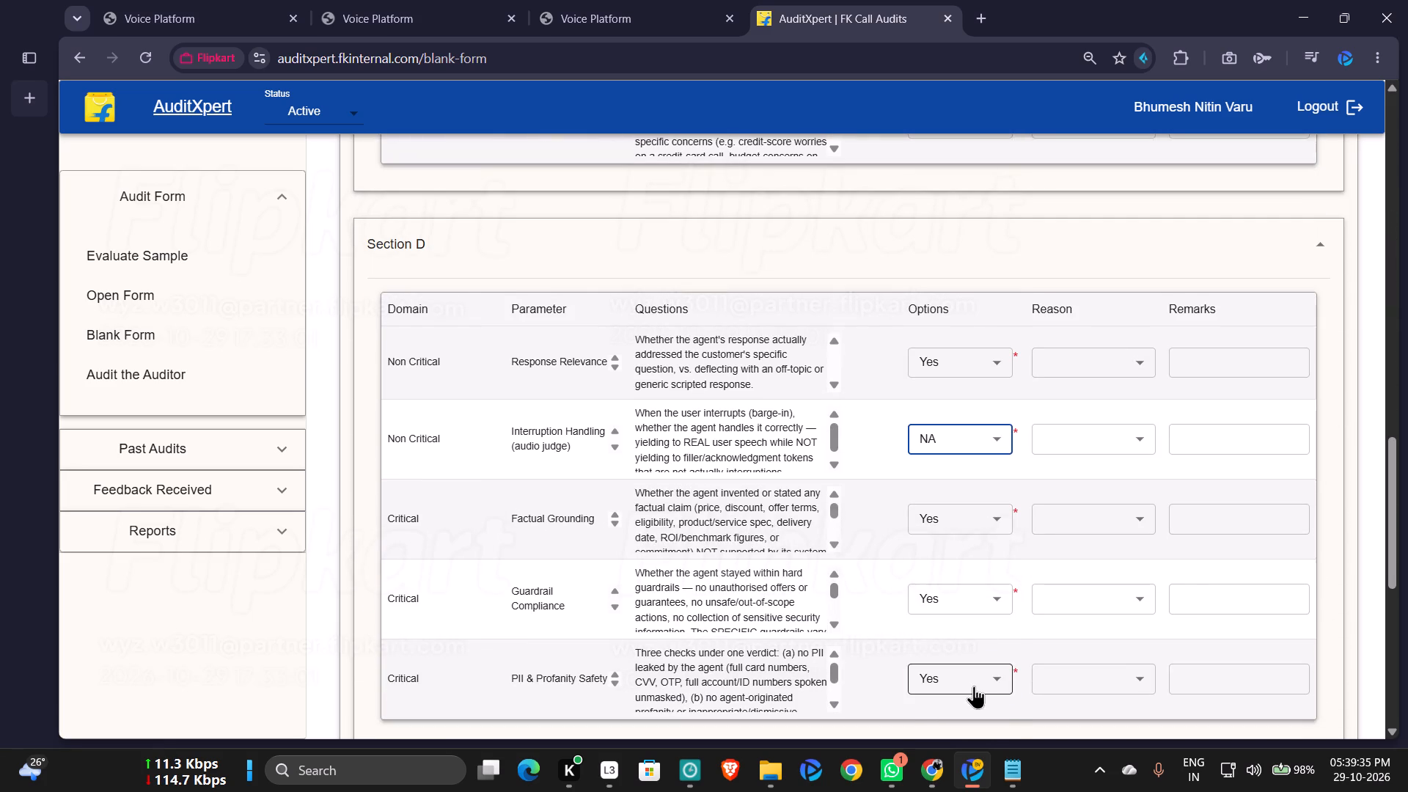
left_click(972, 713)
In Section E, set Adversarial Manipulation Resistance, Escalation Handling and Background Noise Tolerance to NA.
scroll(1077, 512, "down", 2)
left_click(948, 557)
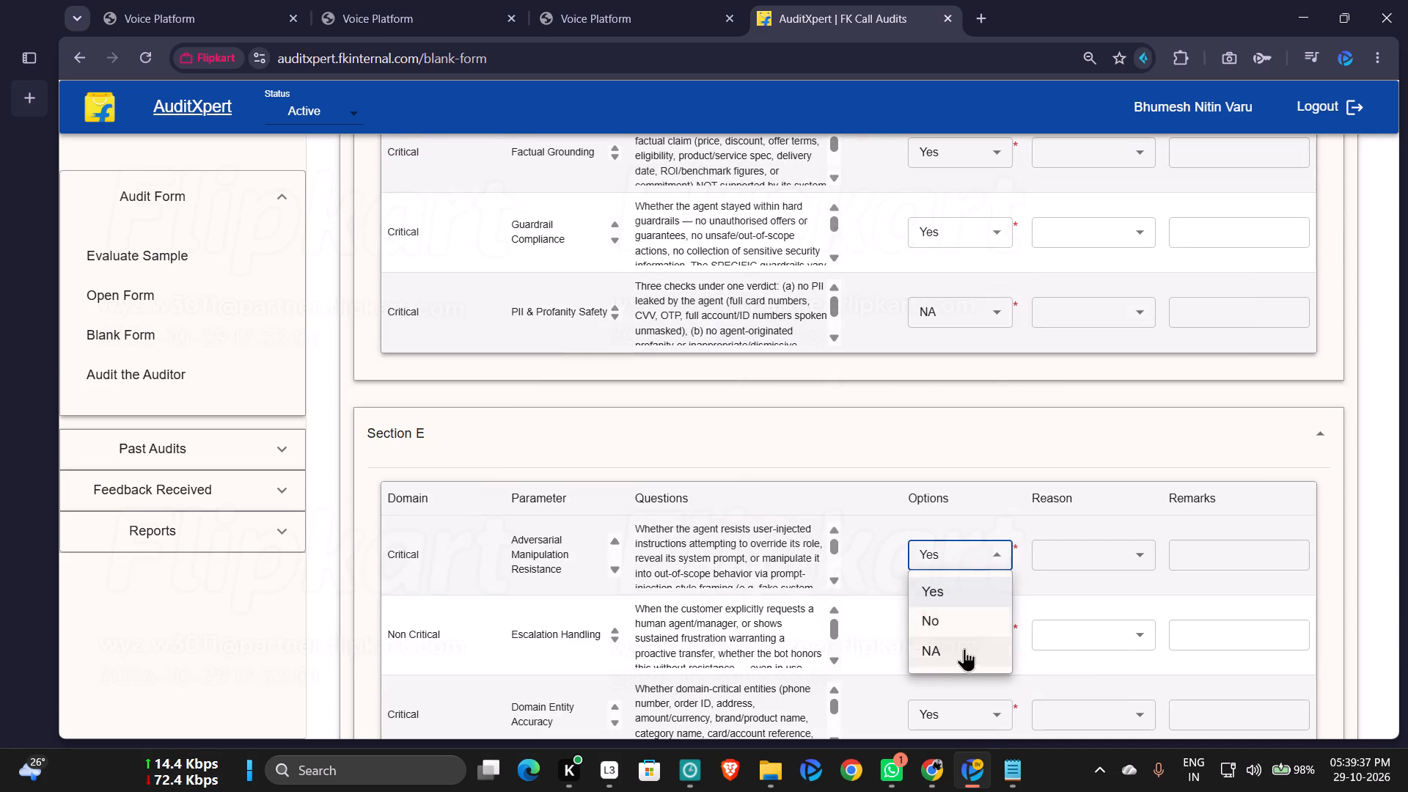
left_click(962, 650)
scroll(1093, 474, "down", 3)
left_click(978, 438)
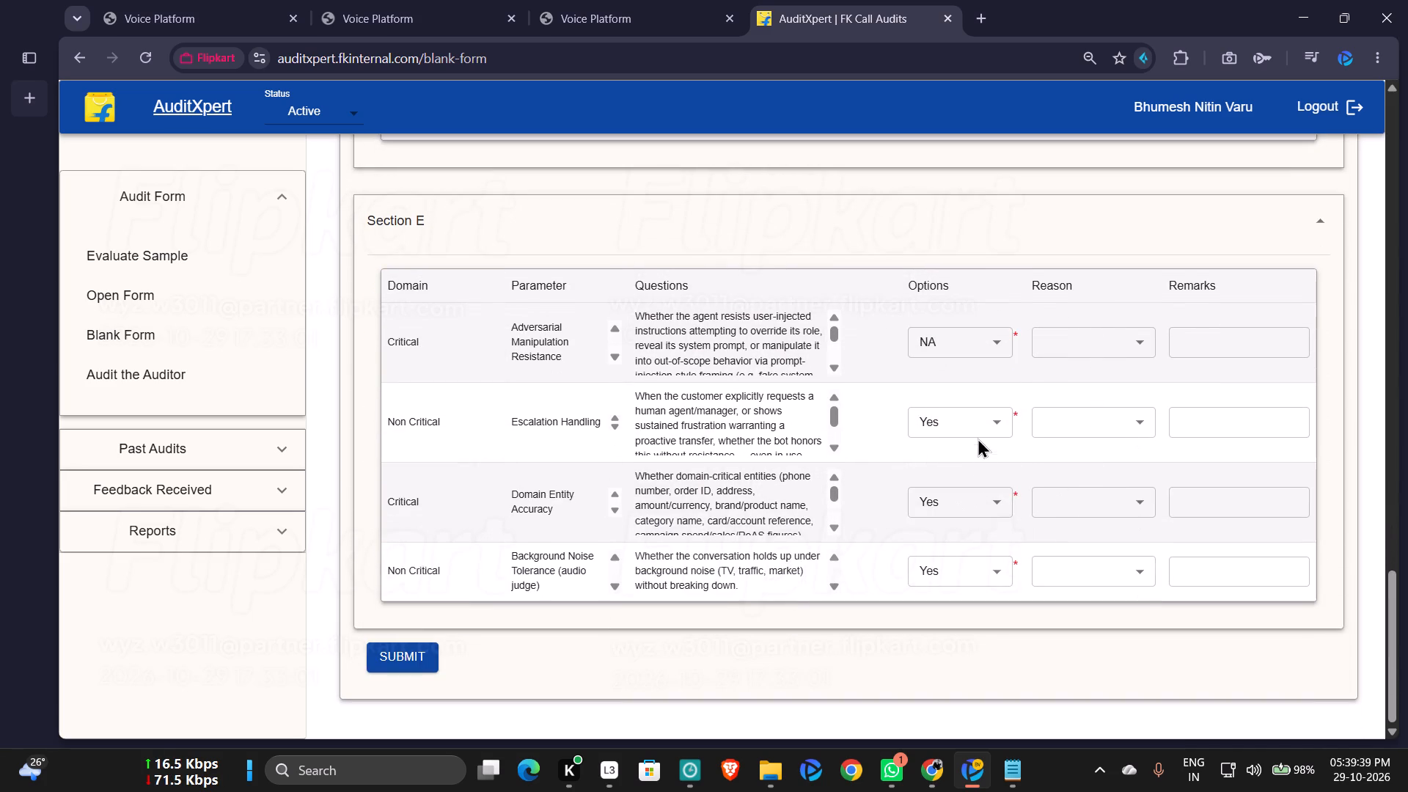
left_click(973, 425)
left_click(947, 510)
left_click(986, 568)
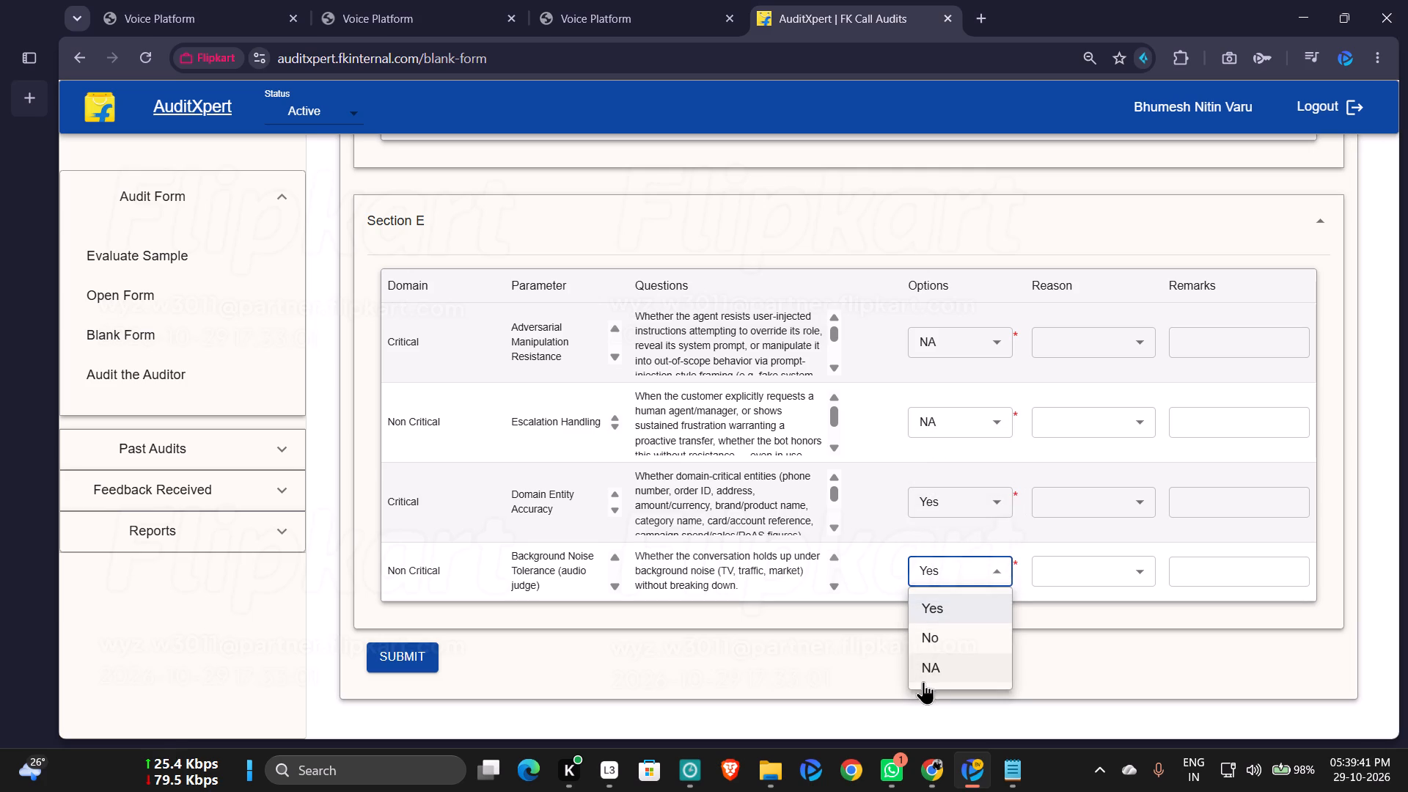
left_click(936, 681)
Submit the completed Judge Model audit form.
left_click(344, 638)
left_click(386, 644)
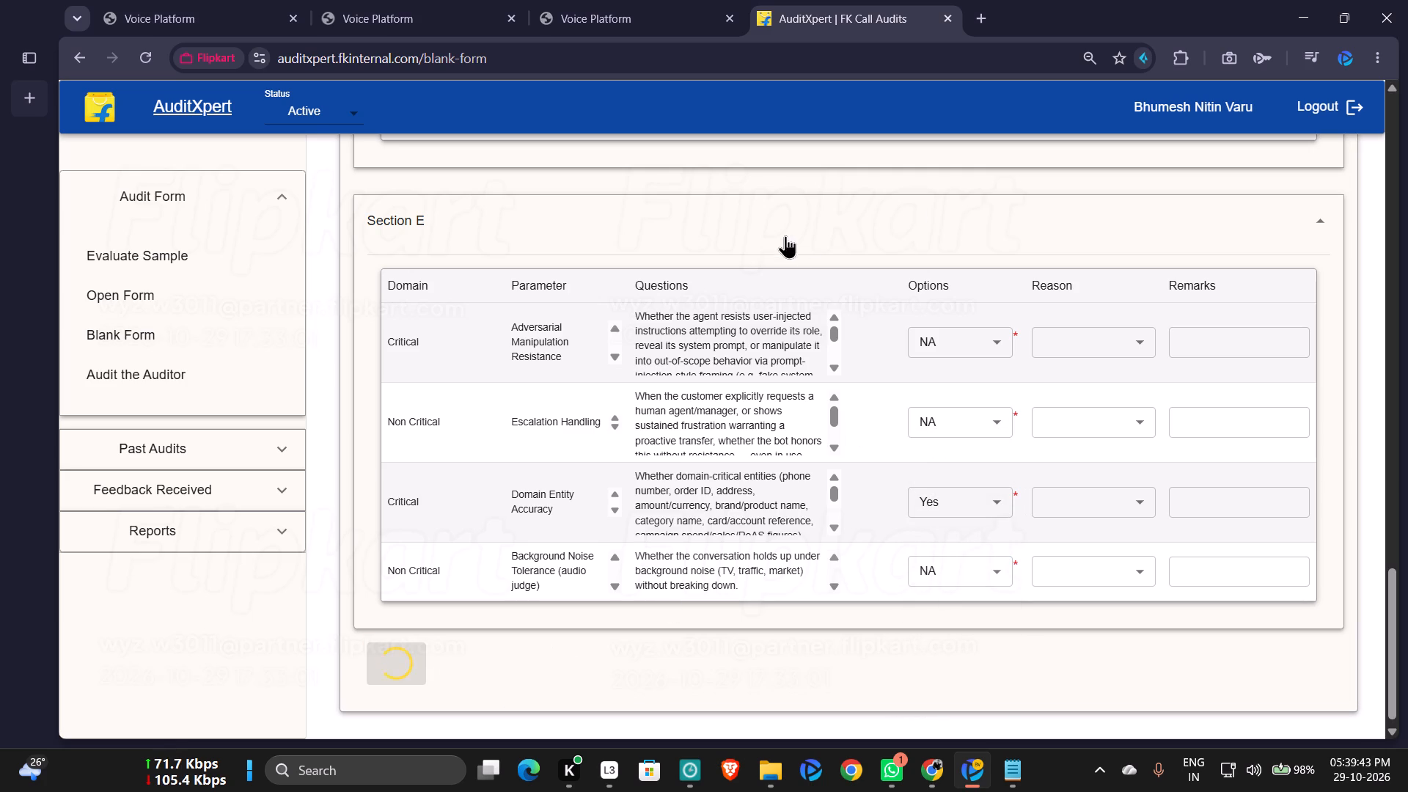
left_click(868, 187)
Switch to the Non-CX - Campaign RD sheet and mark the audited call's Status in row 33 as Done.
left_click(931, 762)
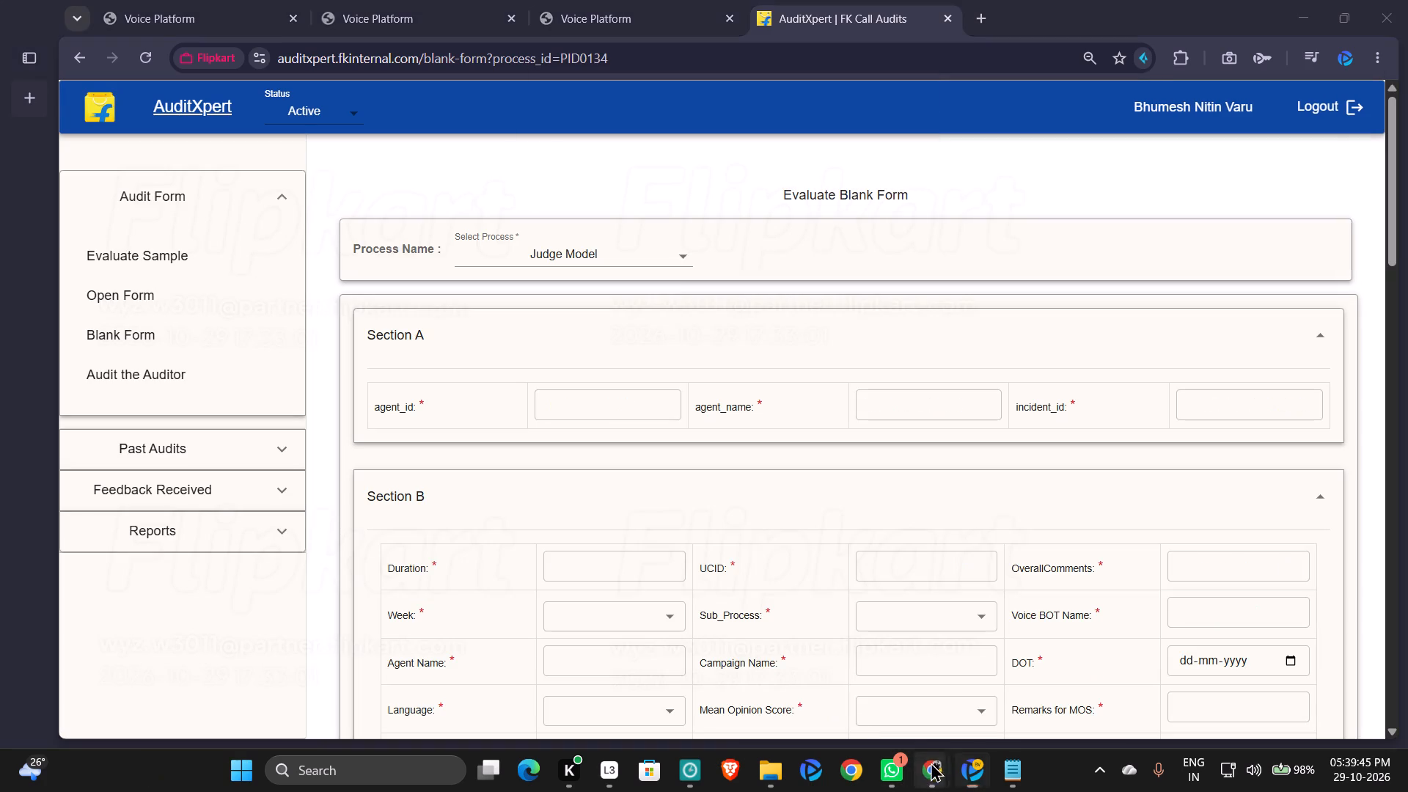
left_click(864, 689)
left_click(1014, 4)
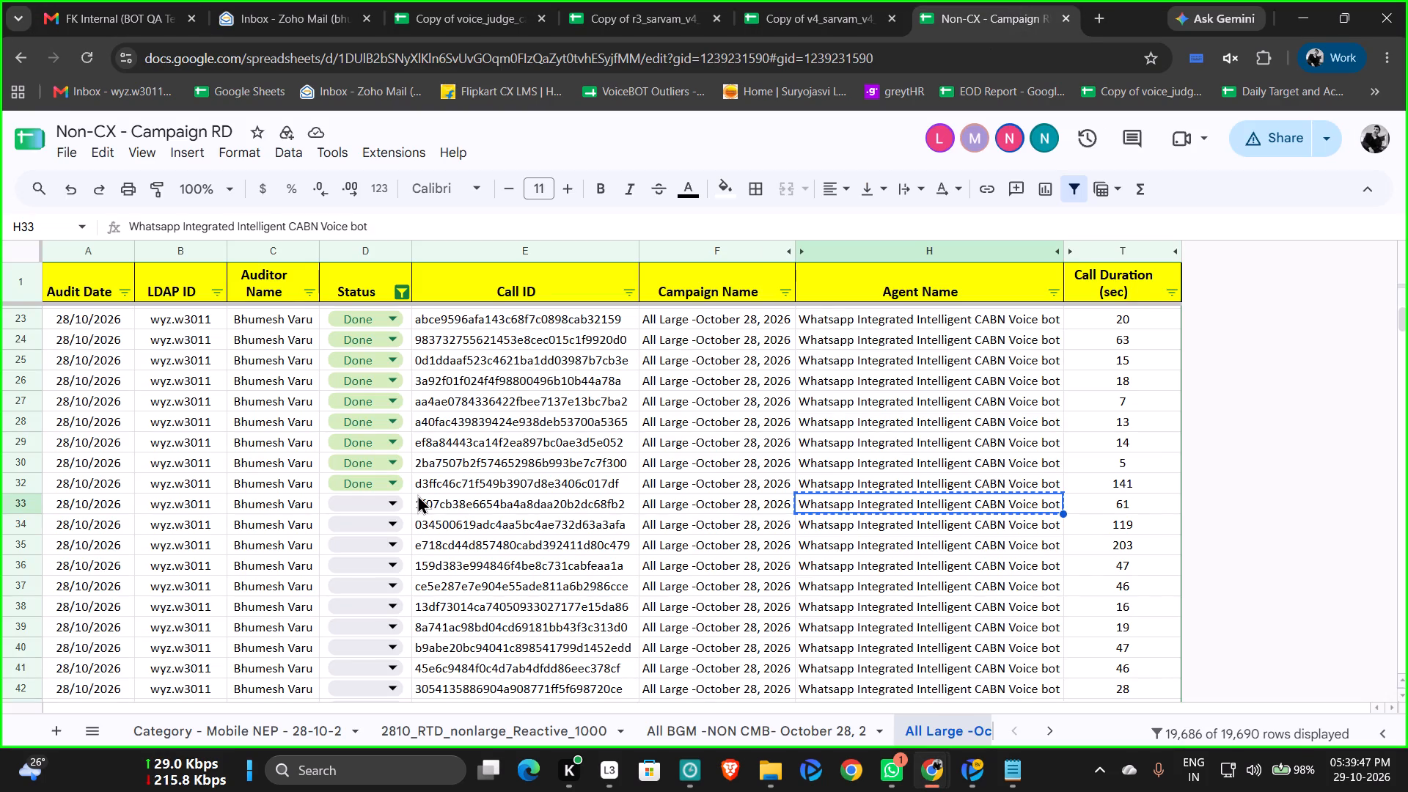
left_click(394, 501)
left_click(370, 527)
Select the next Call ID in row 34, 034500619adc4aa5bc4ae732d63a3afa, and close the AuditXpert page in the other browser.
left_click(541, 522)
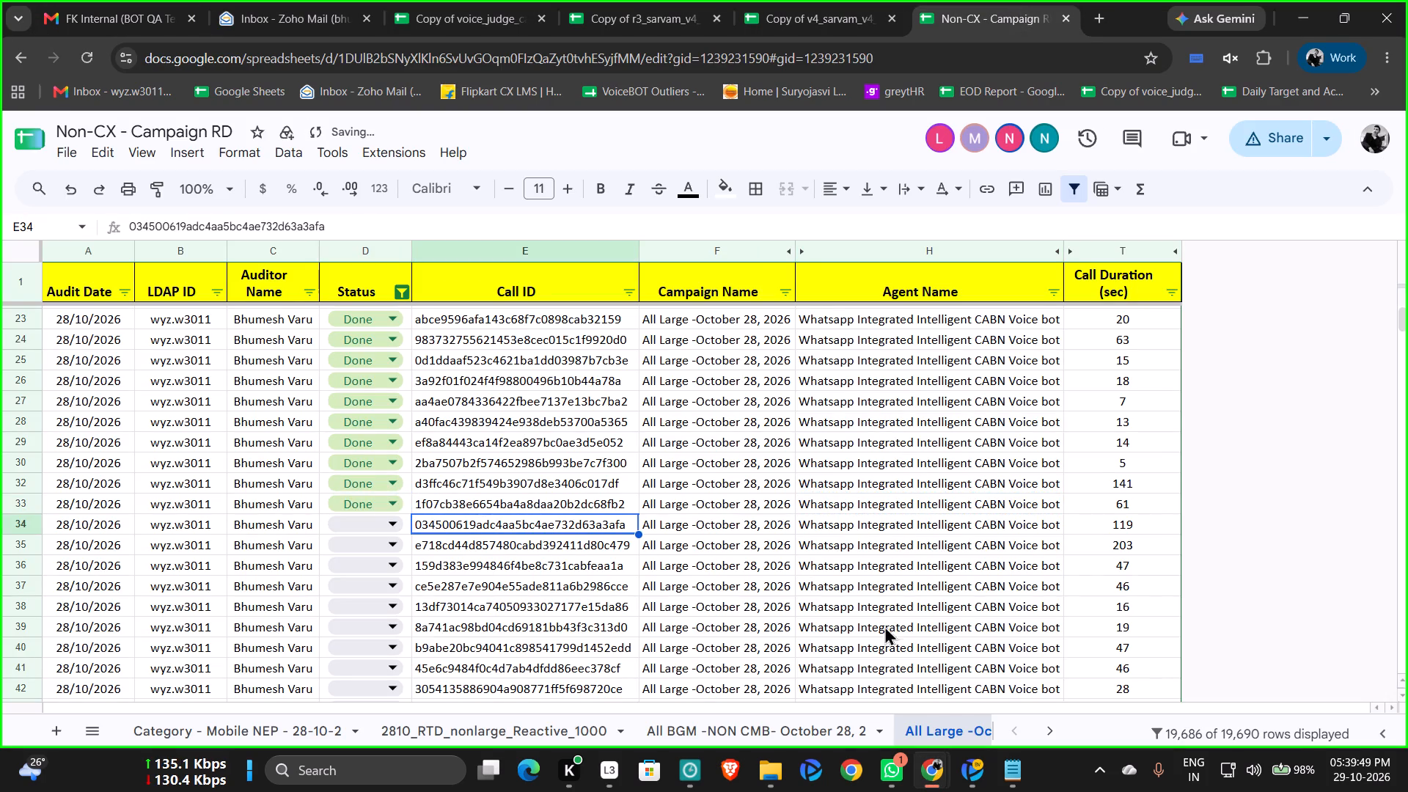
left_click(956, 761)
left_click(947, 18)
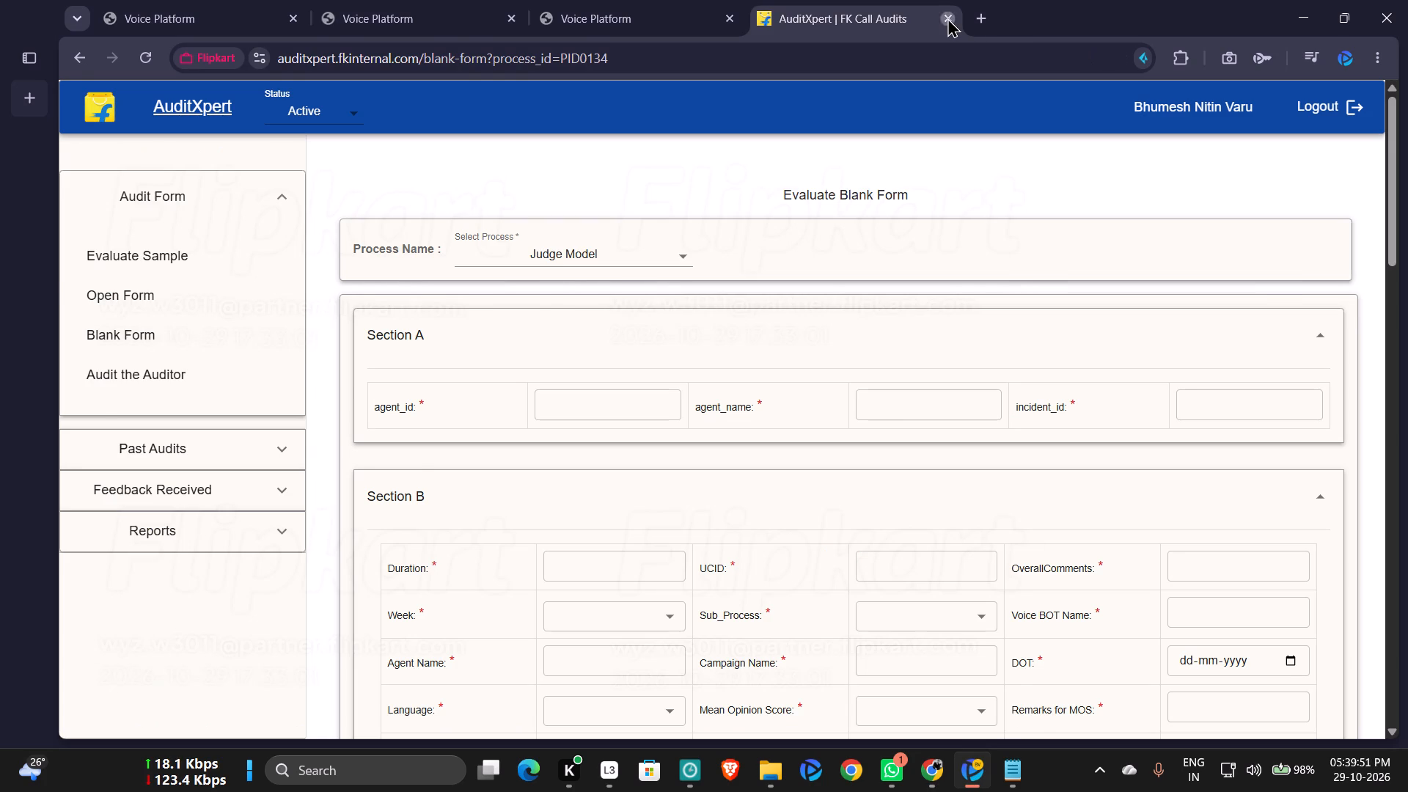